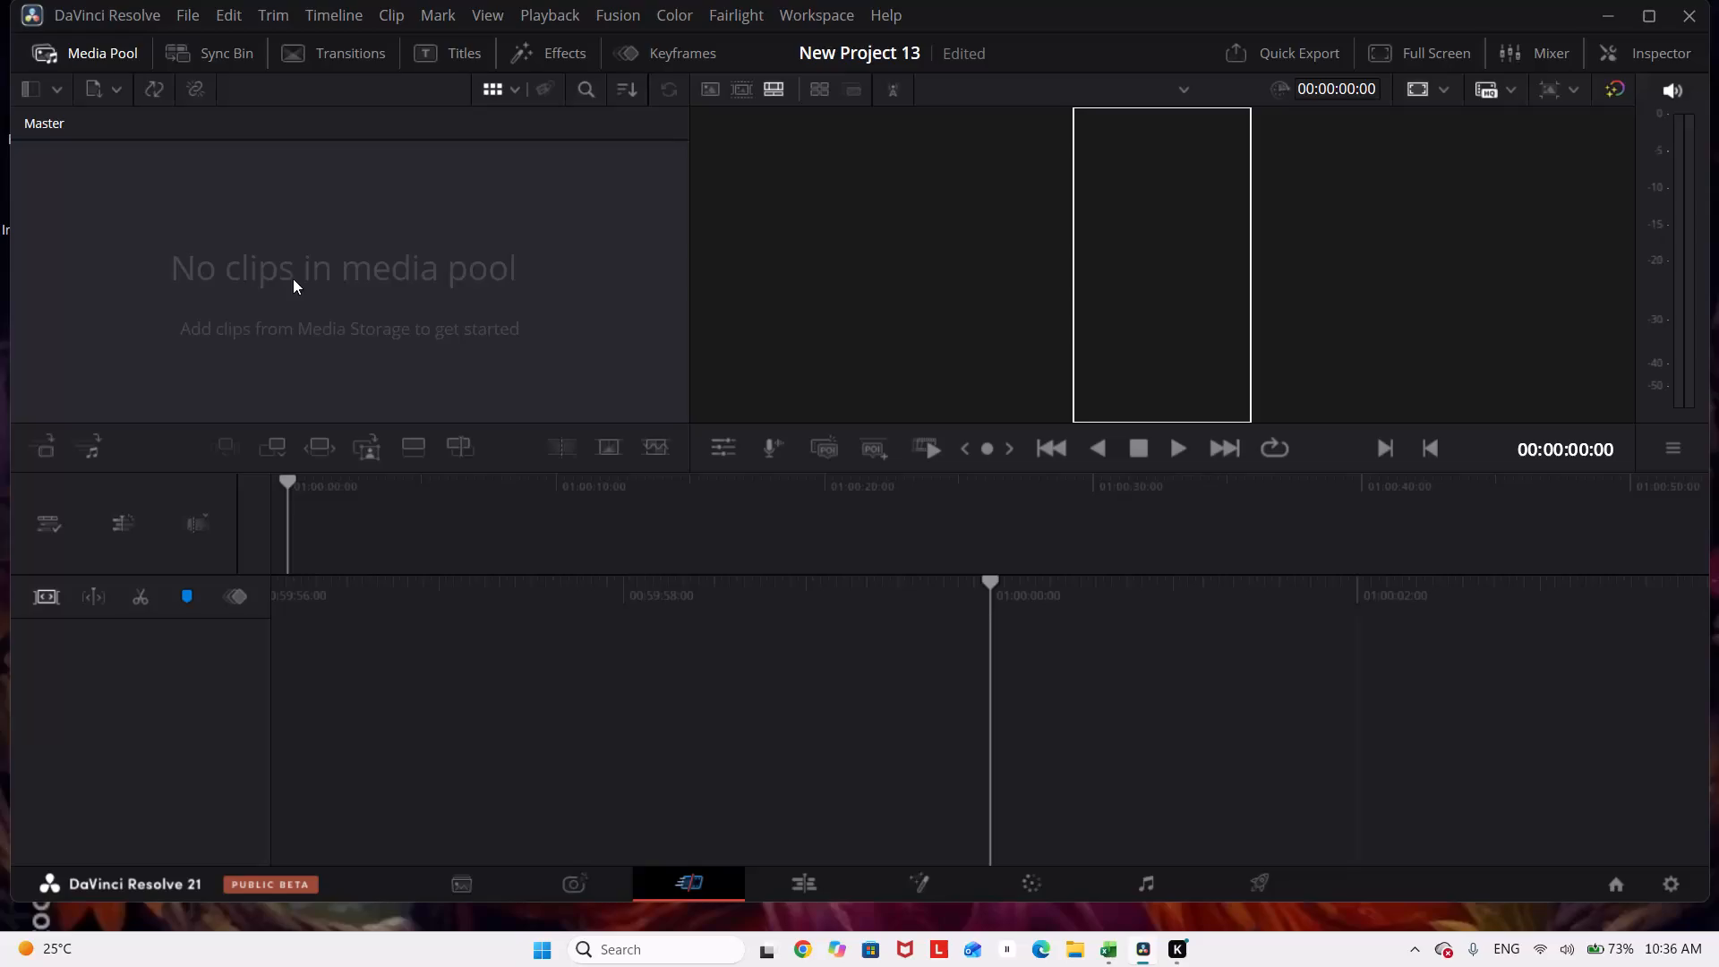
Import Recording 2026-04-21 101538.mp4 from the Videos storage folder into the Master bin, changing the project frame rate to 30 fps.
{"action": "left_click", "coordinate": [137, 51]}
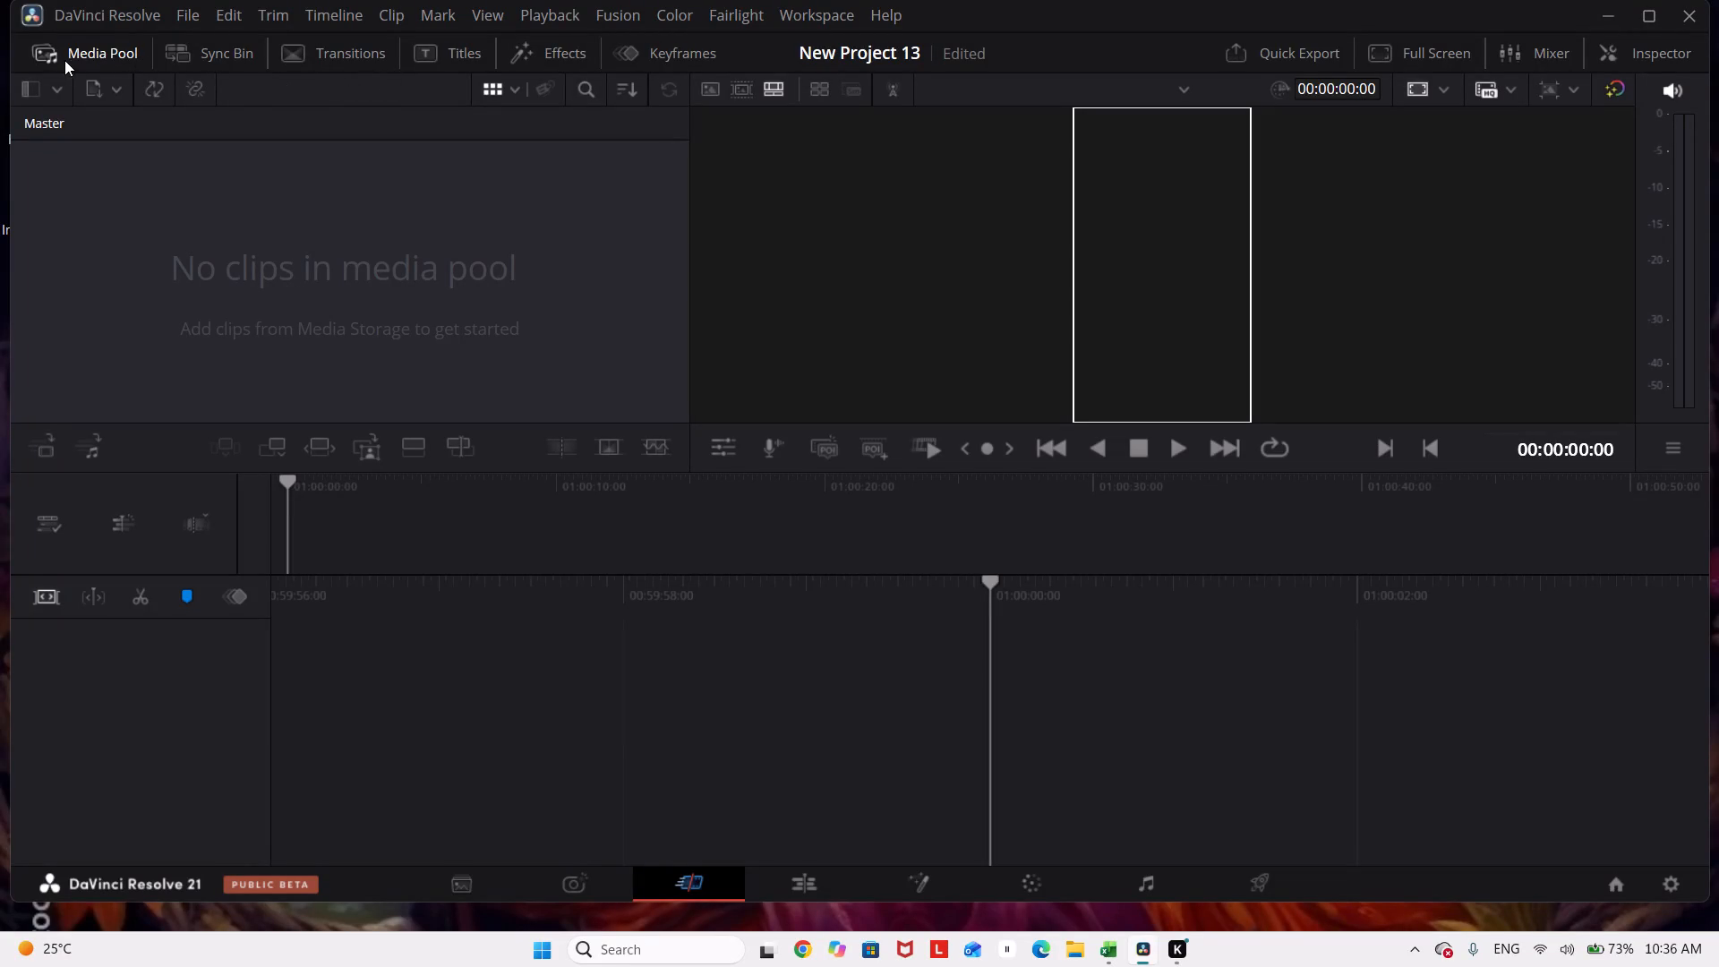
{"action": "left_click", "coordinate": [63, 60]}
{"action": "left_click", "coordinate": [450, 894]}
{"action": "left_click", "coordinate": [1639, 26]}
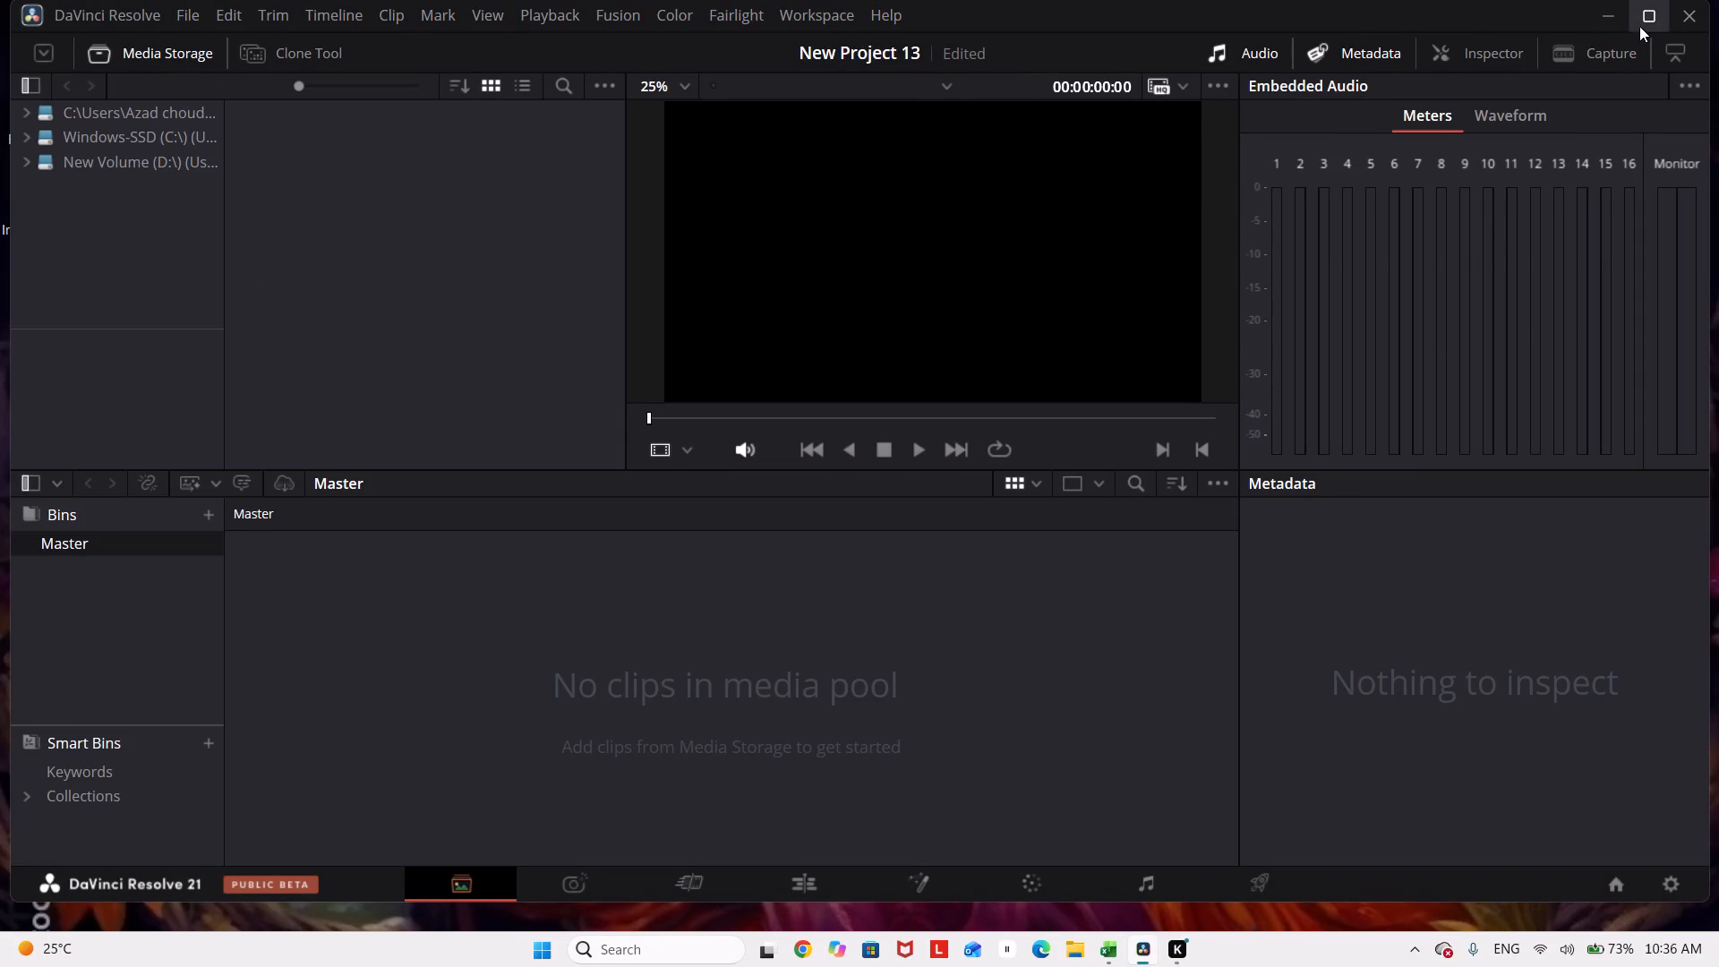
{"action": "double_click", "coordinate": [172, 110]}
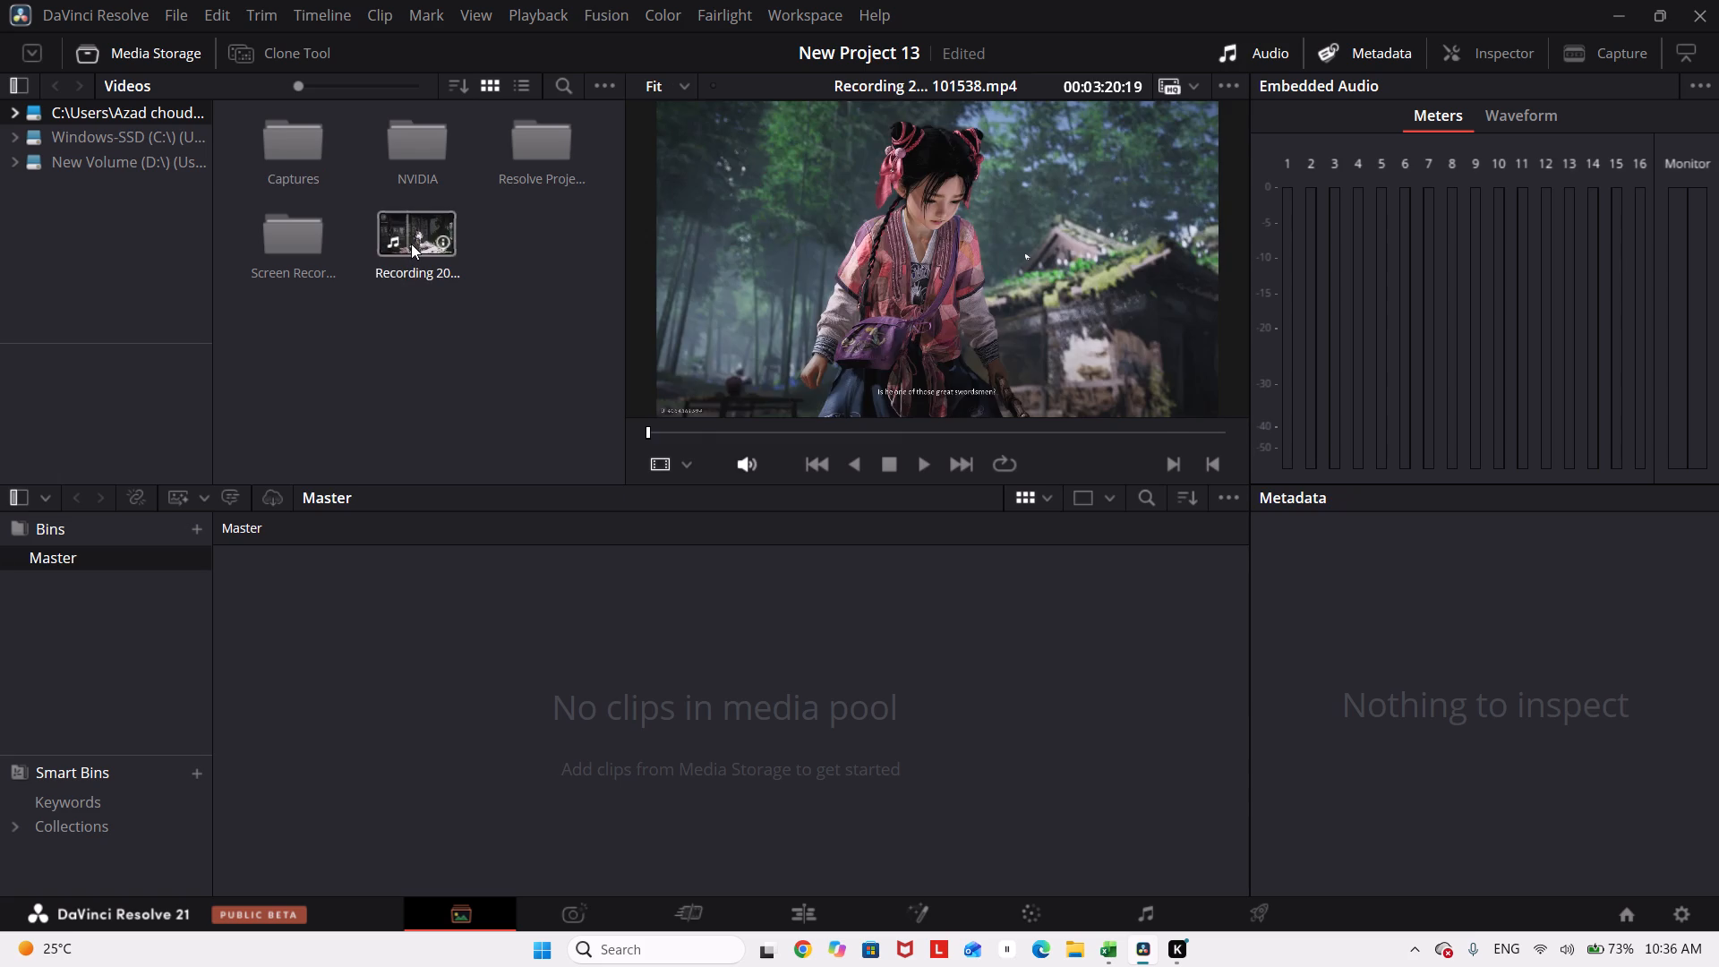
{"action": "left_click", "coordinate": [403, 243]}
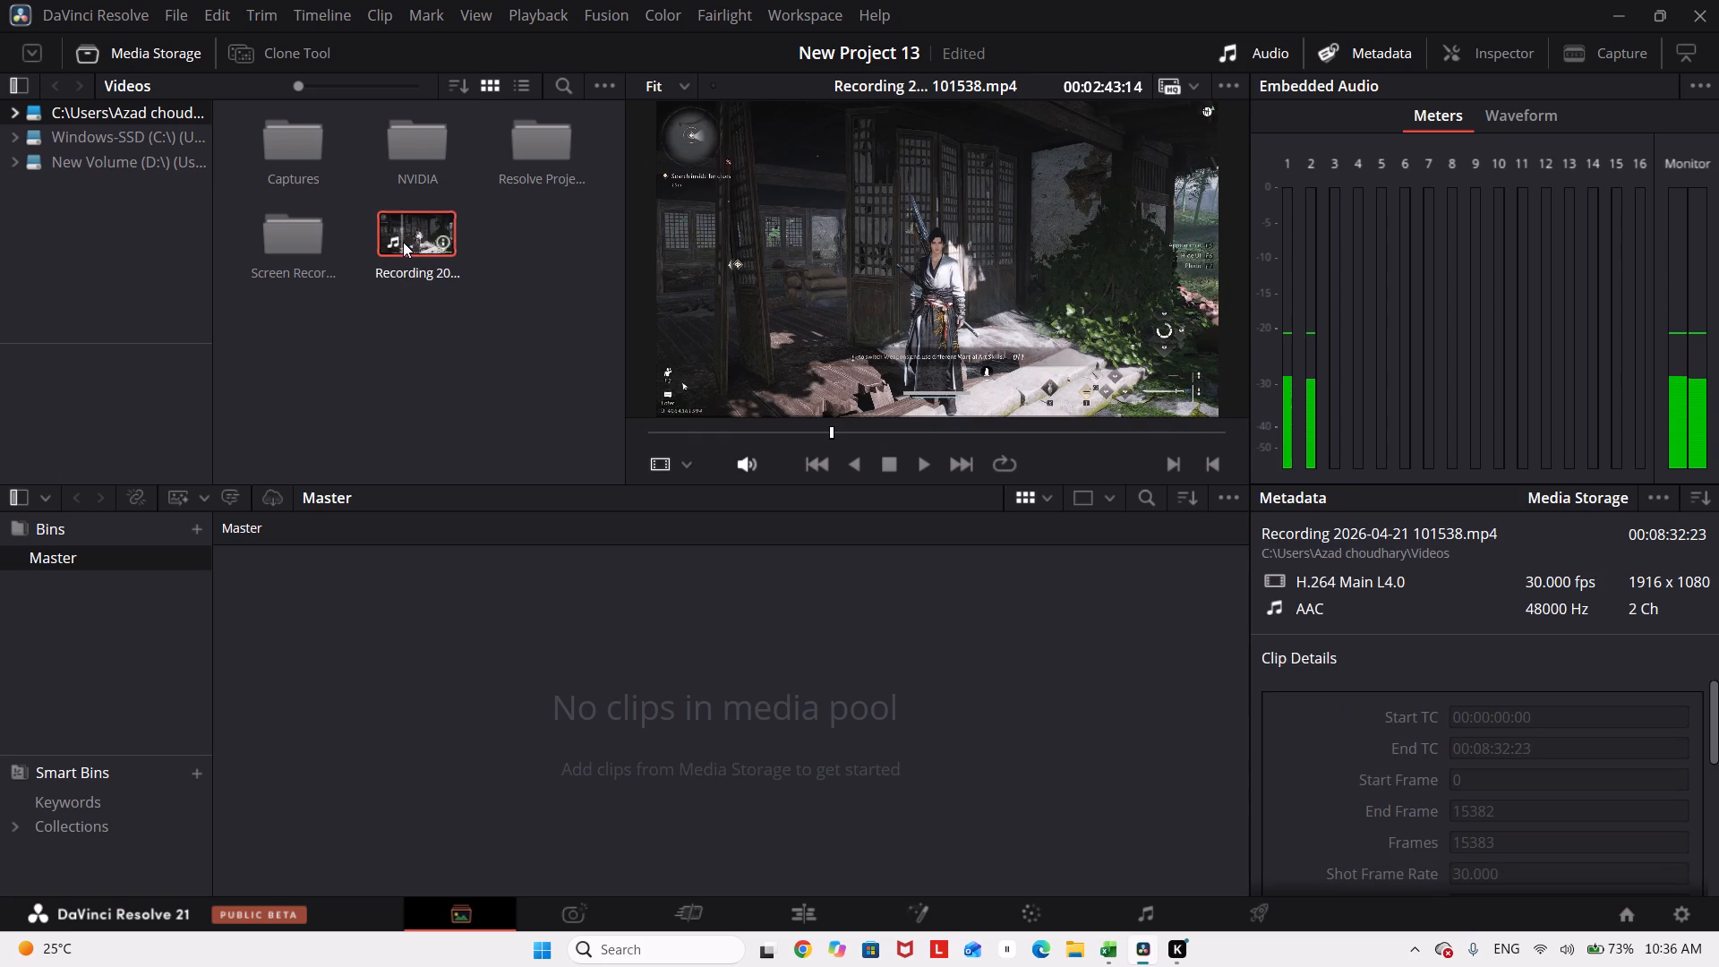
{"action": "left_click_drag", "start_coordinate": [420, 238], "coordinate": [281, 598]}
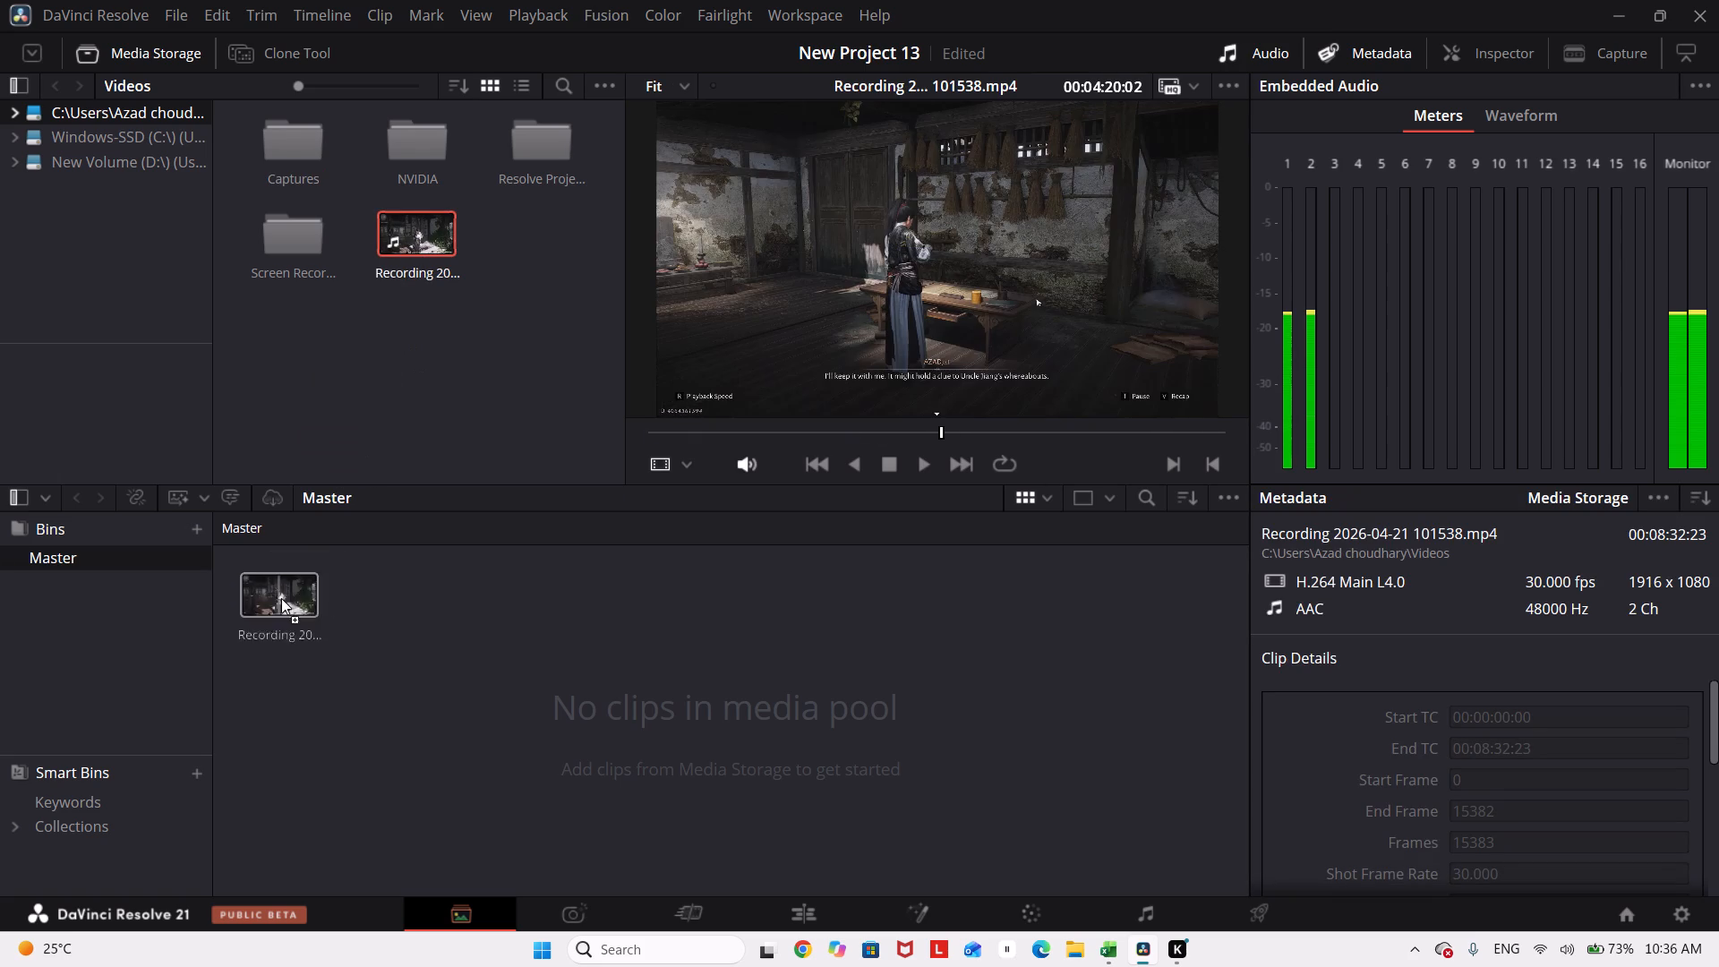
{"action": "left_click_drag", "start_coordinate": [281, 598], "coordinate": [276, 588]}
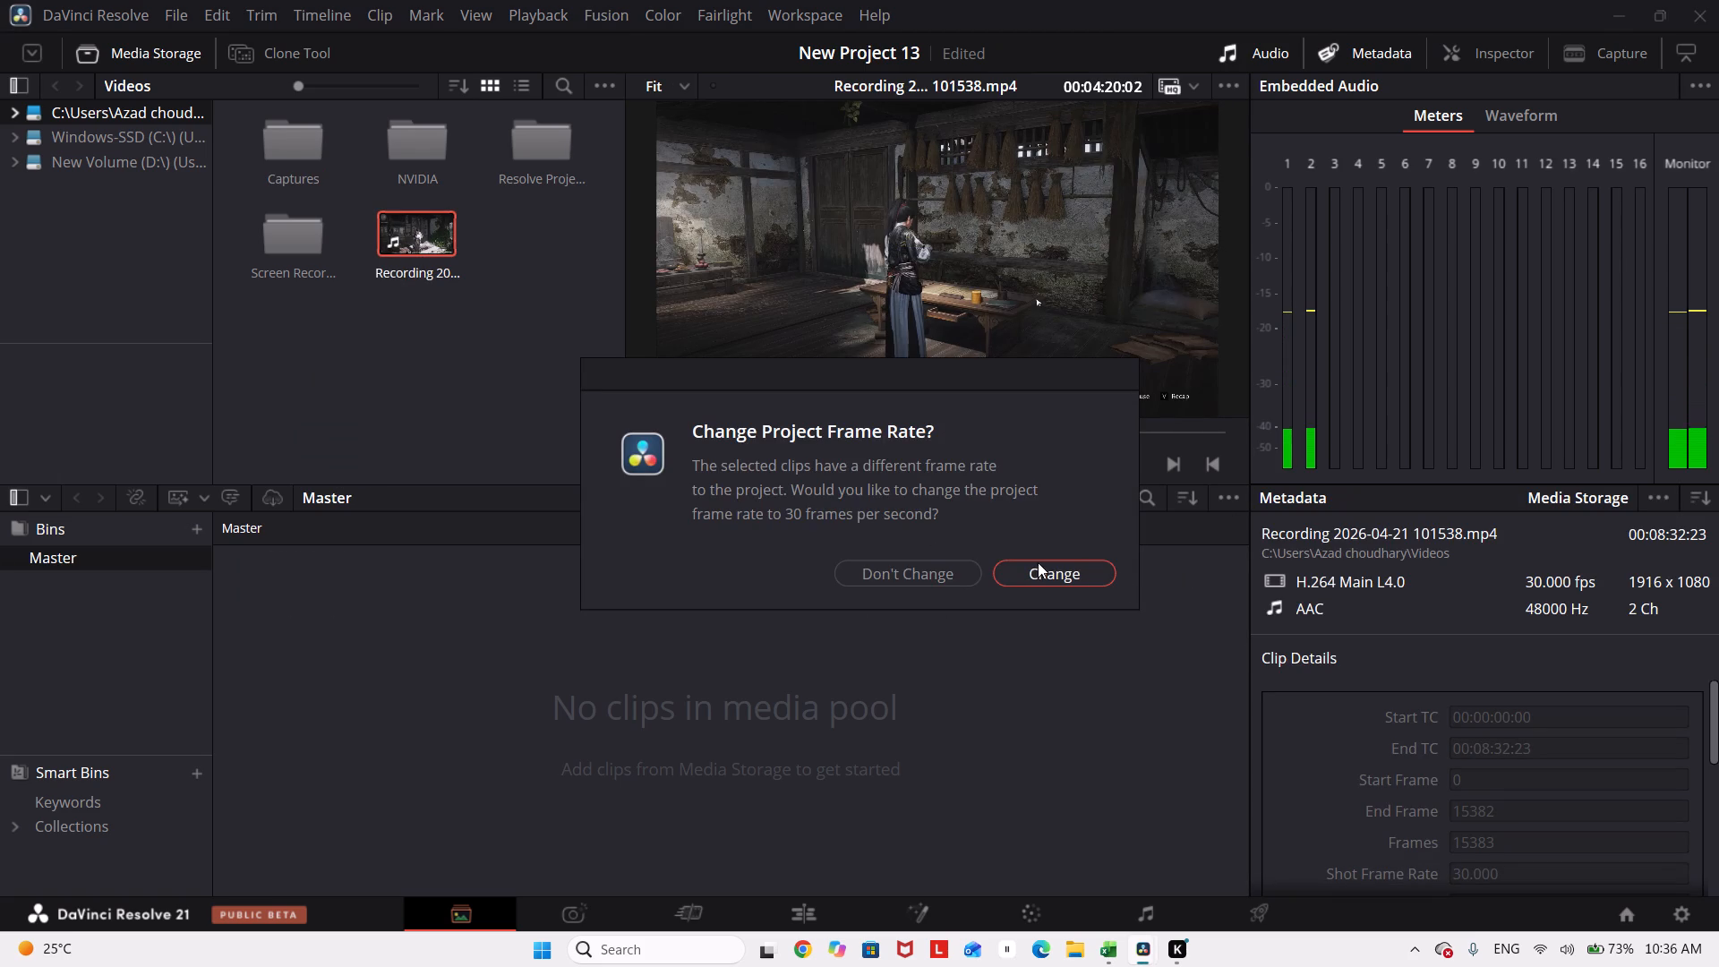
{"action": "left_click", "coordinate": [1033, 584]}
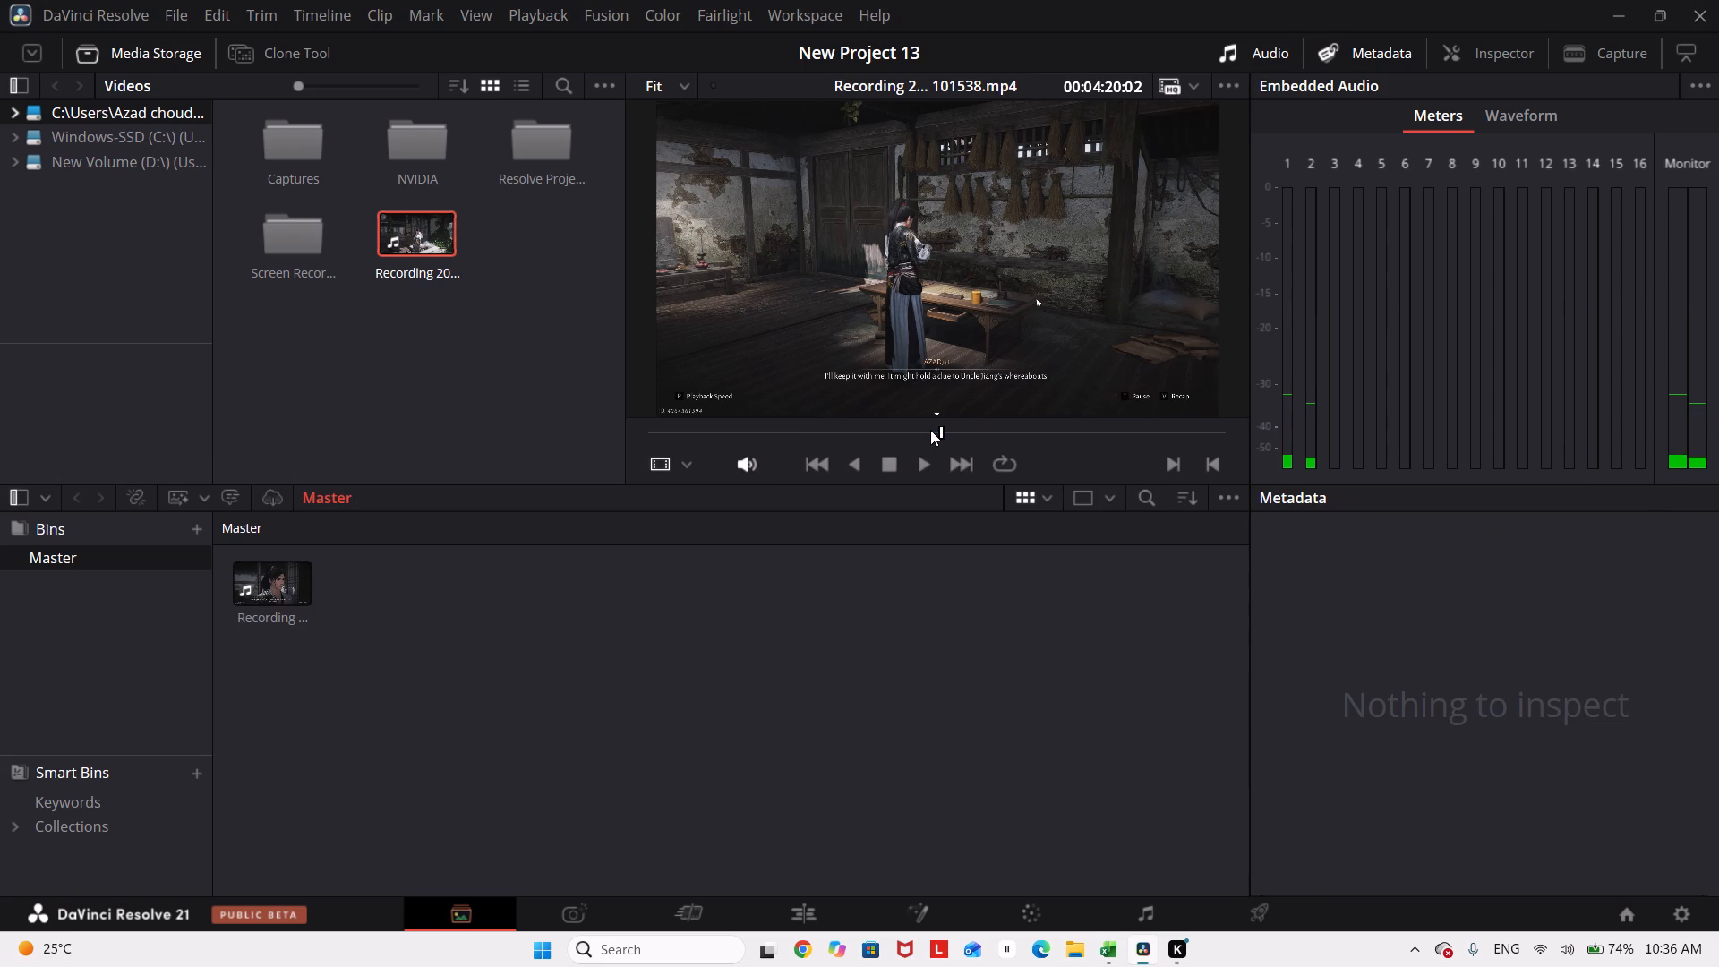
Scrub the imported recording's preview back to about 00:01:33:07.
{"action": "left_click_drag", "start_coordinate": [937, 432], "coordinate": [856, 436]}
{"action": "left_click_drag", "start_coordinate": [856, 436], "coordinate": [781, 452]}
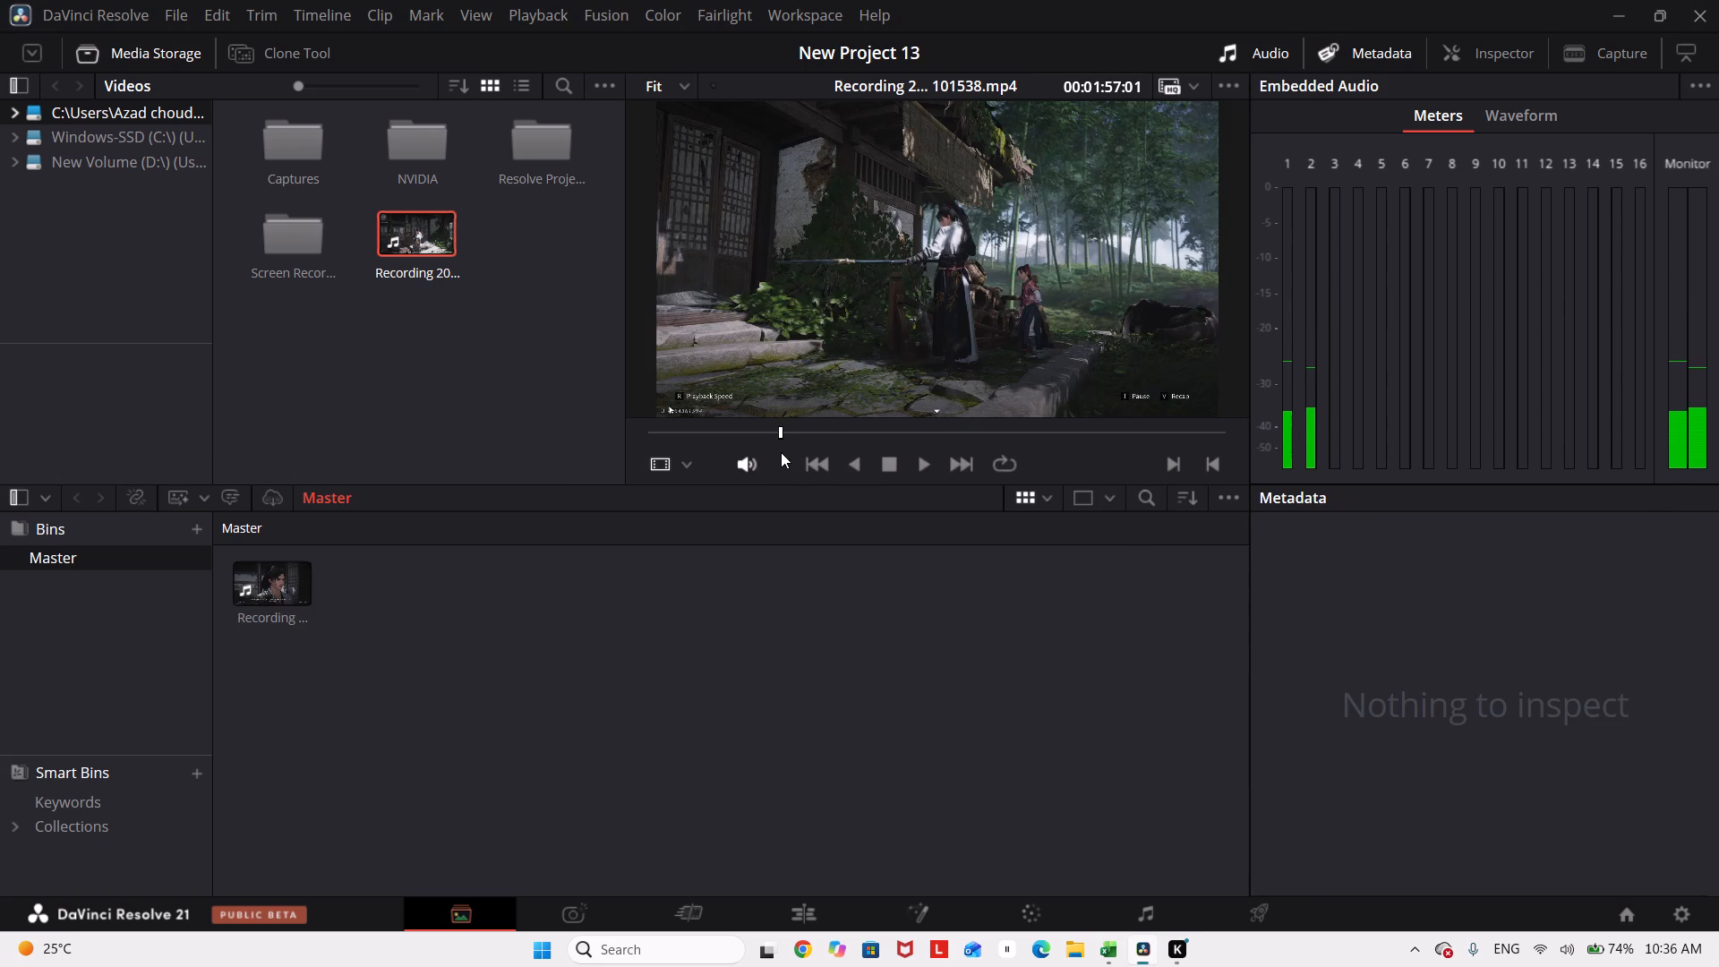
{"action": "left_click_drag", "start_coordinate": [781, 452], "coordinate": [754, 640]}
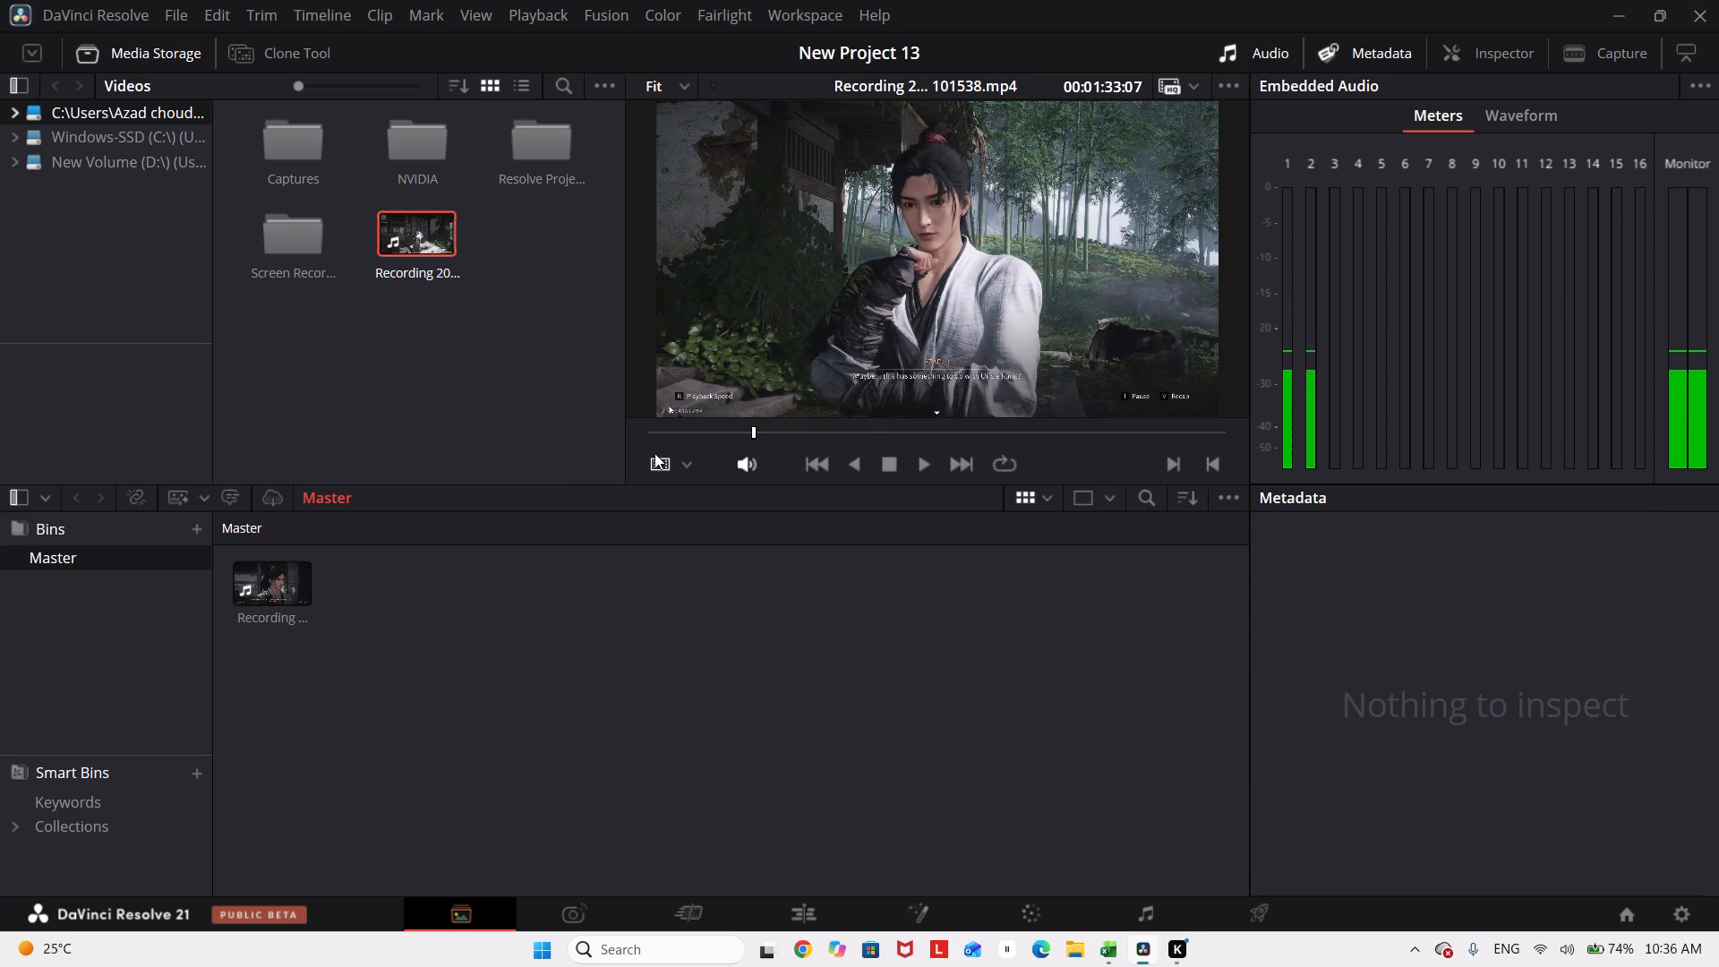
Narrow the media storage browser to give the preview viewer more width.
{"action": "left_click_drag", "start_coordinate": [622, 128], "coordinate": [593, 141]}
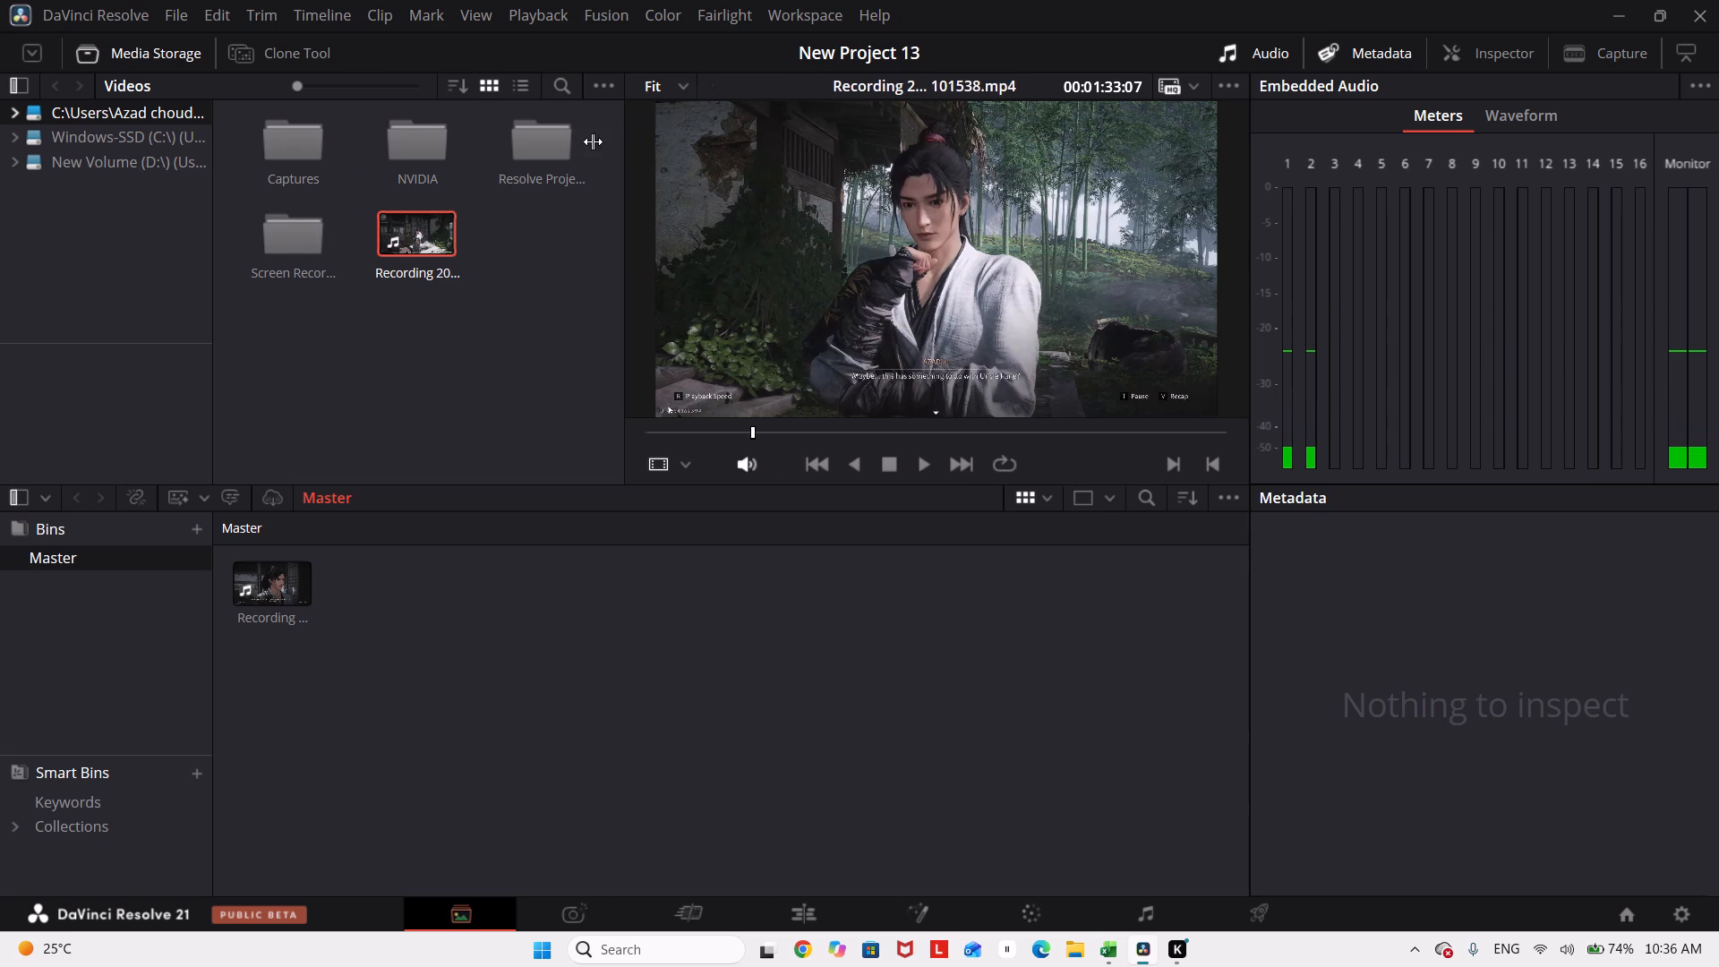
{"action": "left_click_drag", "start_coordinate": [593, 141], "coordinate": [303, 218]}
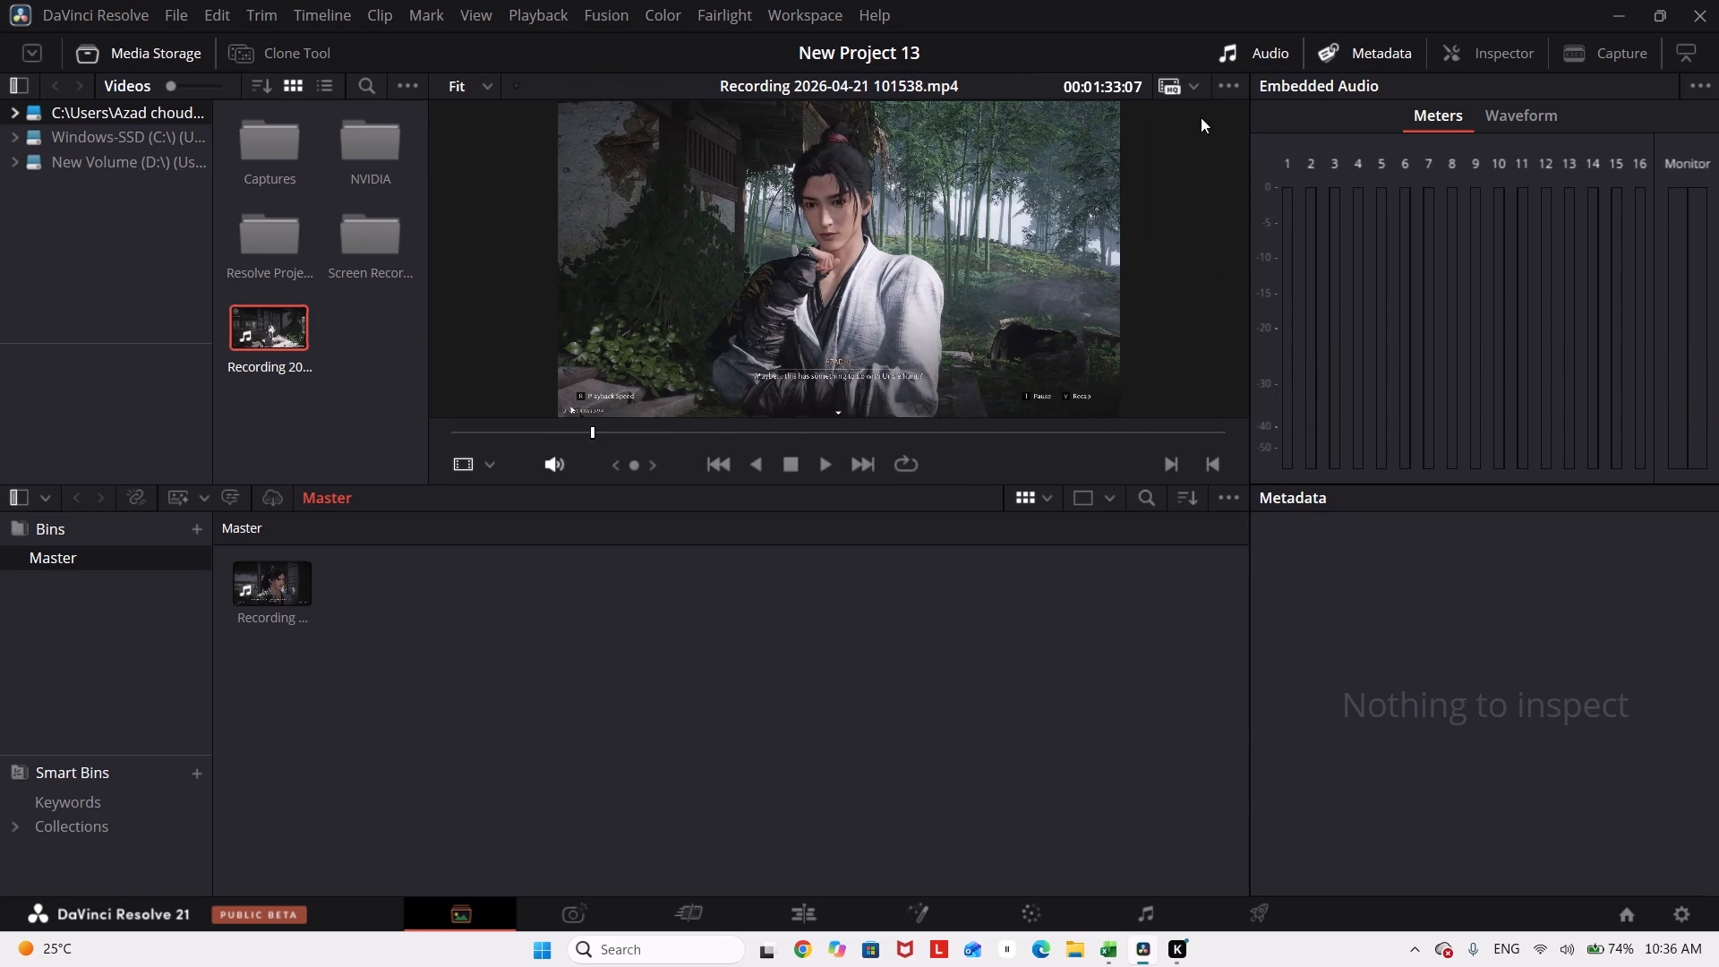
{"action": "left_click_drag", "start_coordinate": [425, 185], "coordinate": [355, 210]}
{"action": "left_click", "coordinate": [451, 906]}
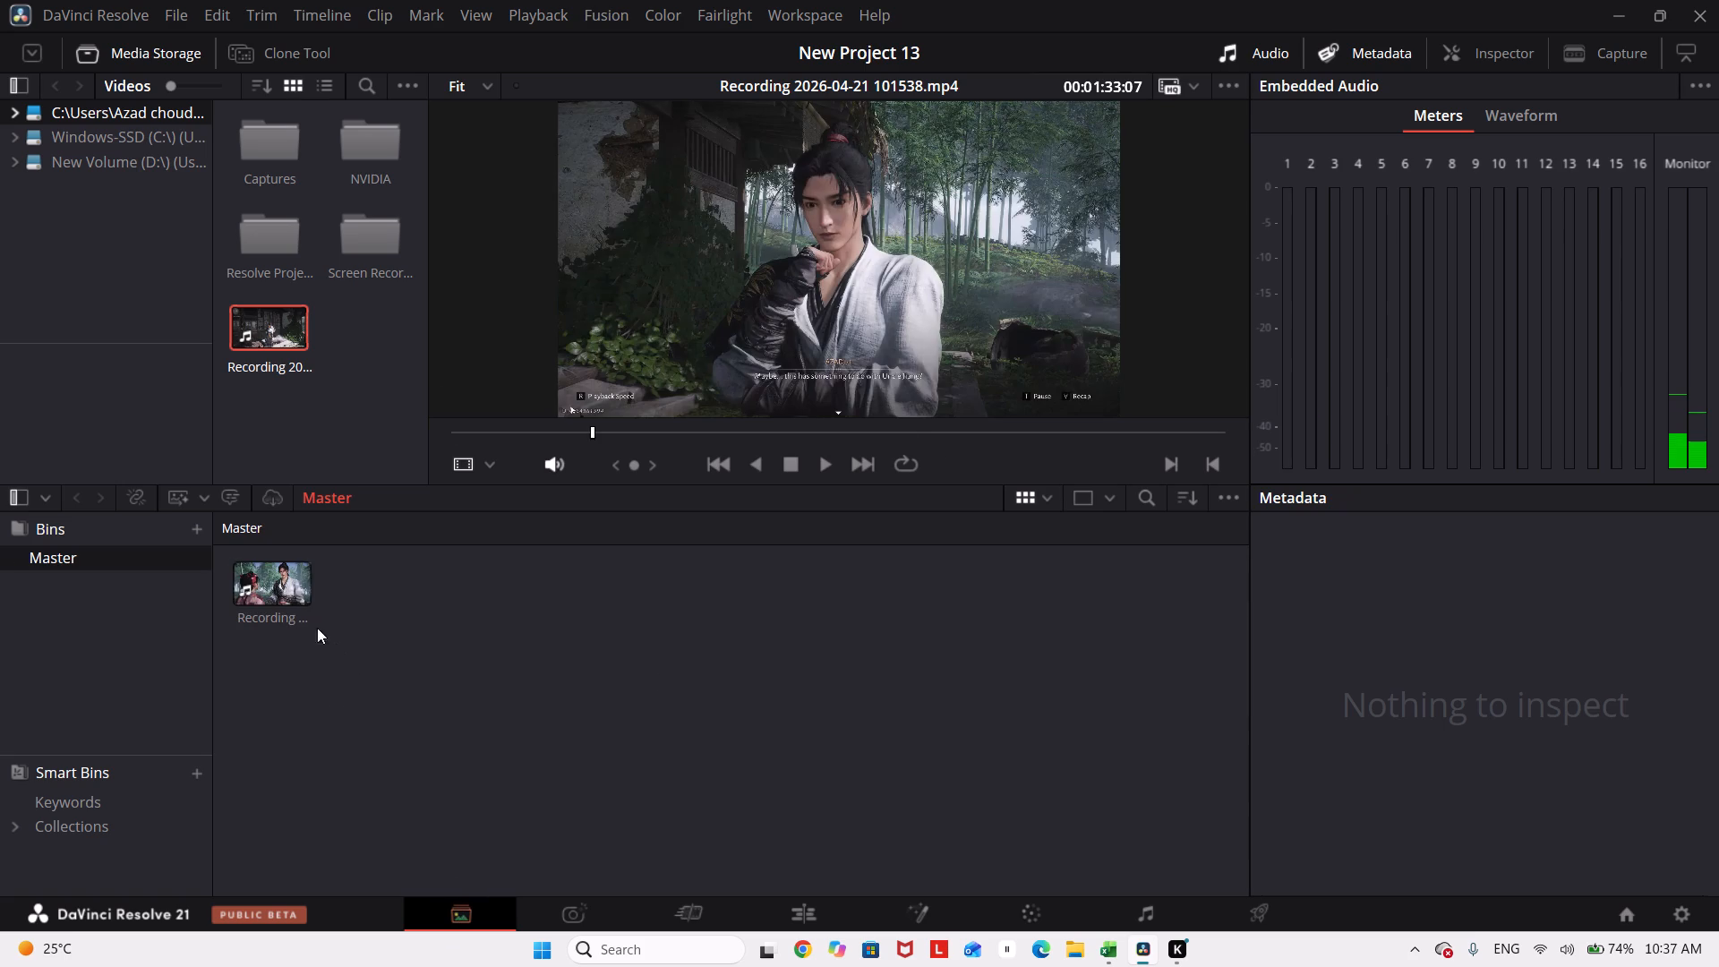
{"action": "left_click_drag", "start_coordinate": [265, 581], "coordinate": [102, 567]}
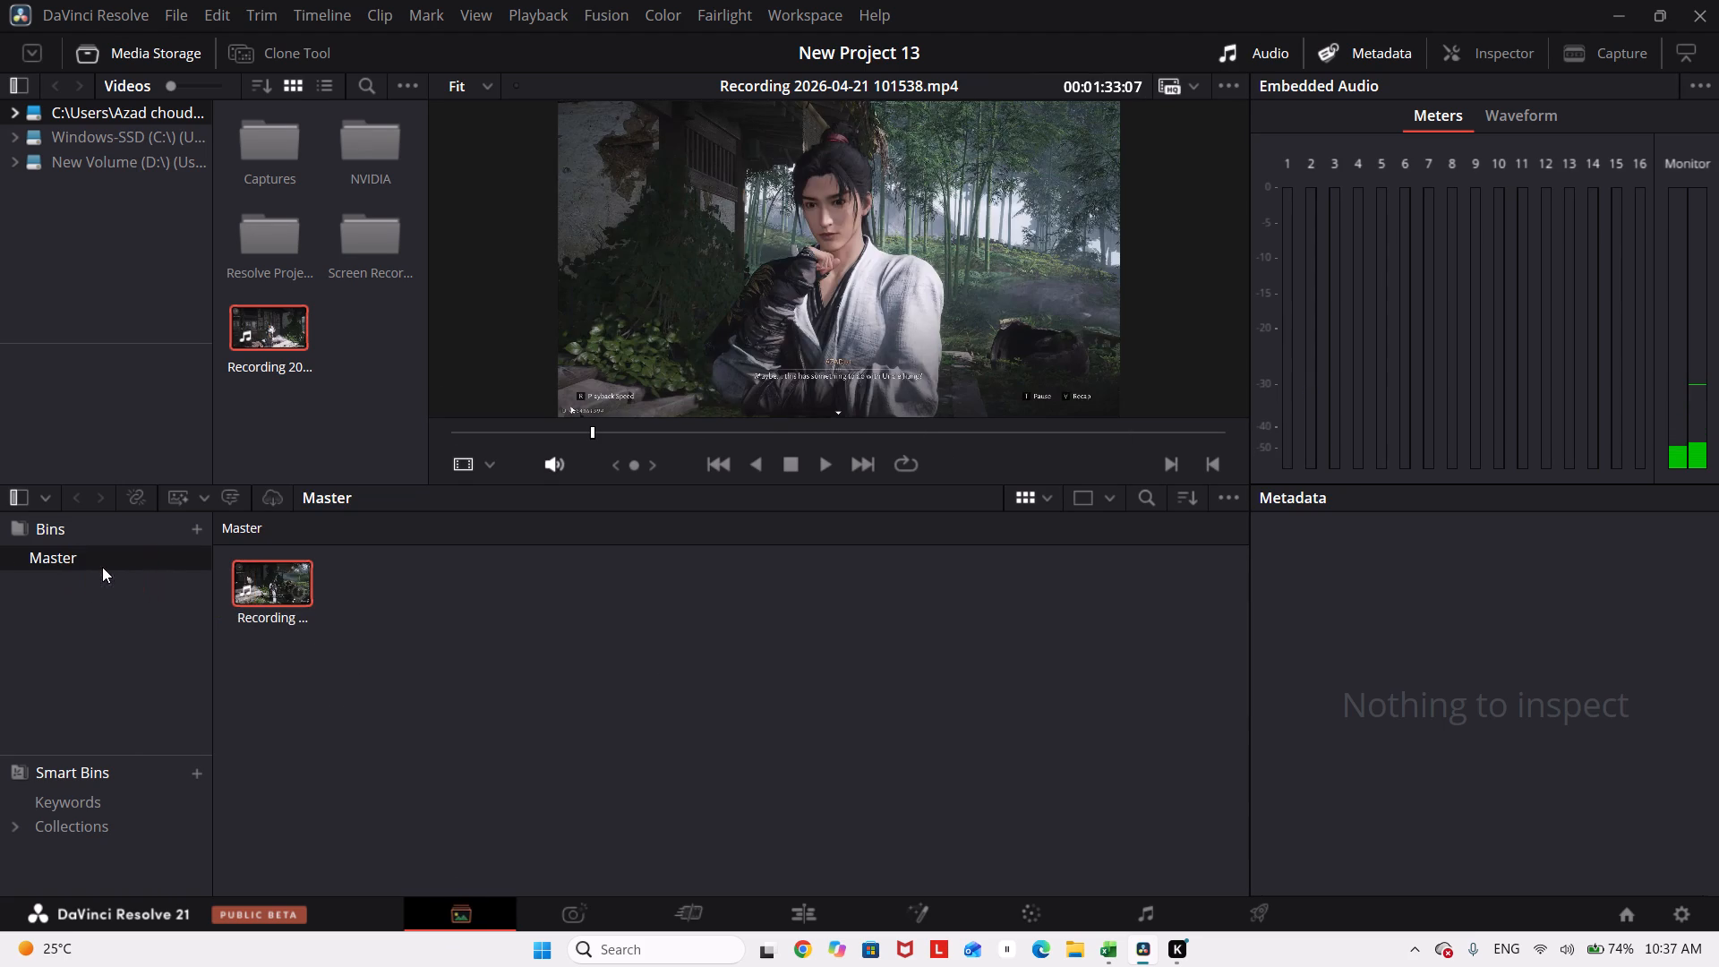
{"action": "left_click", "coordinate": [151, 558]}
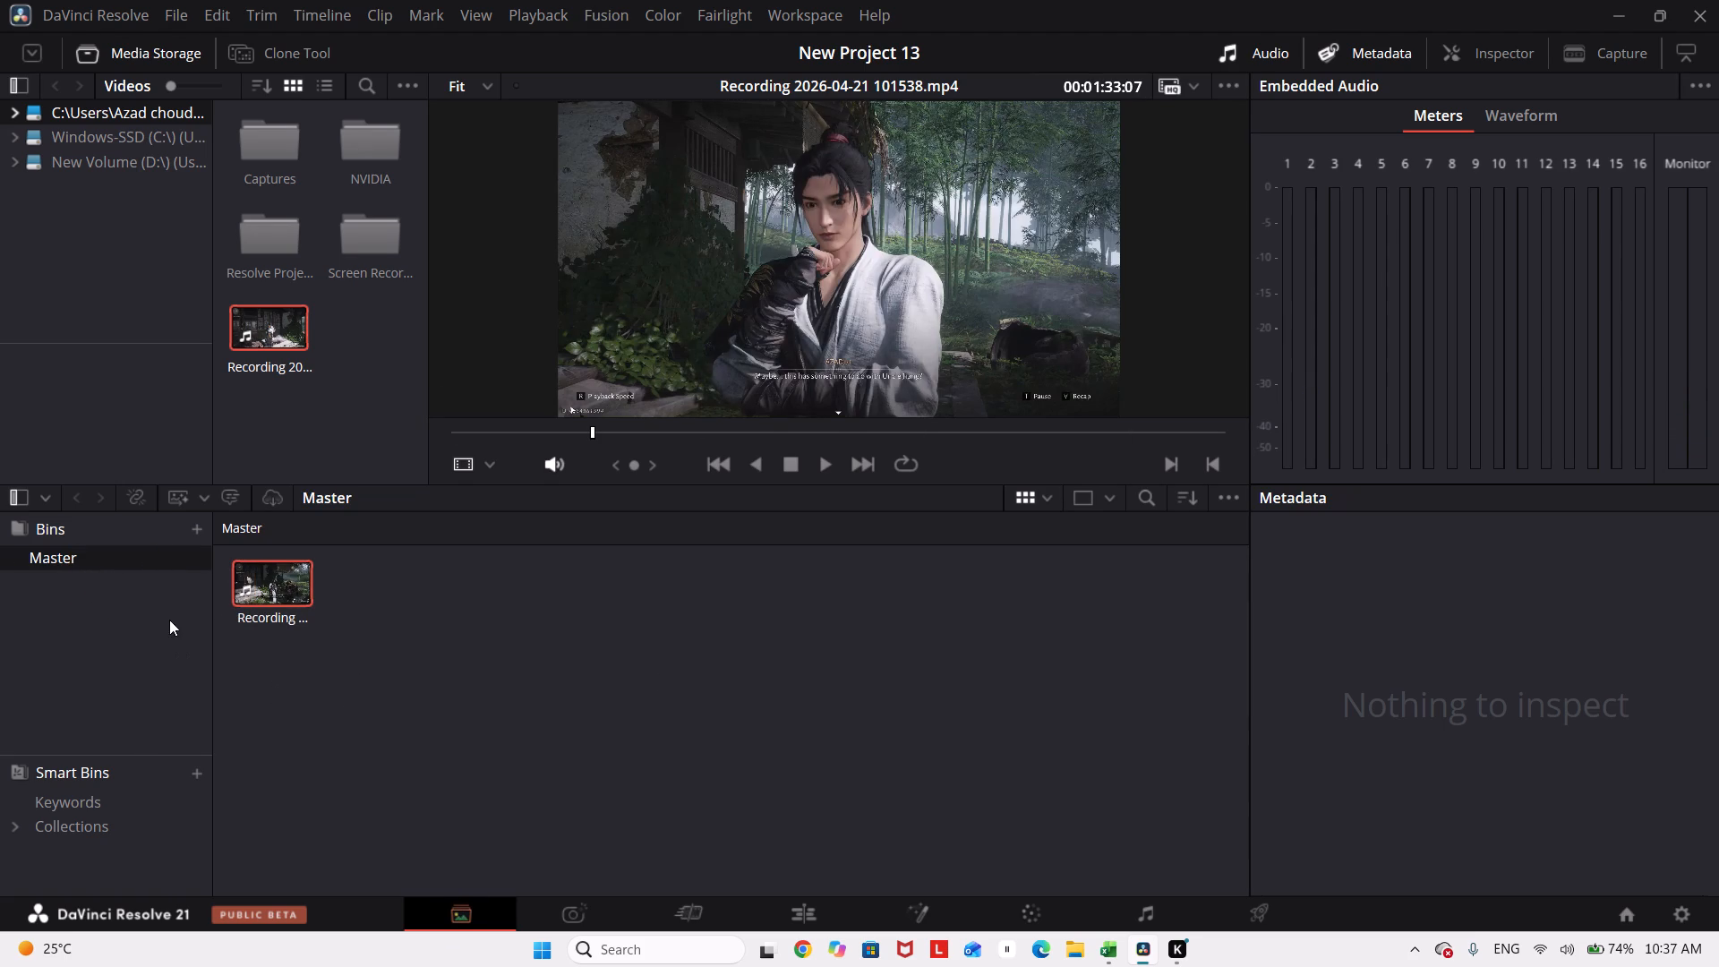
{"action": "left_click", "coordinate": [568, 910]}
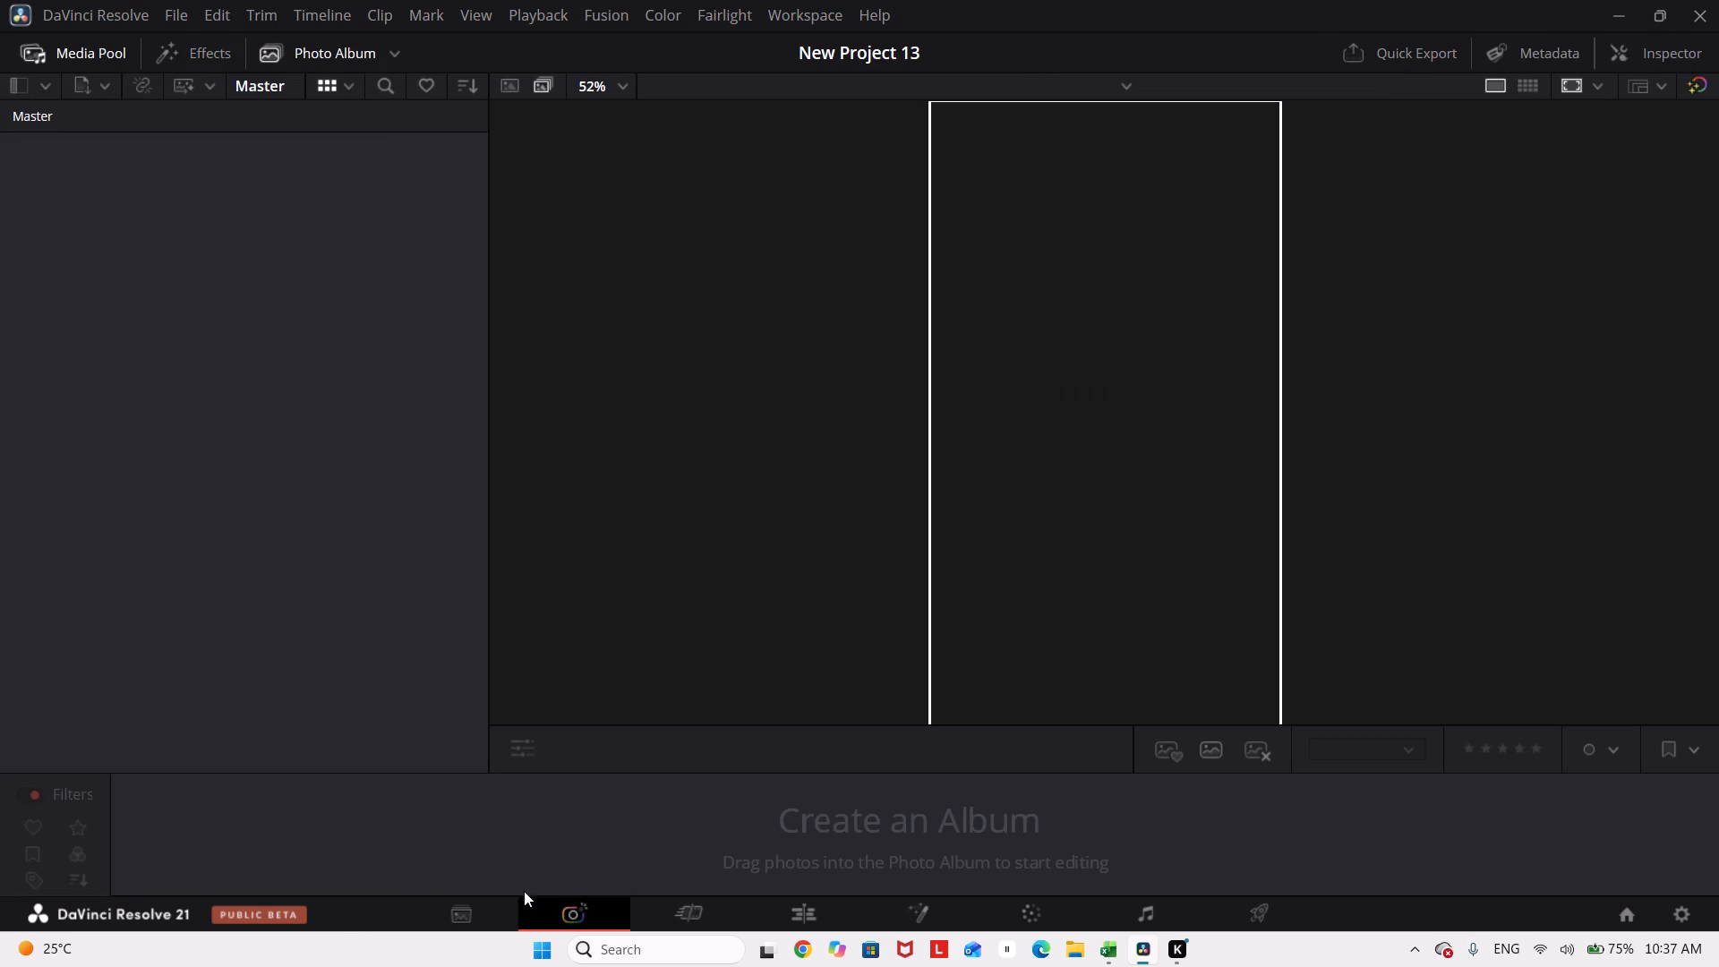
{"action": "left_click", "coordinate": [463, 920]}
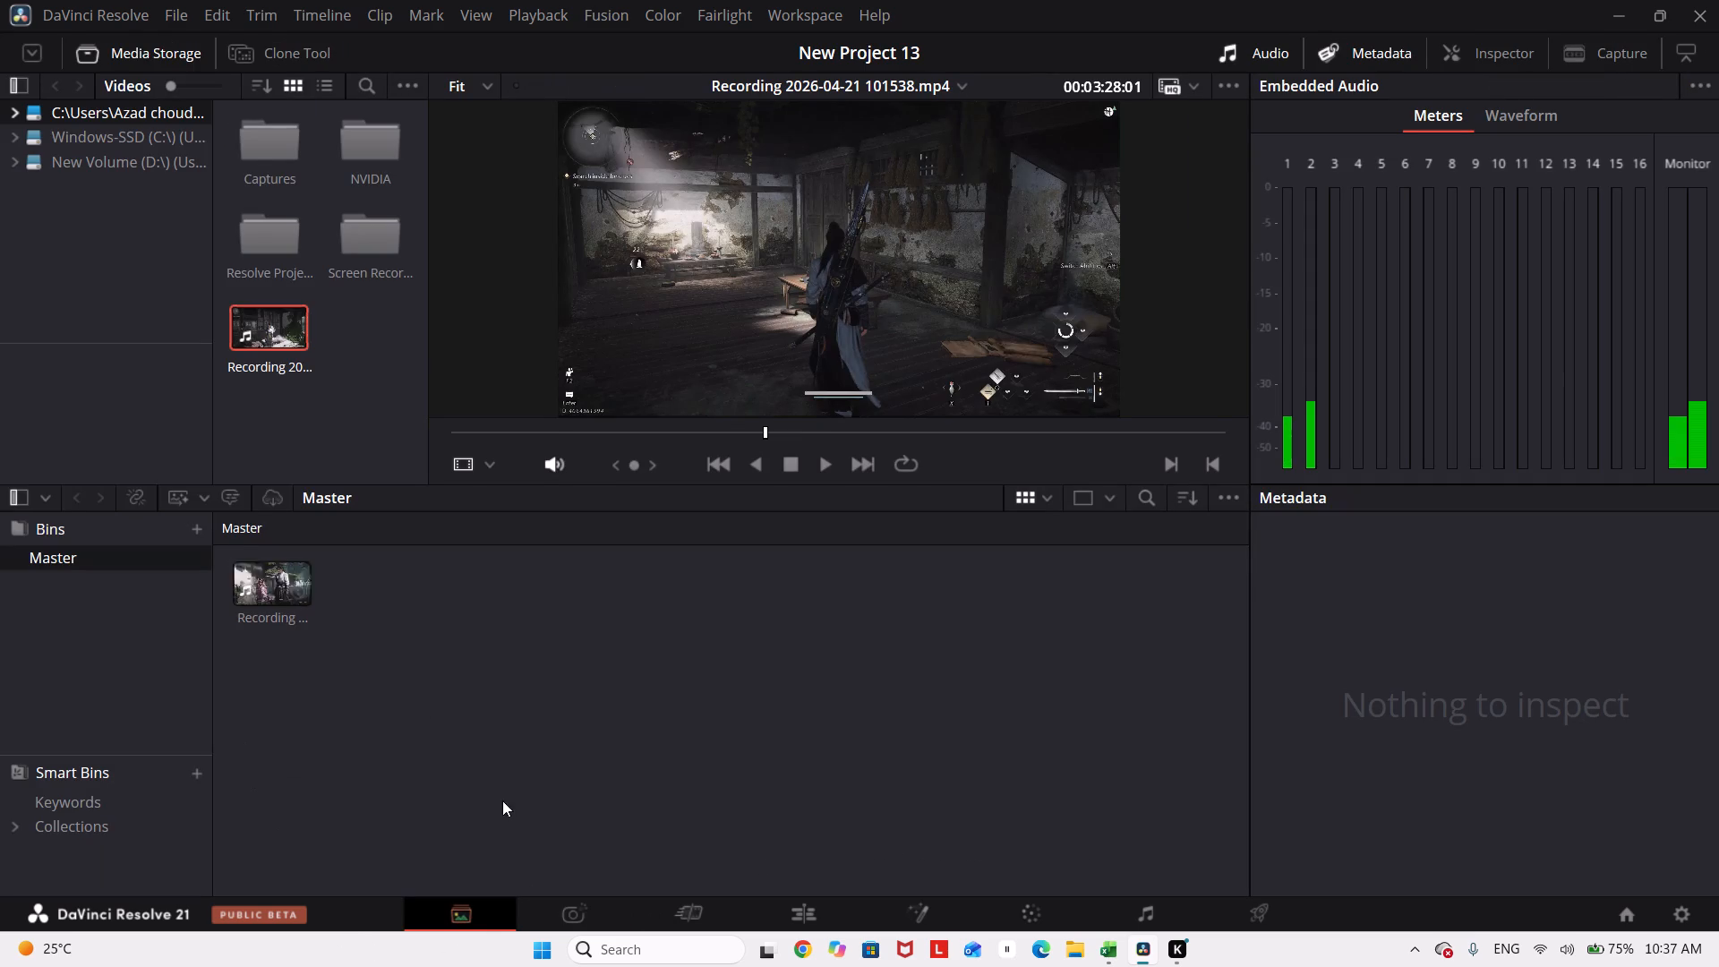
On the Cut page, place the whole recording from the media pool into a new timeline on video track 1.
{"action": "left_click", "coordinate": [685, 911]}
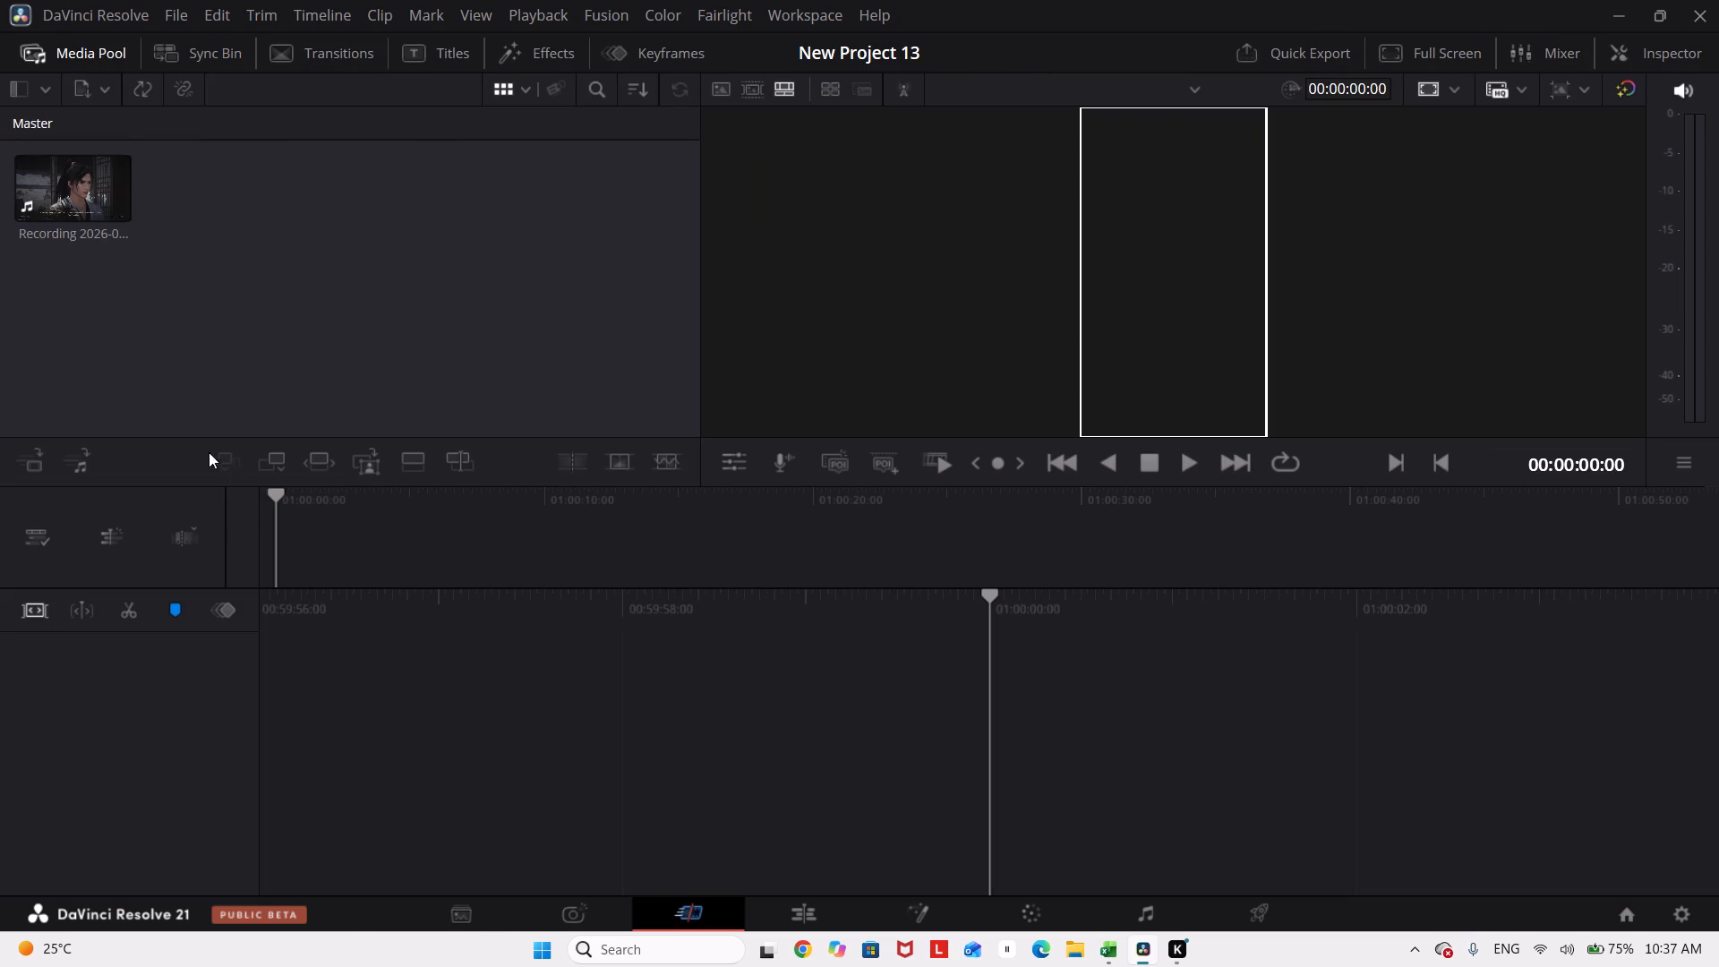
{"action": "left_click_drag", "start_coordinate": [72, 184], "coordinate": [355, 670]}
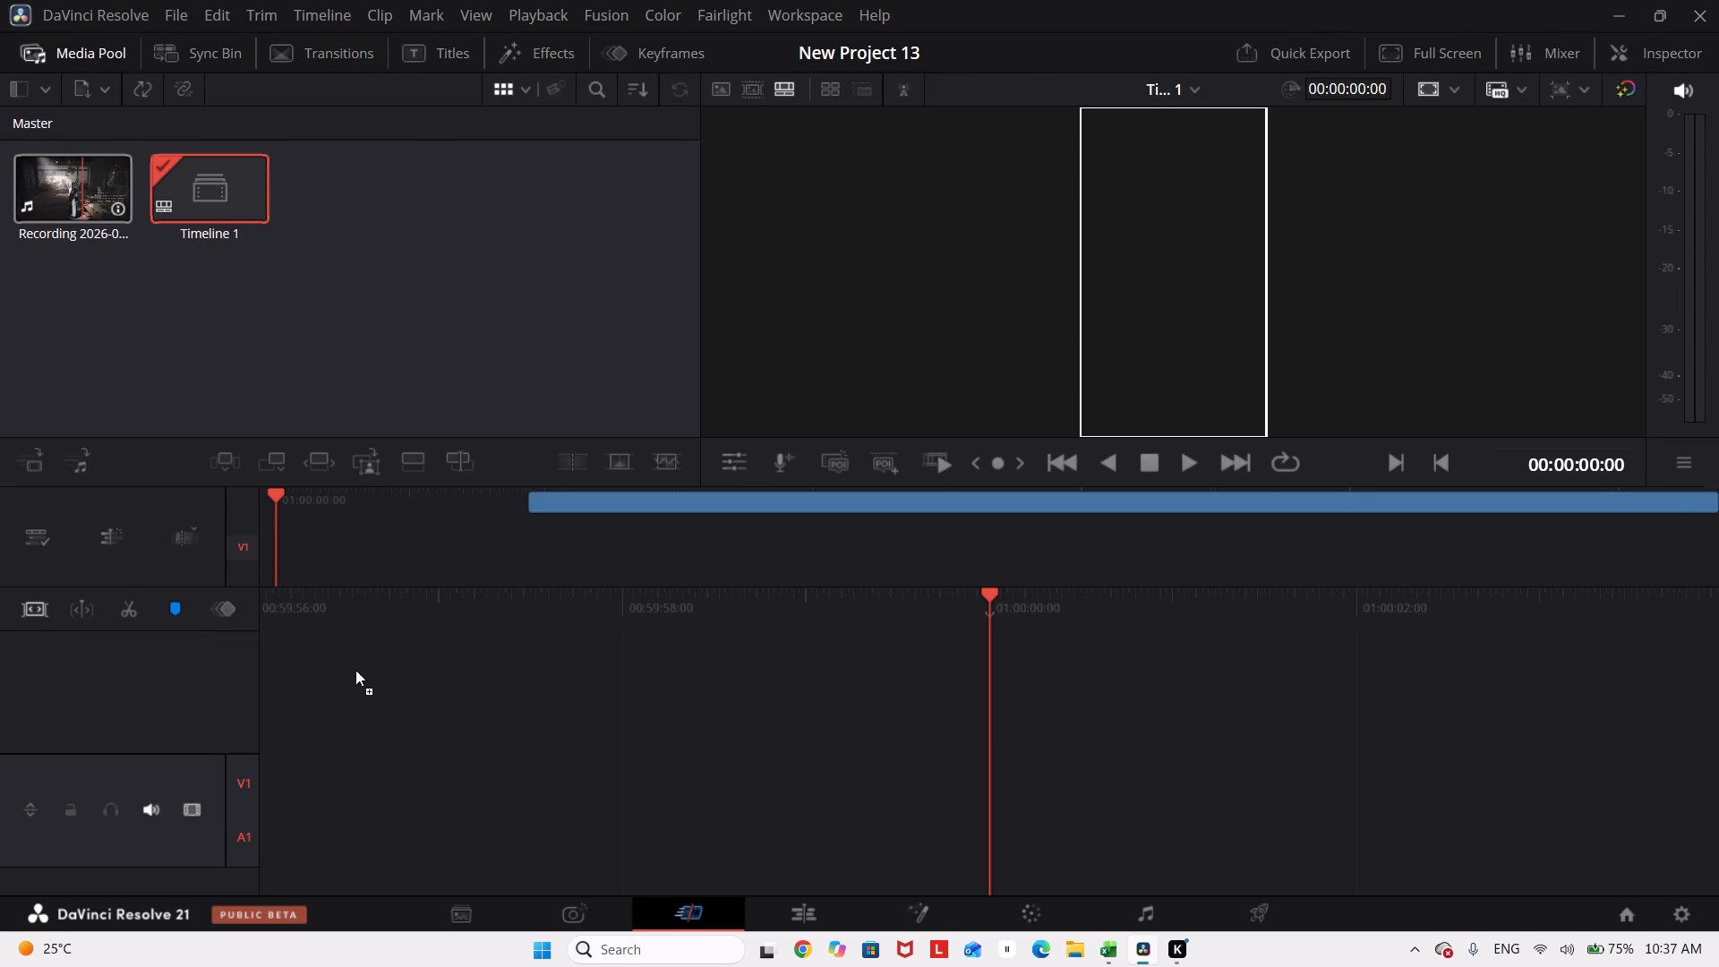
{"action": "left_click_drag", "start_coordinate": [355, 670], "coordinate": [311, 679]}
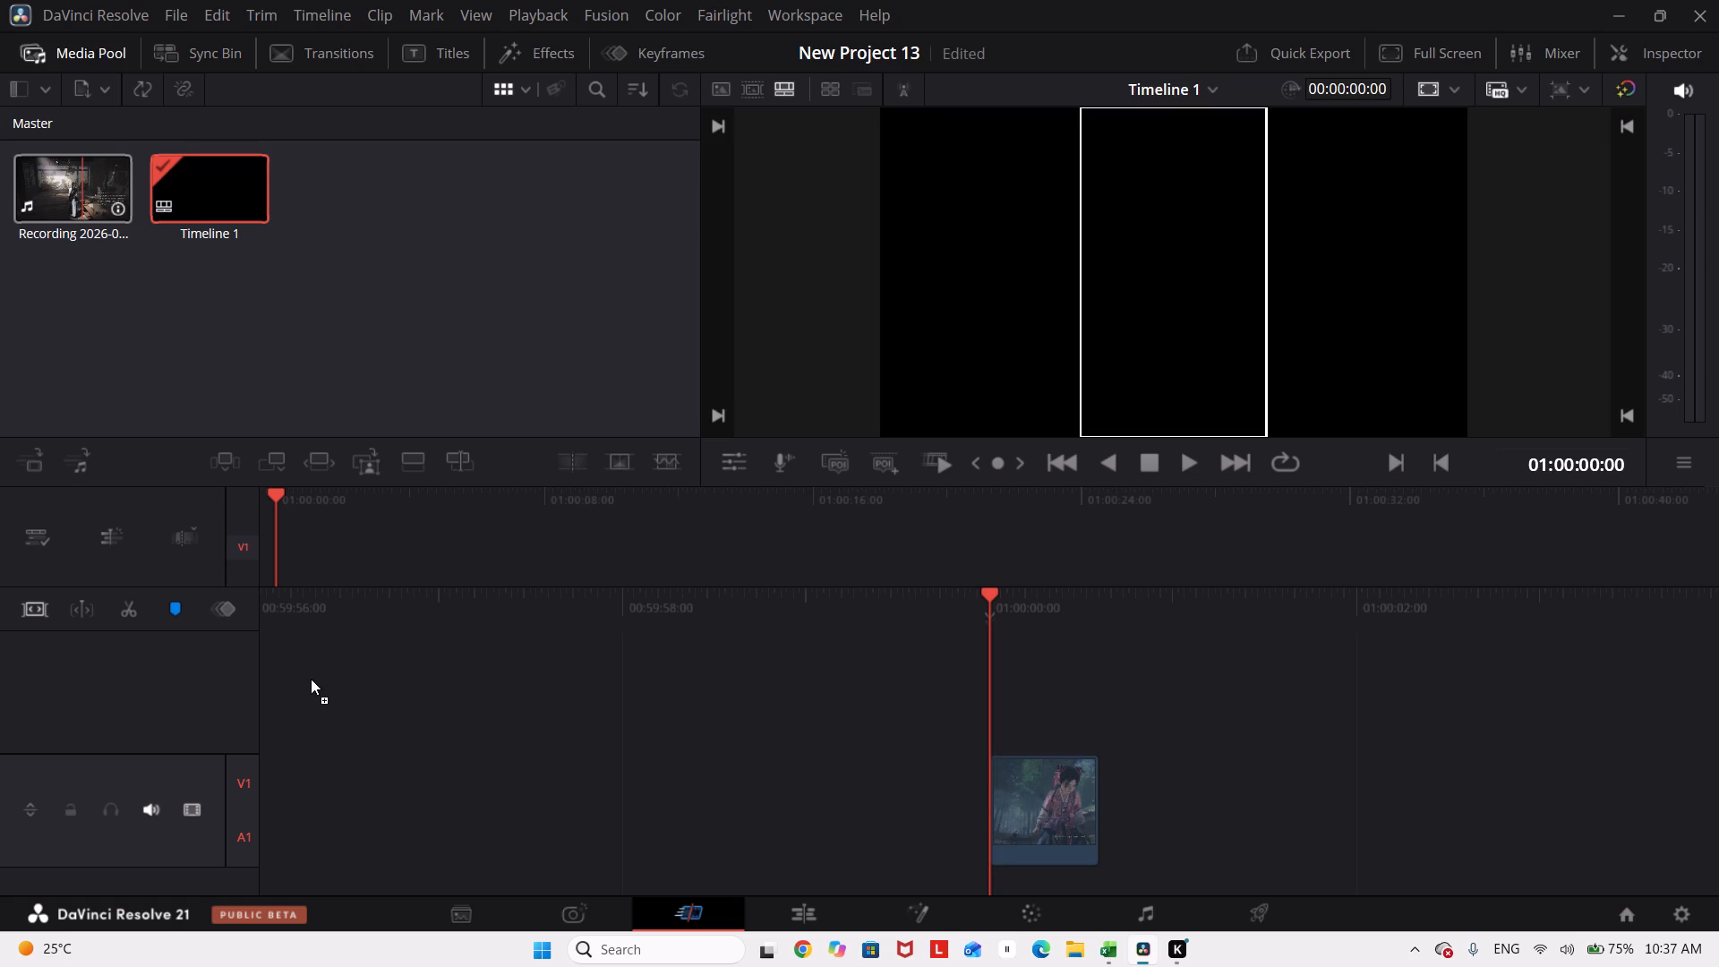
{"action": "left_click_drag", "start_coordinate": [311, 679], "coordinate": [314, 680]}
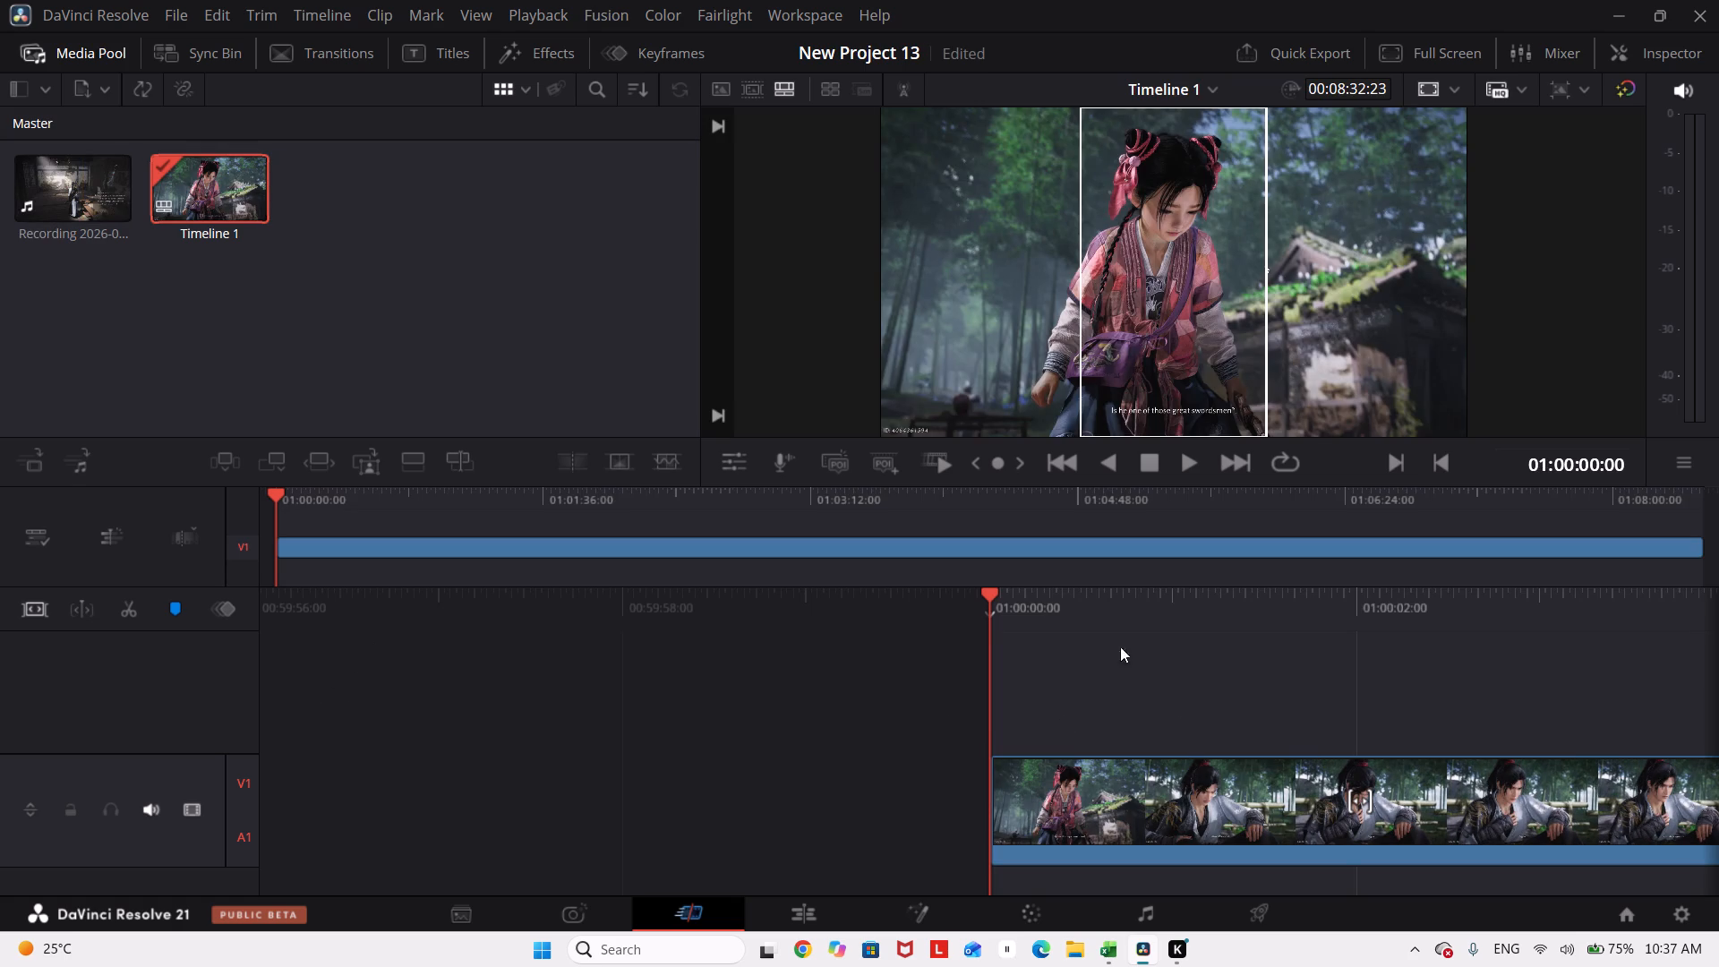
Review the clip's opening on the timeline by scrubbing around the 4-second mark, and play it through to about 01:00:24:05.
{"action": "left_click_drag", "start_coordinate": [1166, 817], "coordinate": [900, 828]}
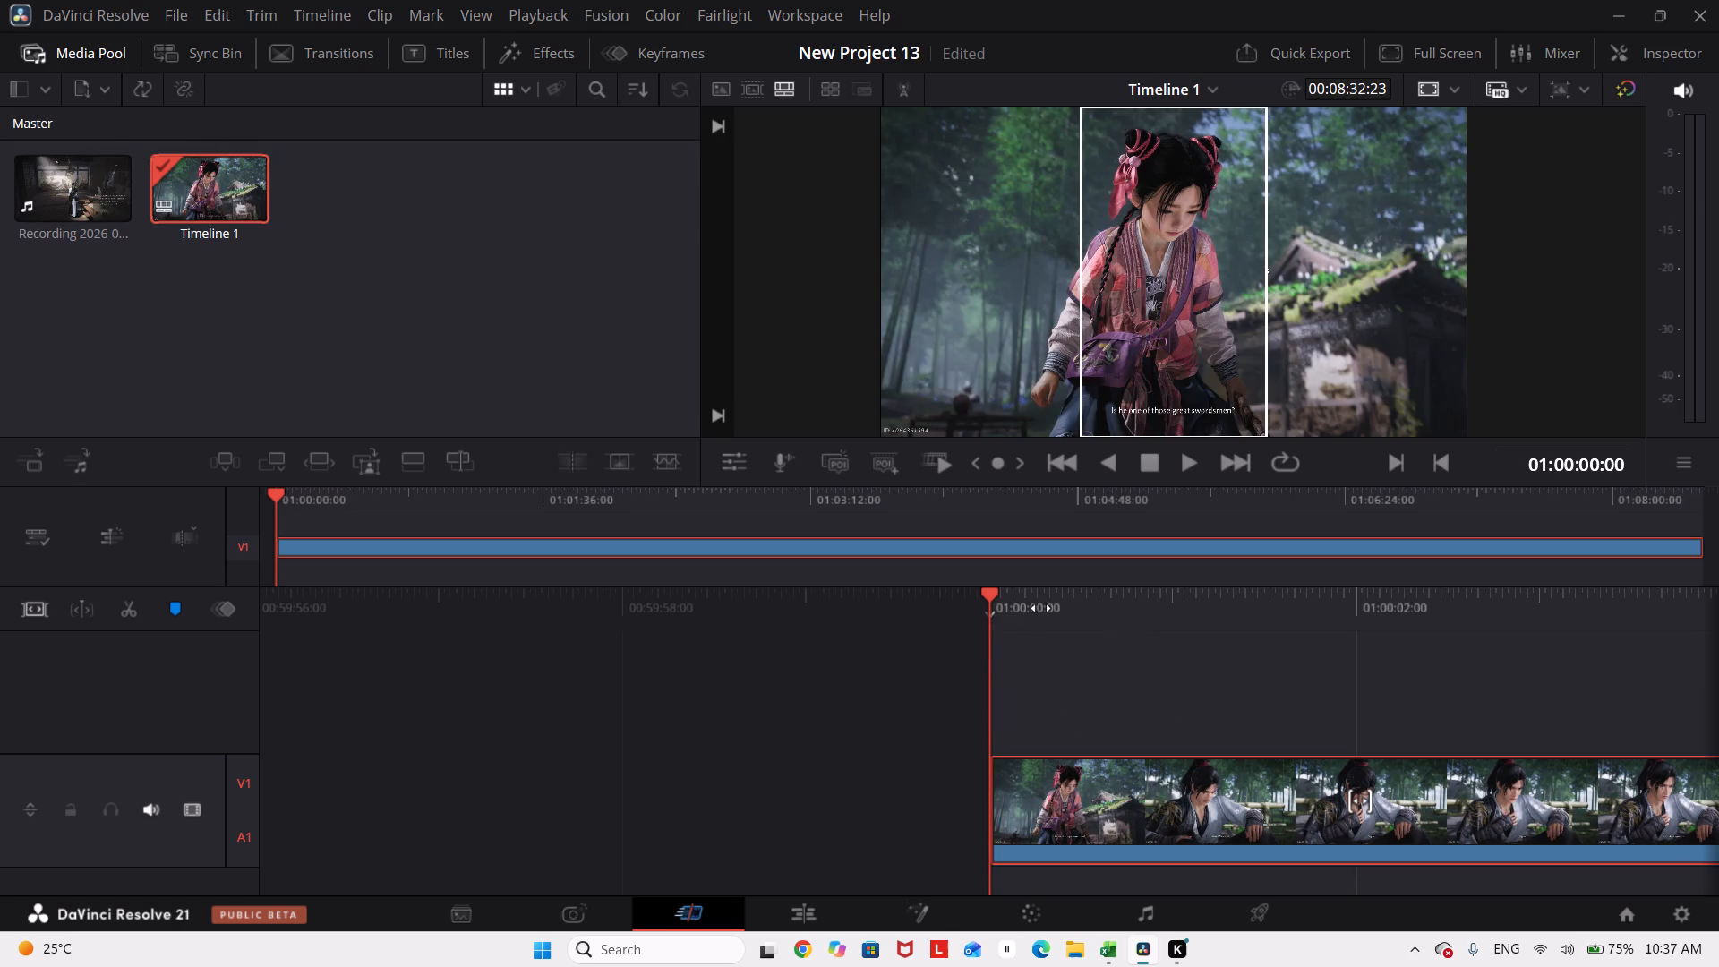
{"action": "left_click_drag", "start_coordinate": [1042, 608], "coordinate": [308, 648]}
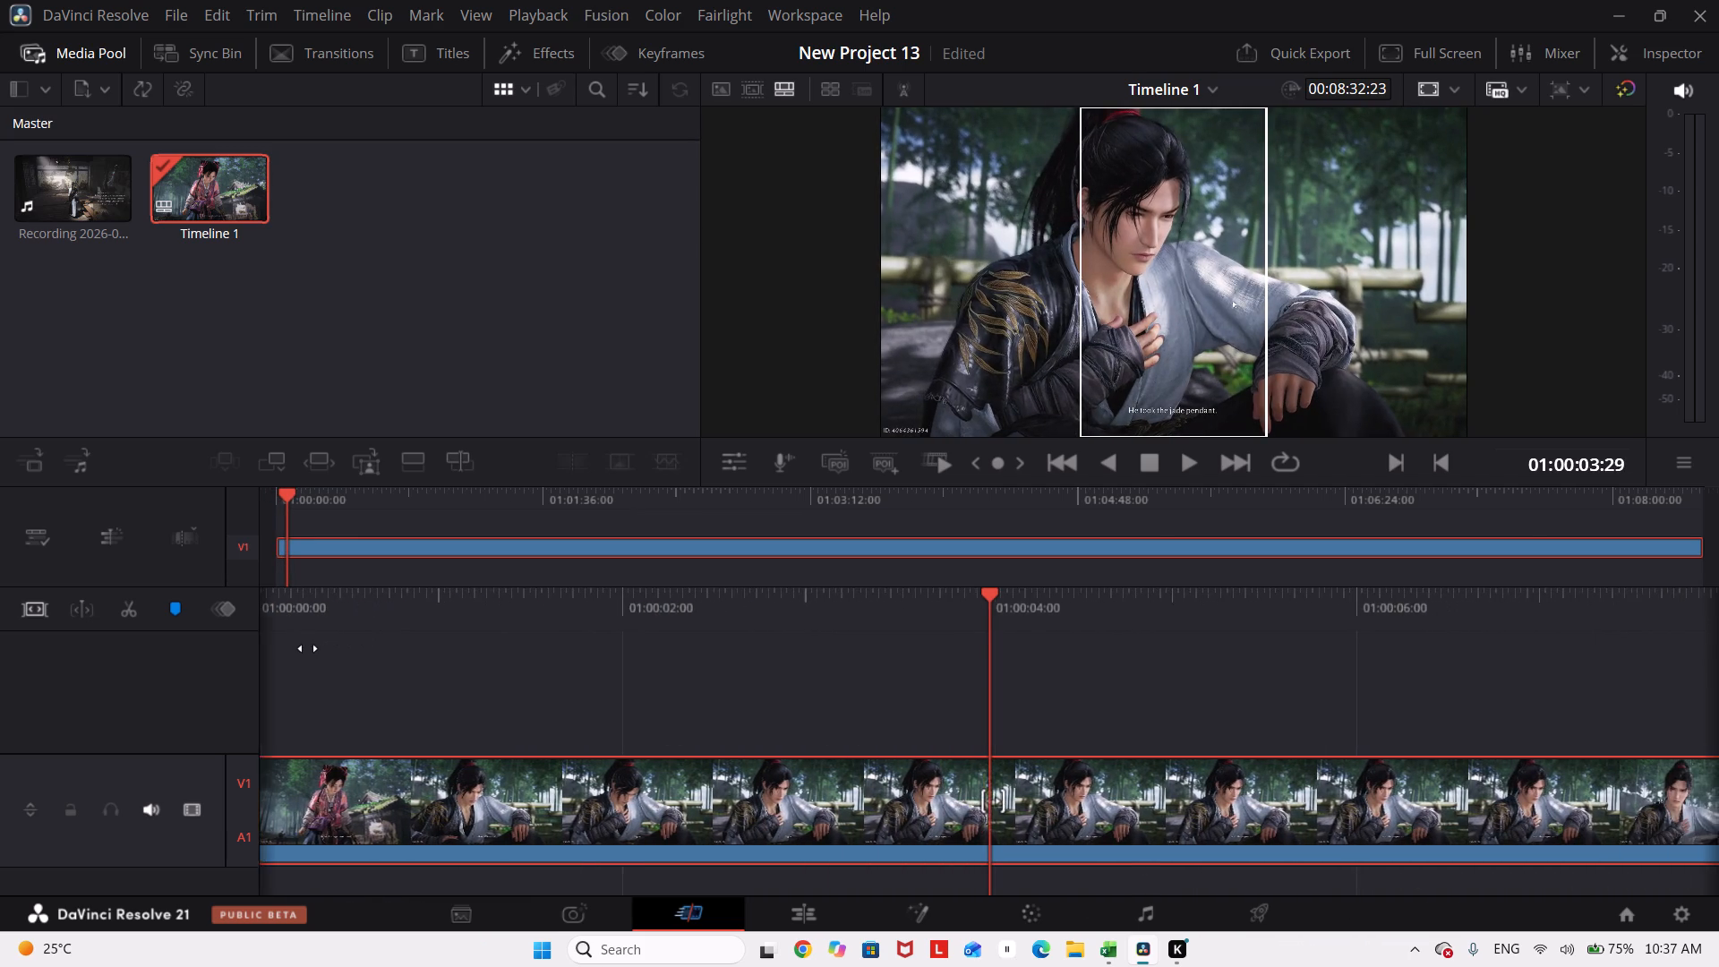
{"action": "left_click_drag", "start_coordinate": [308, 648], "coordinate": [293, 676]}
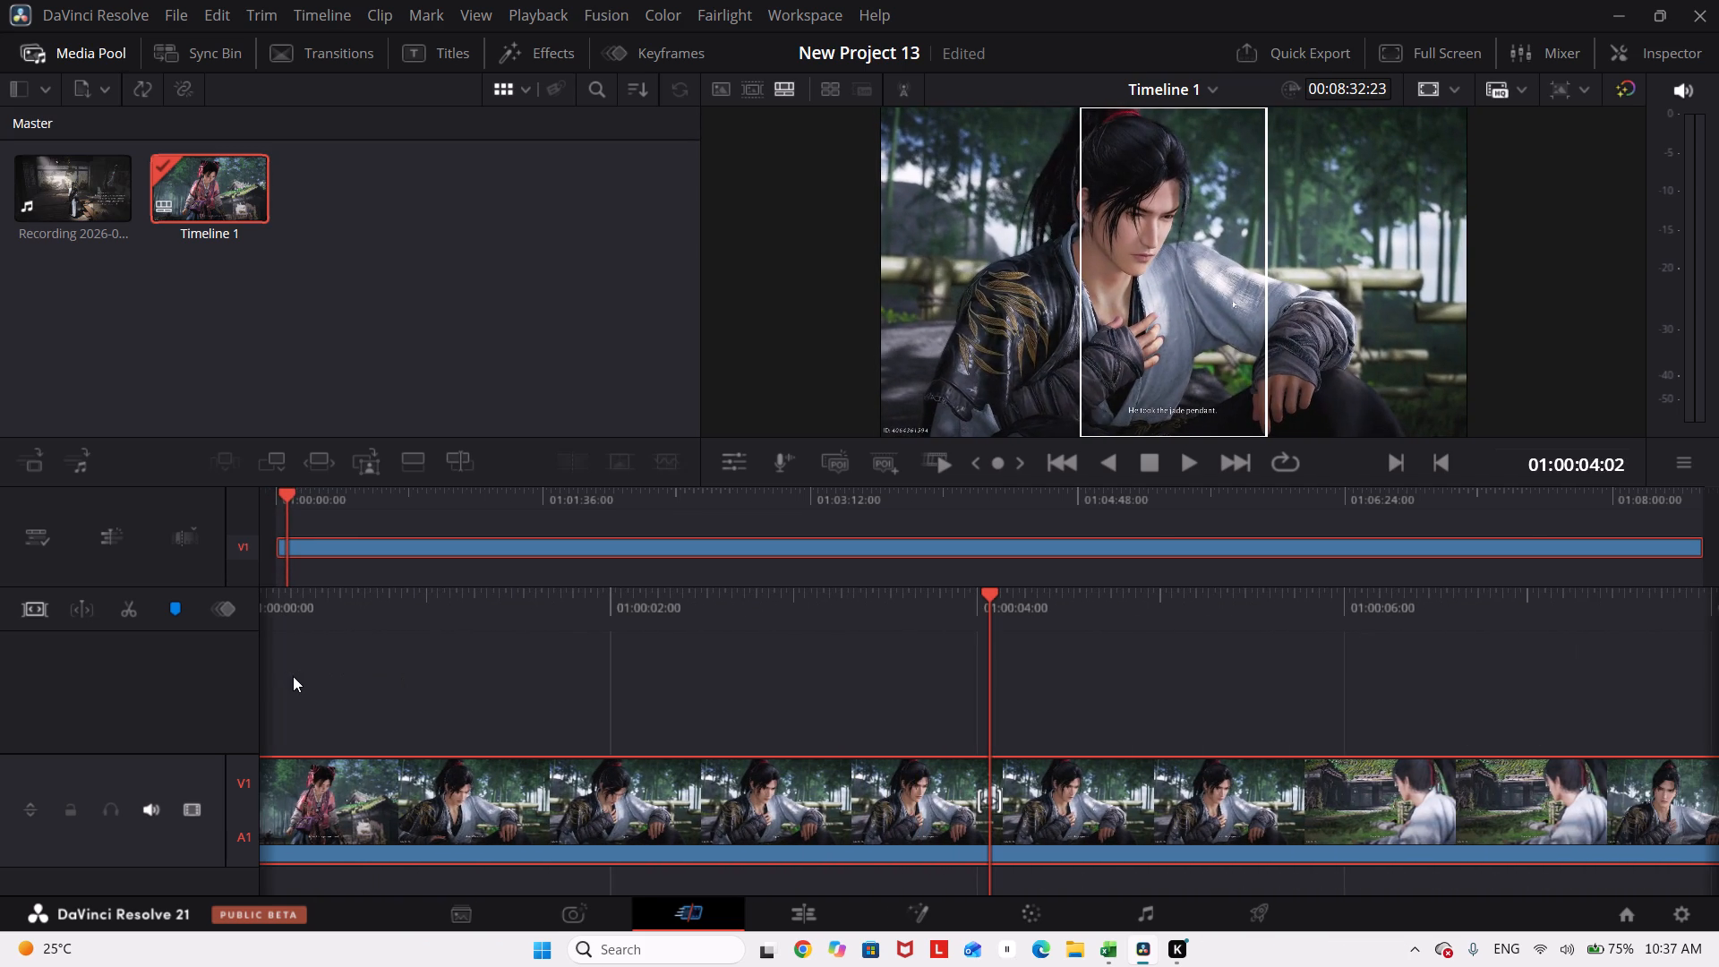
{"action": "left_click_drag", "start_coordinate": [919, 607], "coordinate": [937, 611]}
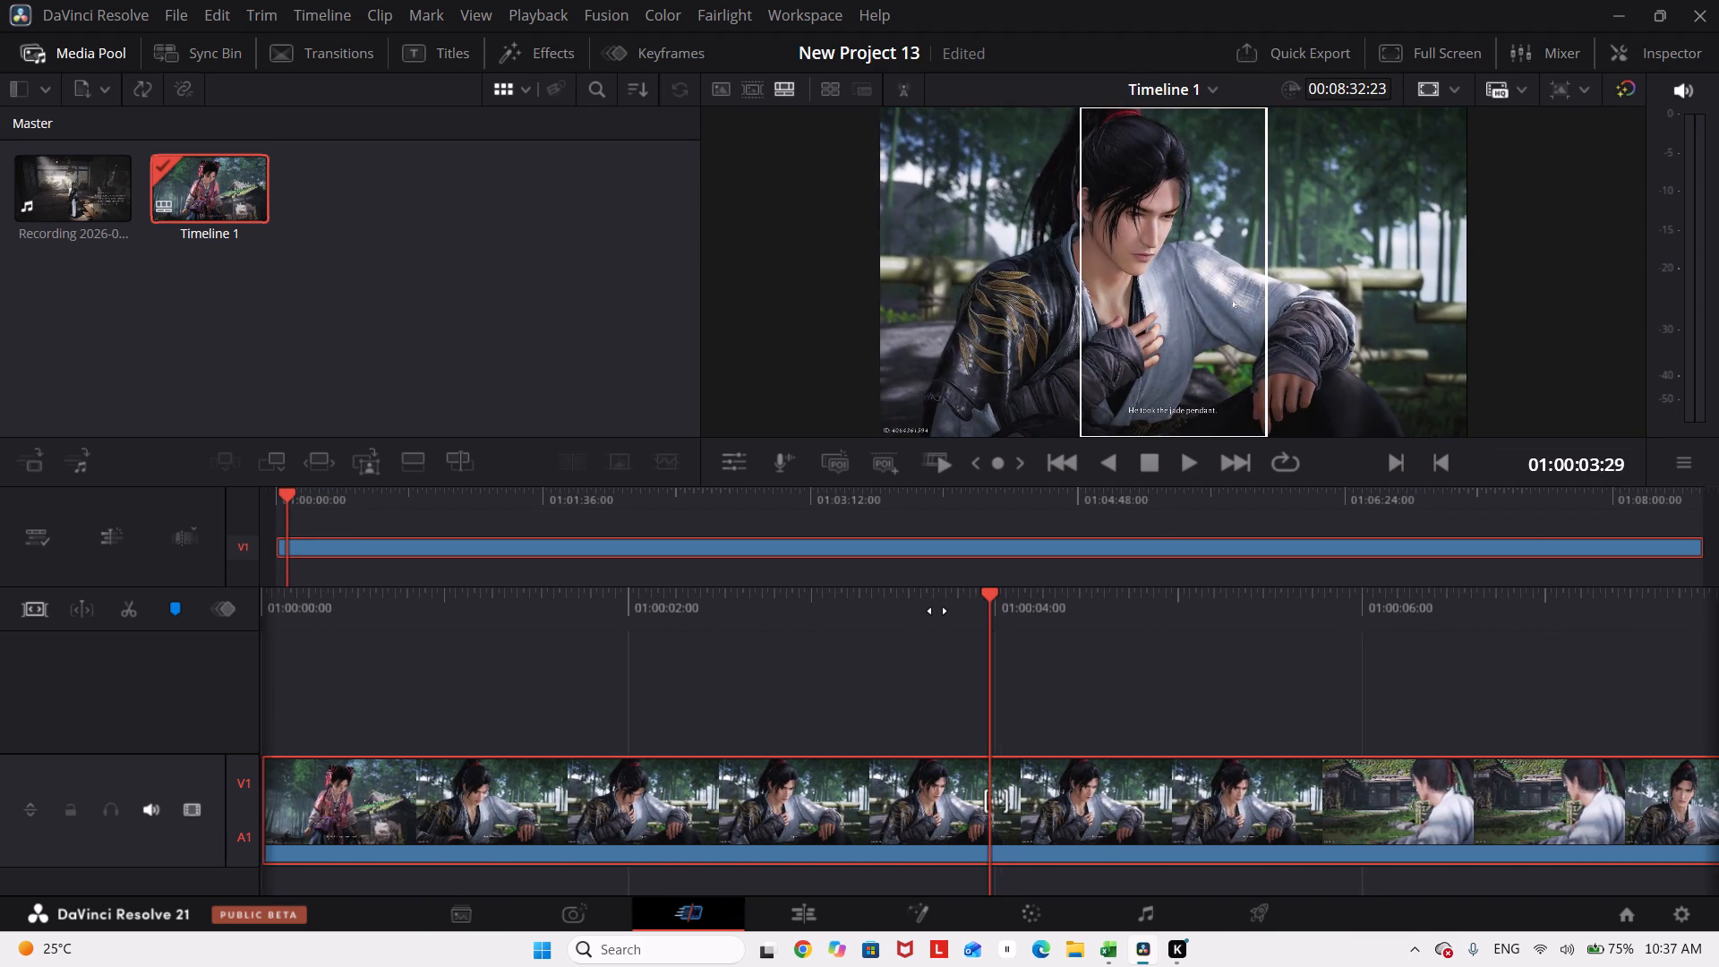
{"action": "left_click_drag", "start_coordinate": [937, 611], "coordinate": [934, 611]}
{"action": "left_click_drag", "start_coordinate": [988, 595], "coordinate": [770, 609]}
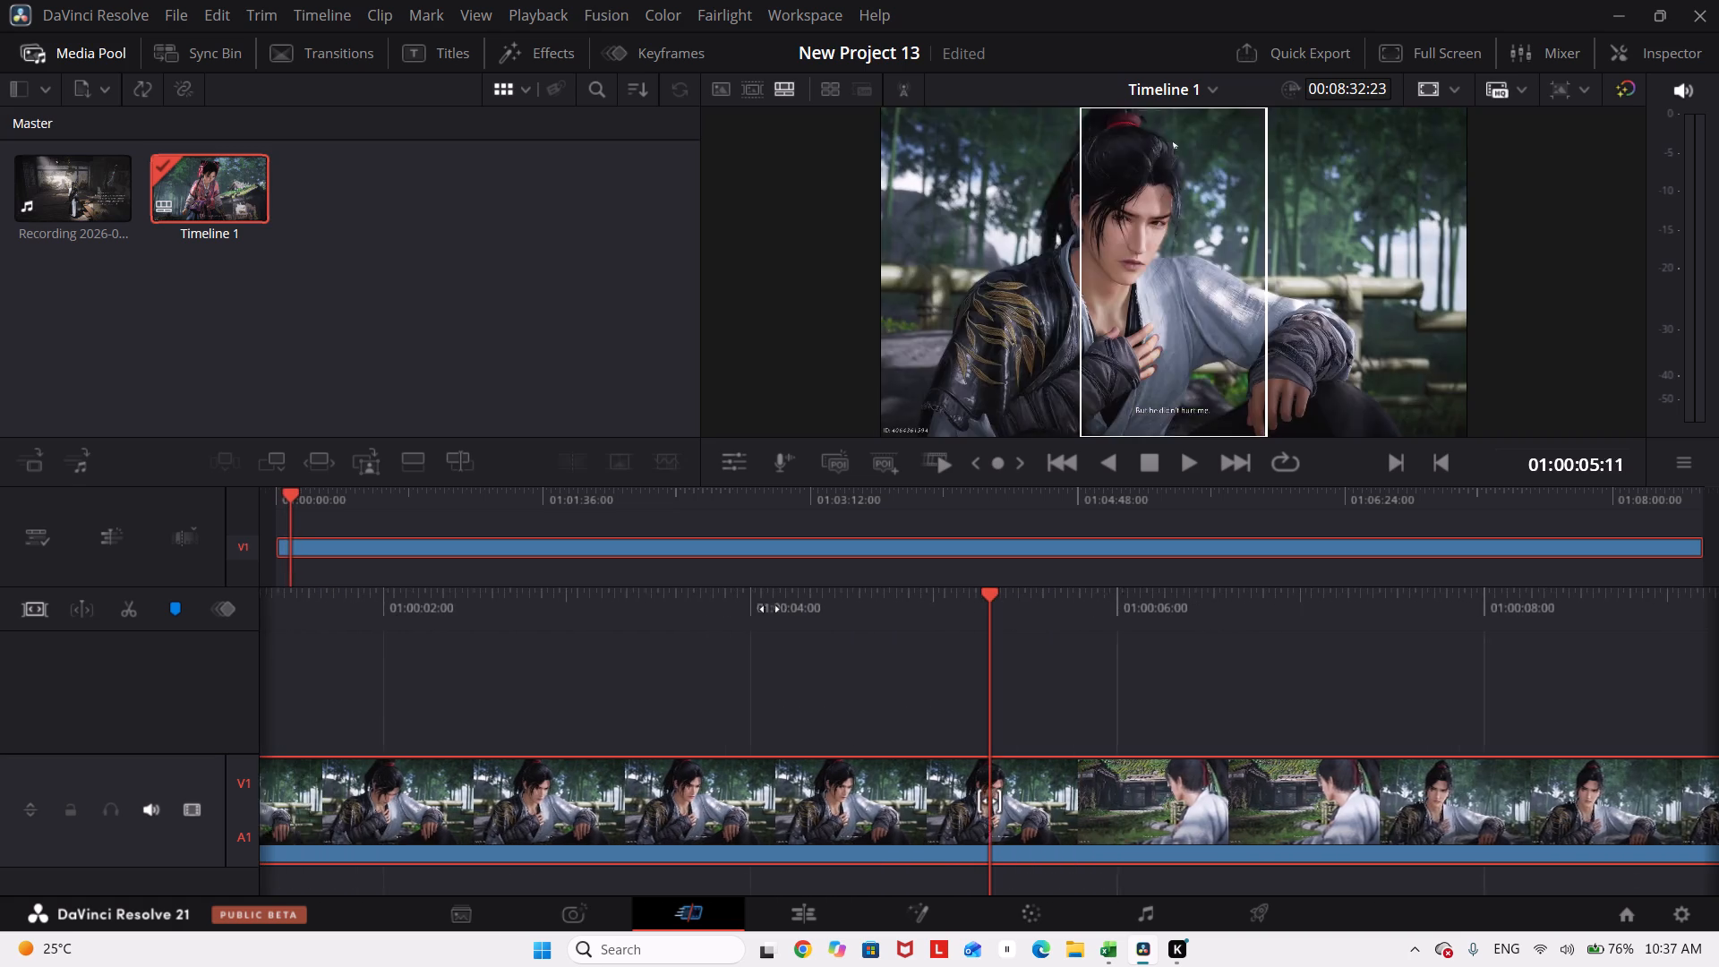
{"action": "left_click_drag", "start_coordinate": [770, 609], "coordinate": [971, 603]}
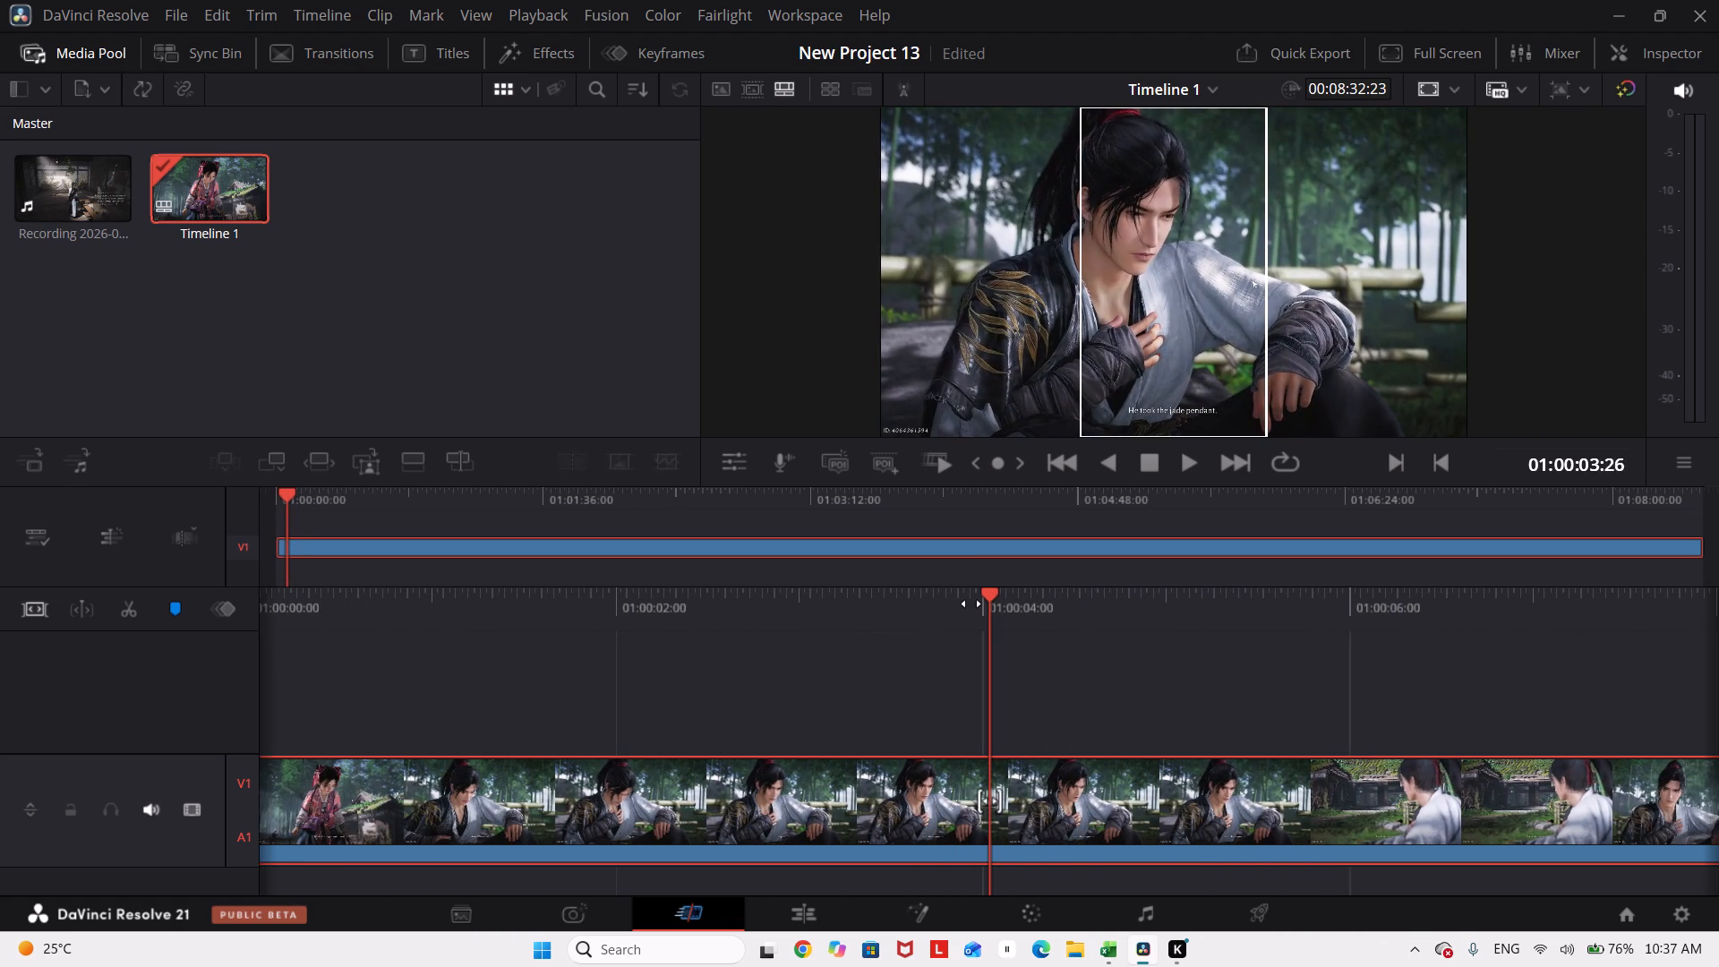
{"action": "left_click_drag", "start_coordinate": [971, 603], "coordinate": [988, 605]}
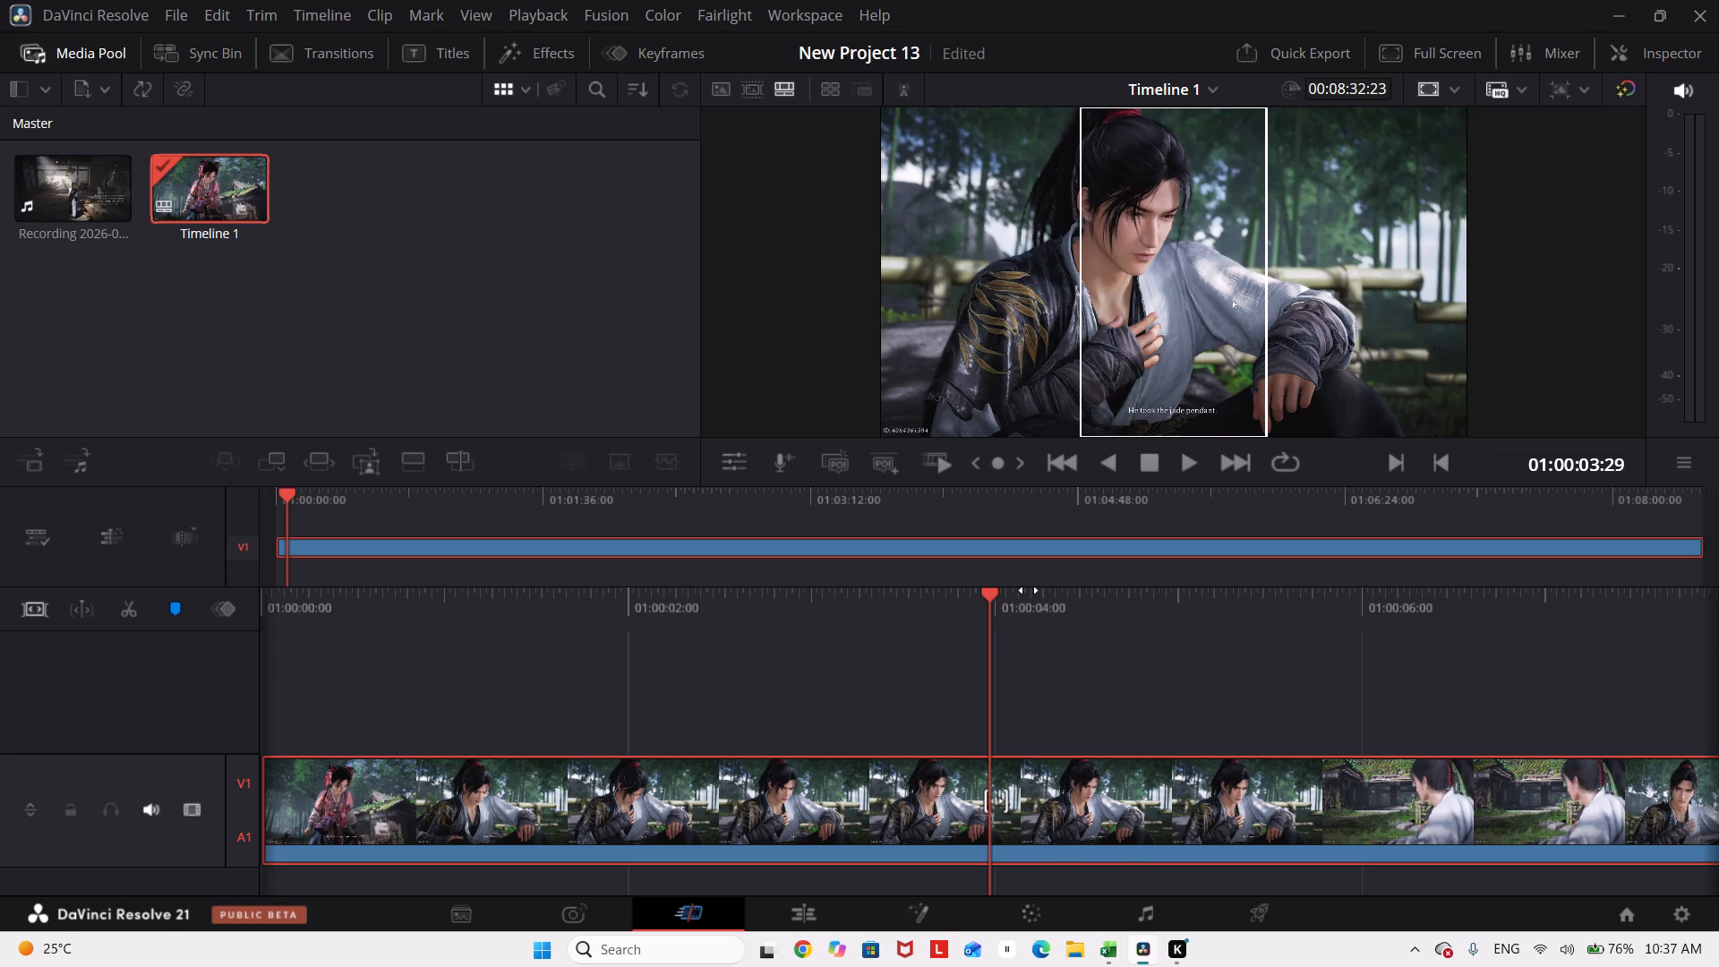
{"action": "left_click_drag", "start_coordinate": [989, 576], "coordinate": [966, 576]}
{"action": "left_click_drag", "start_coordinate": [993, 590], "coordinate": [1002, 612]}
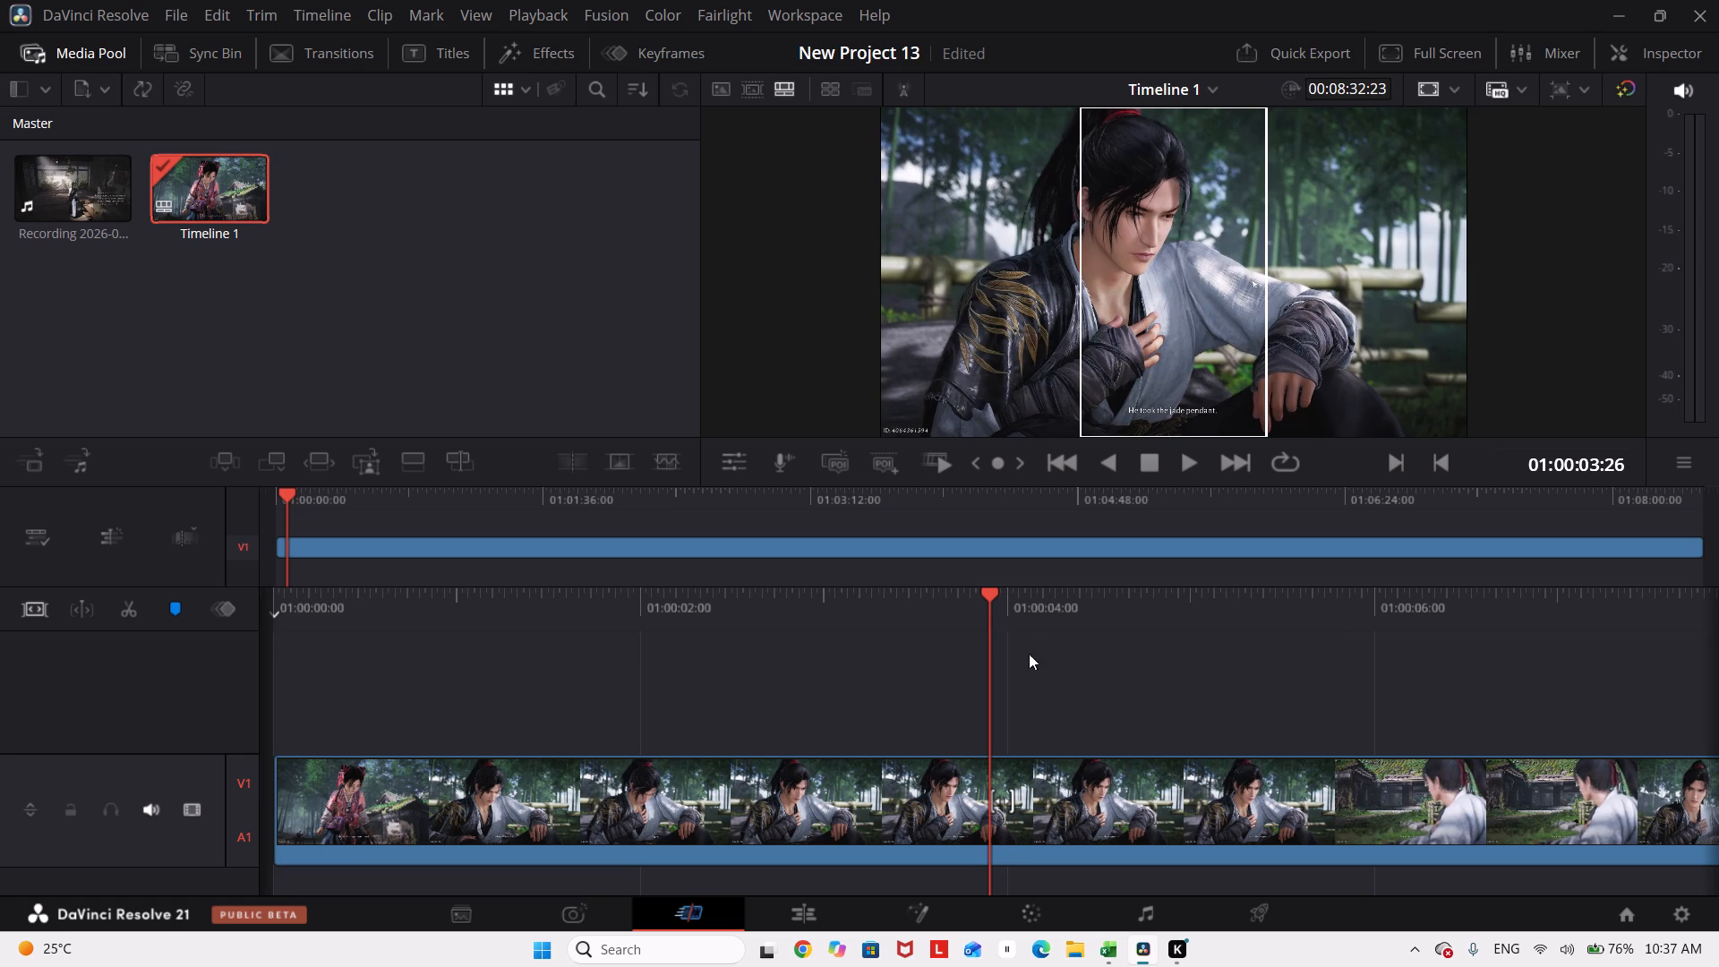
{"action": "key", "text": "space"}
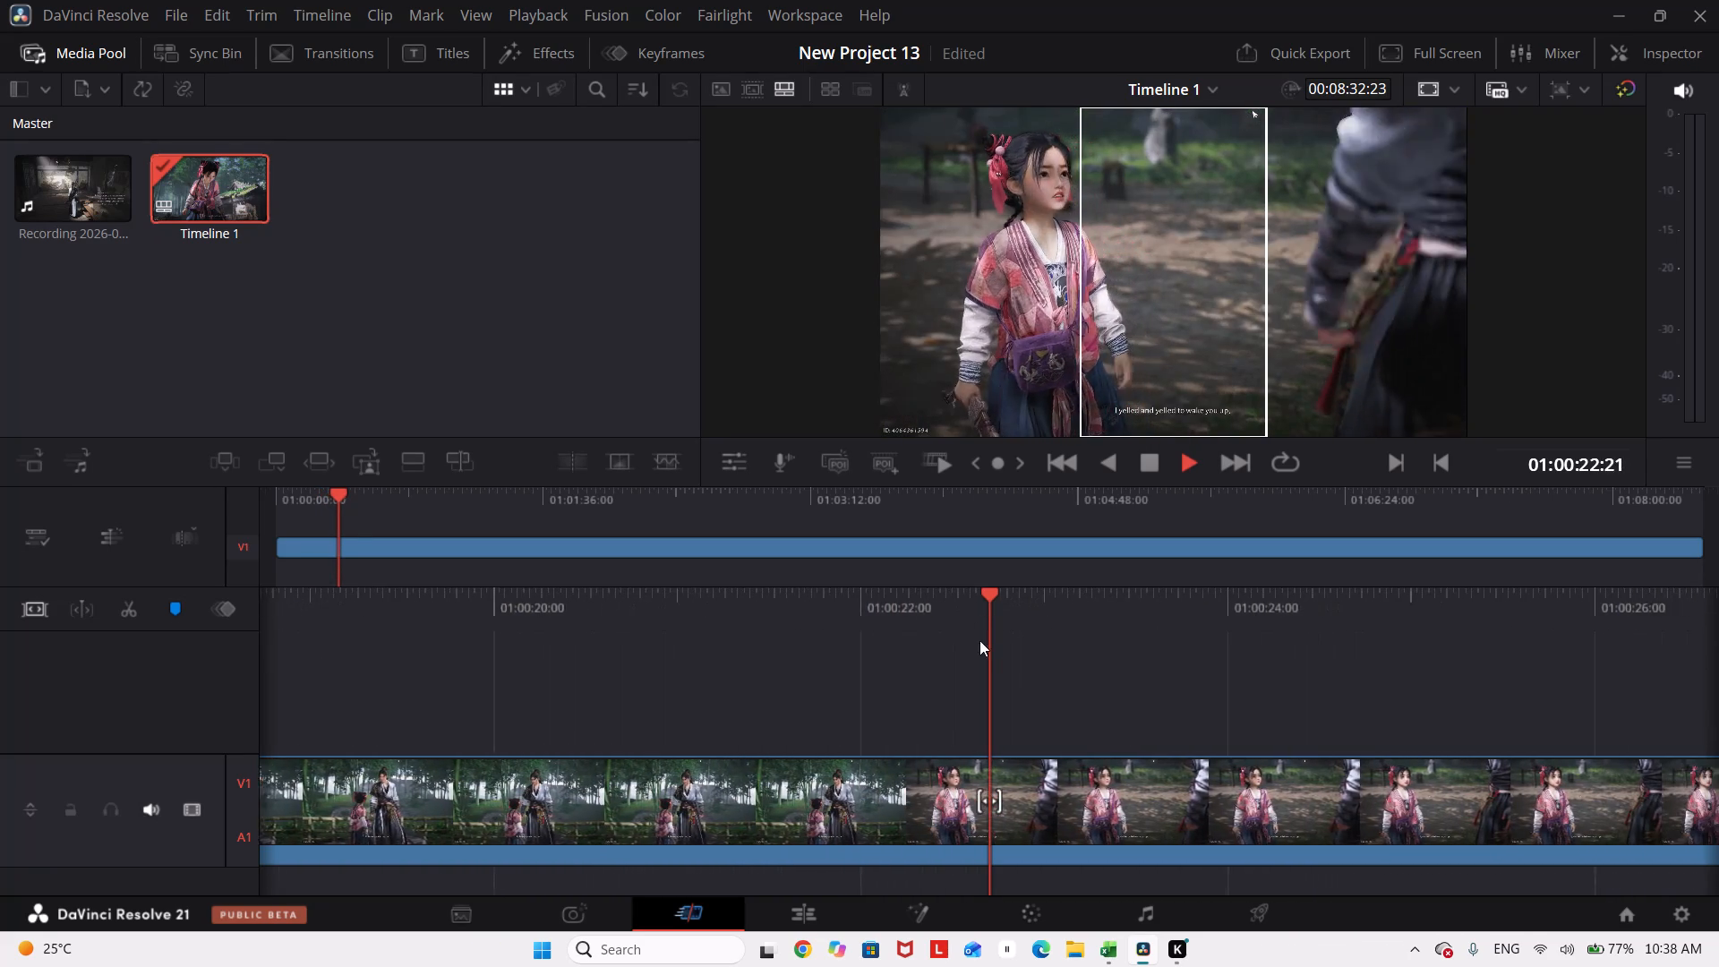
{"action": "key", "text": "space"}
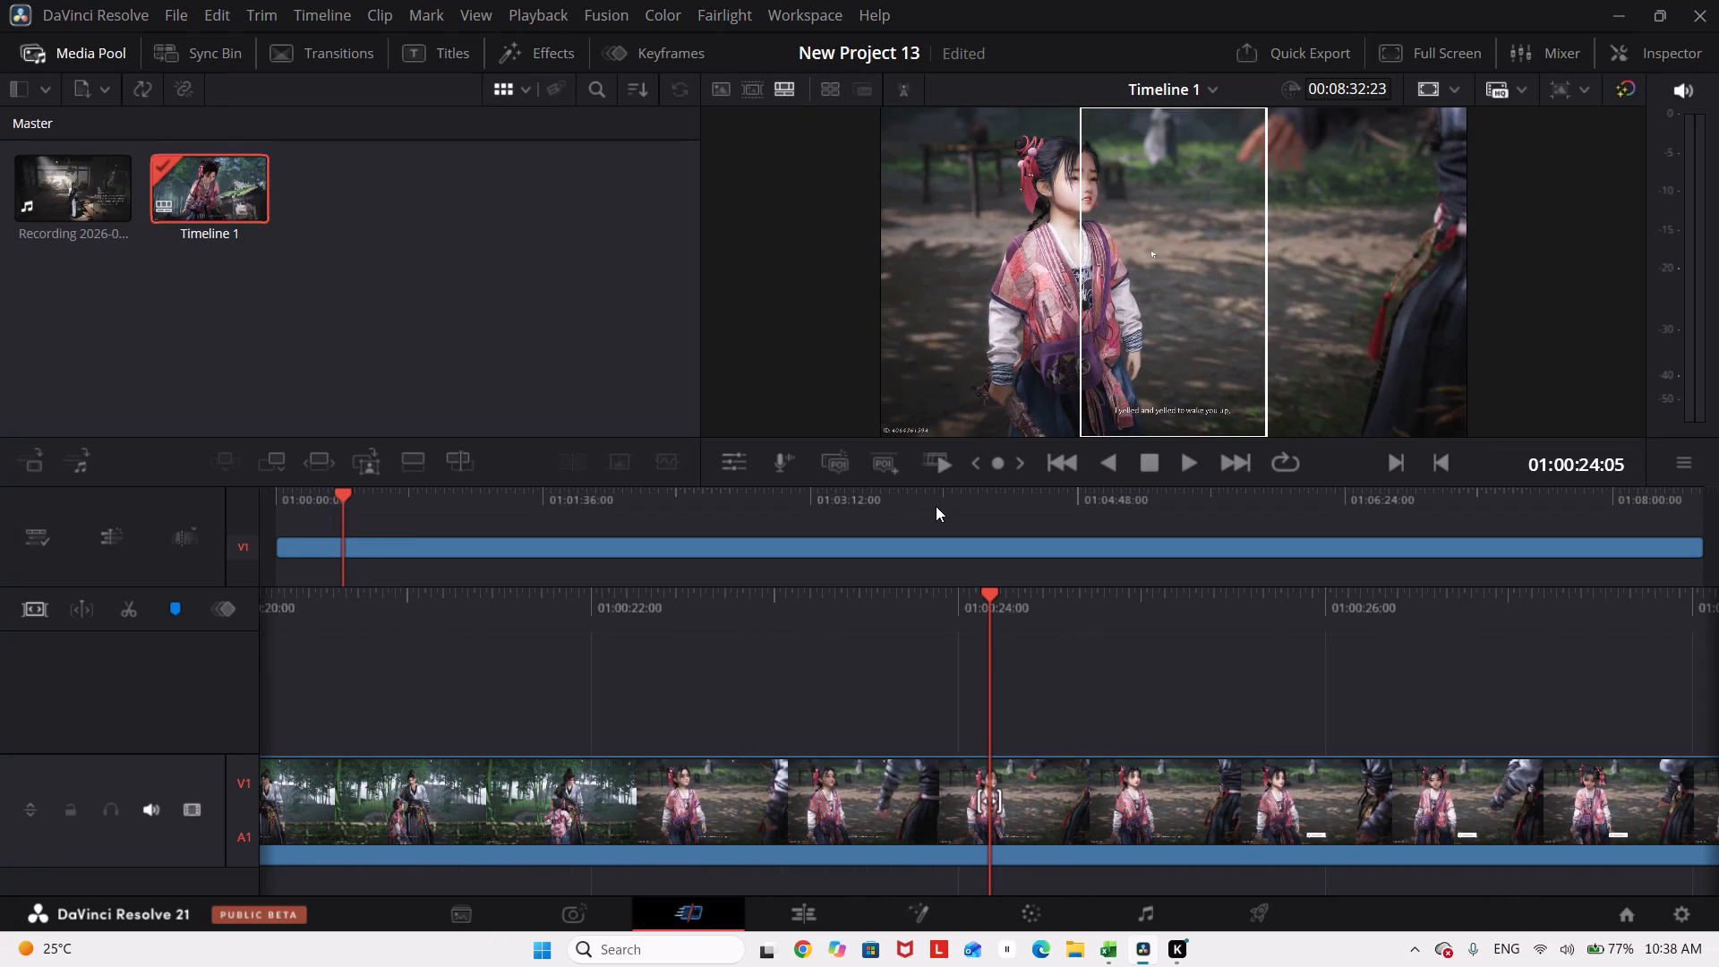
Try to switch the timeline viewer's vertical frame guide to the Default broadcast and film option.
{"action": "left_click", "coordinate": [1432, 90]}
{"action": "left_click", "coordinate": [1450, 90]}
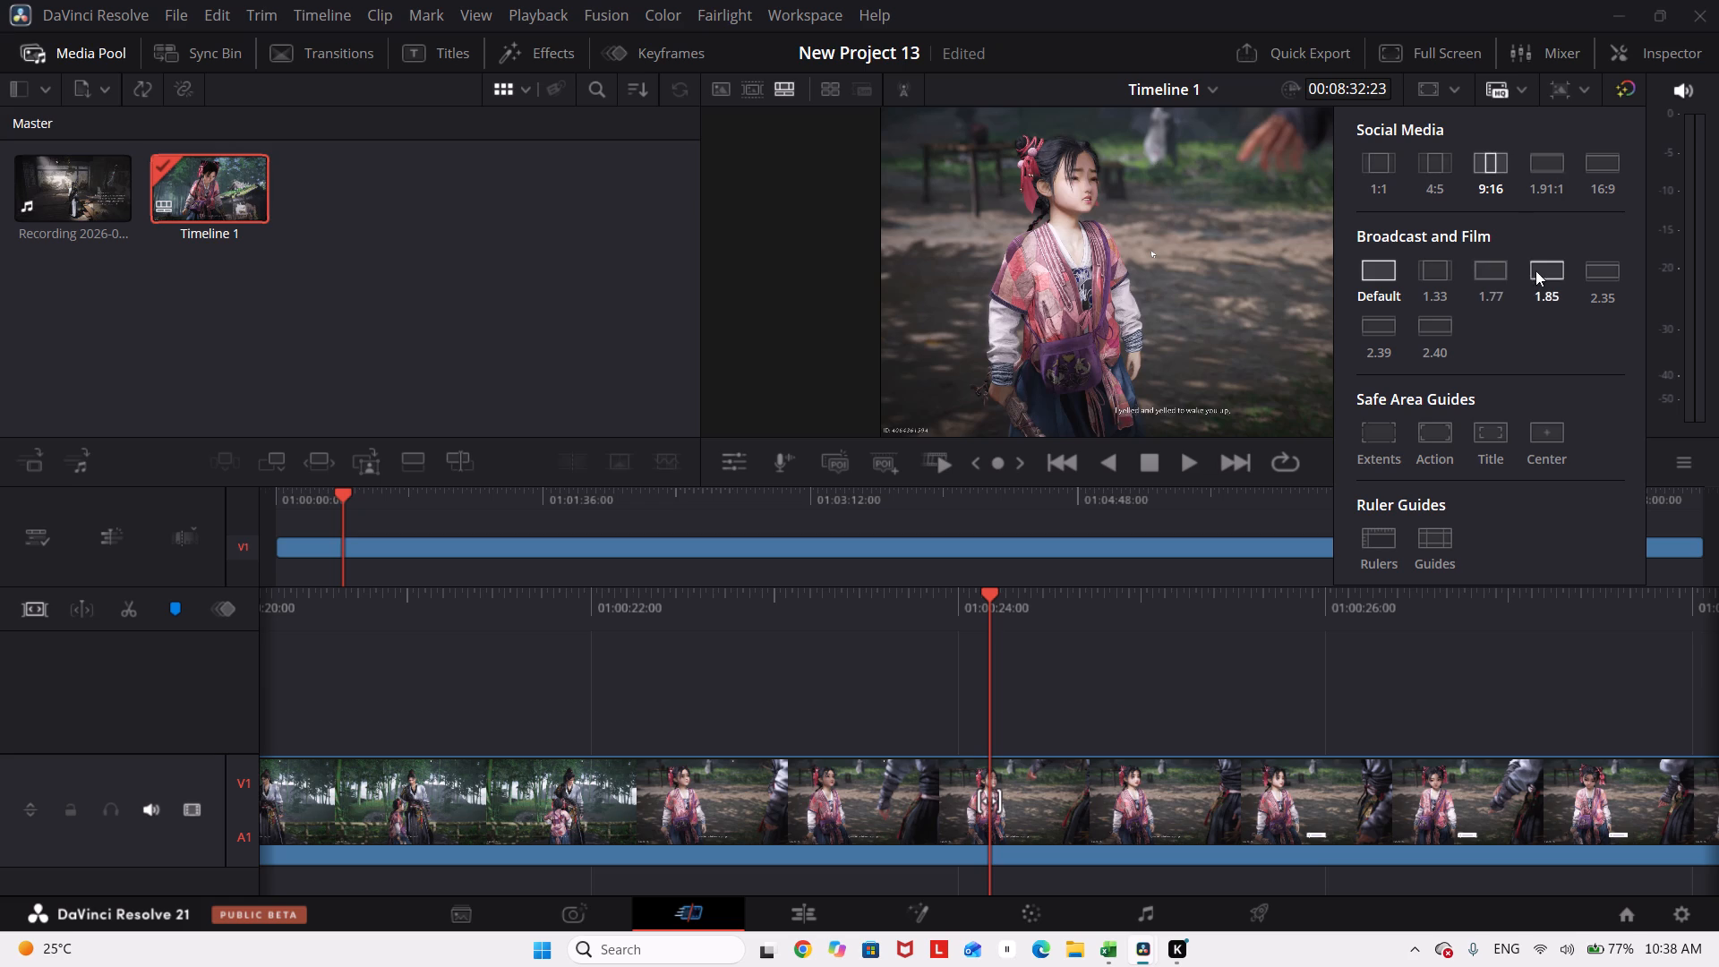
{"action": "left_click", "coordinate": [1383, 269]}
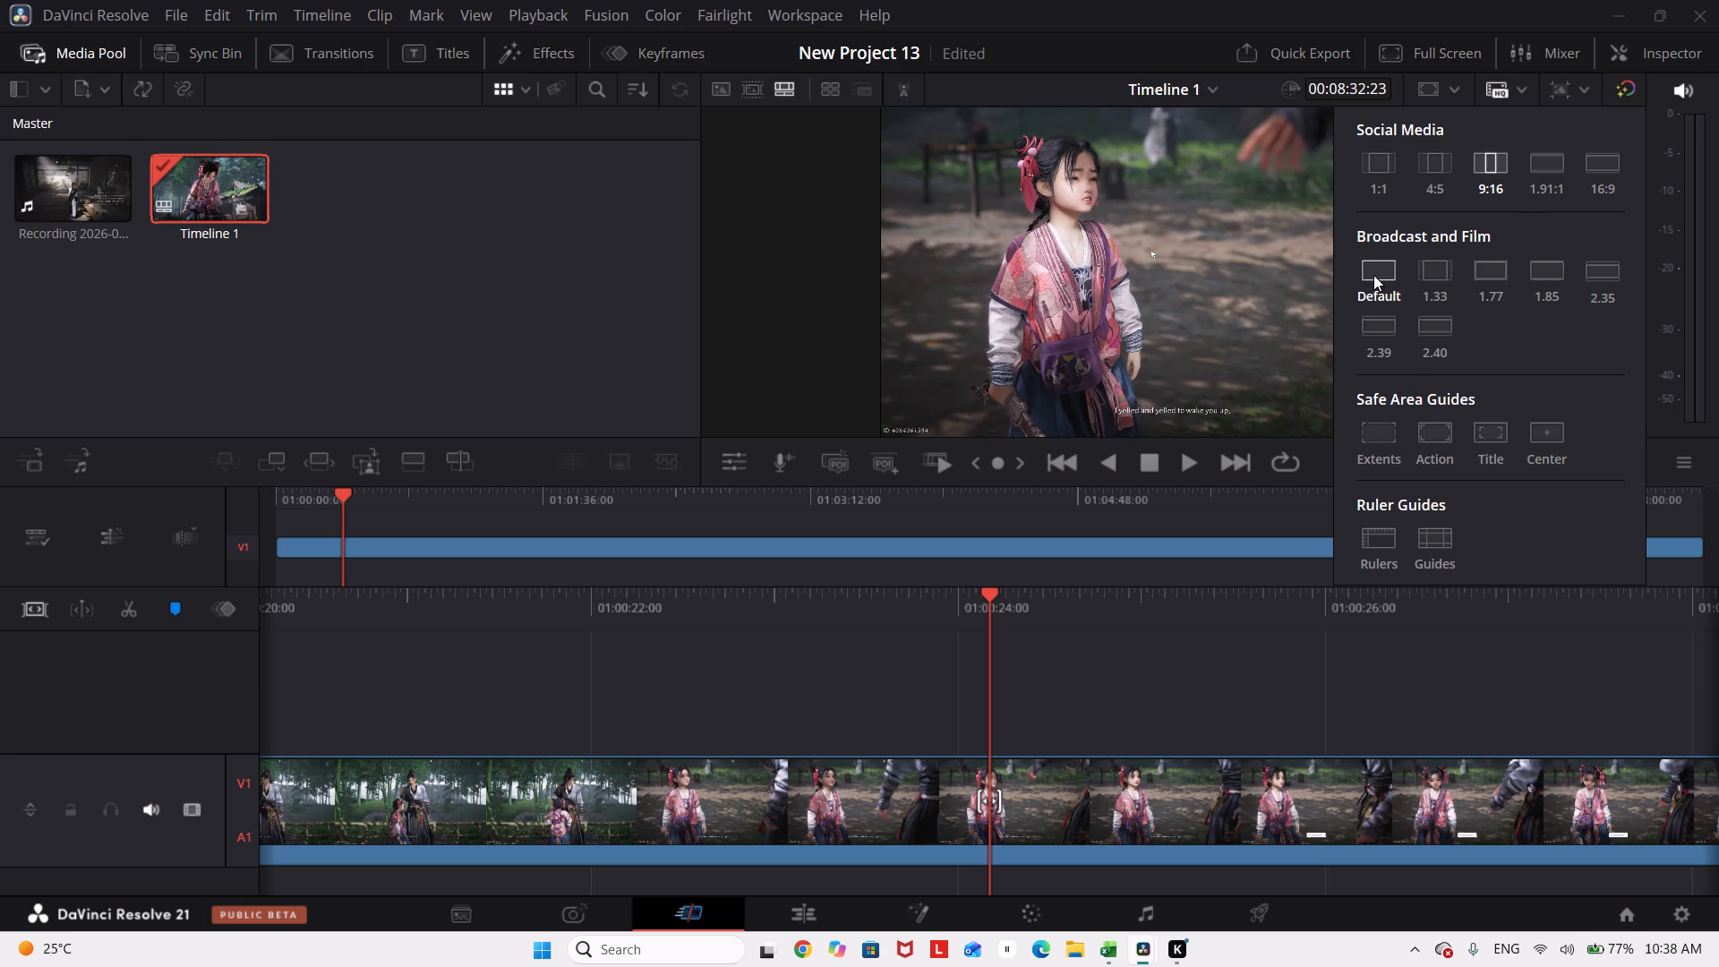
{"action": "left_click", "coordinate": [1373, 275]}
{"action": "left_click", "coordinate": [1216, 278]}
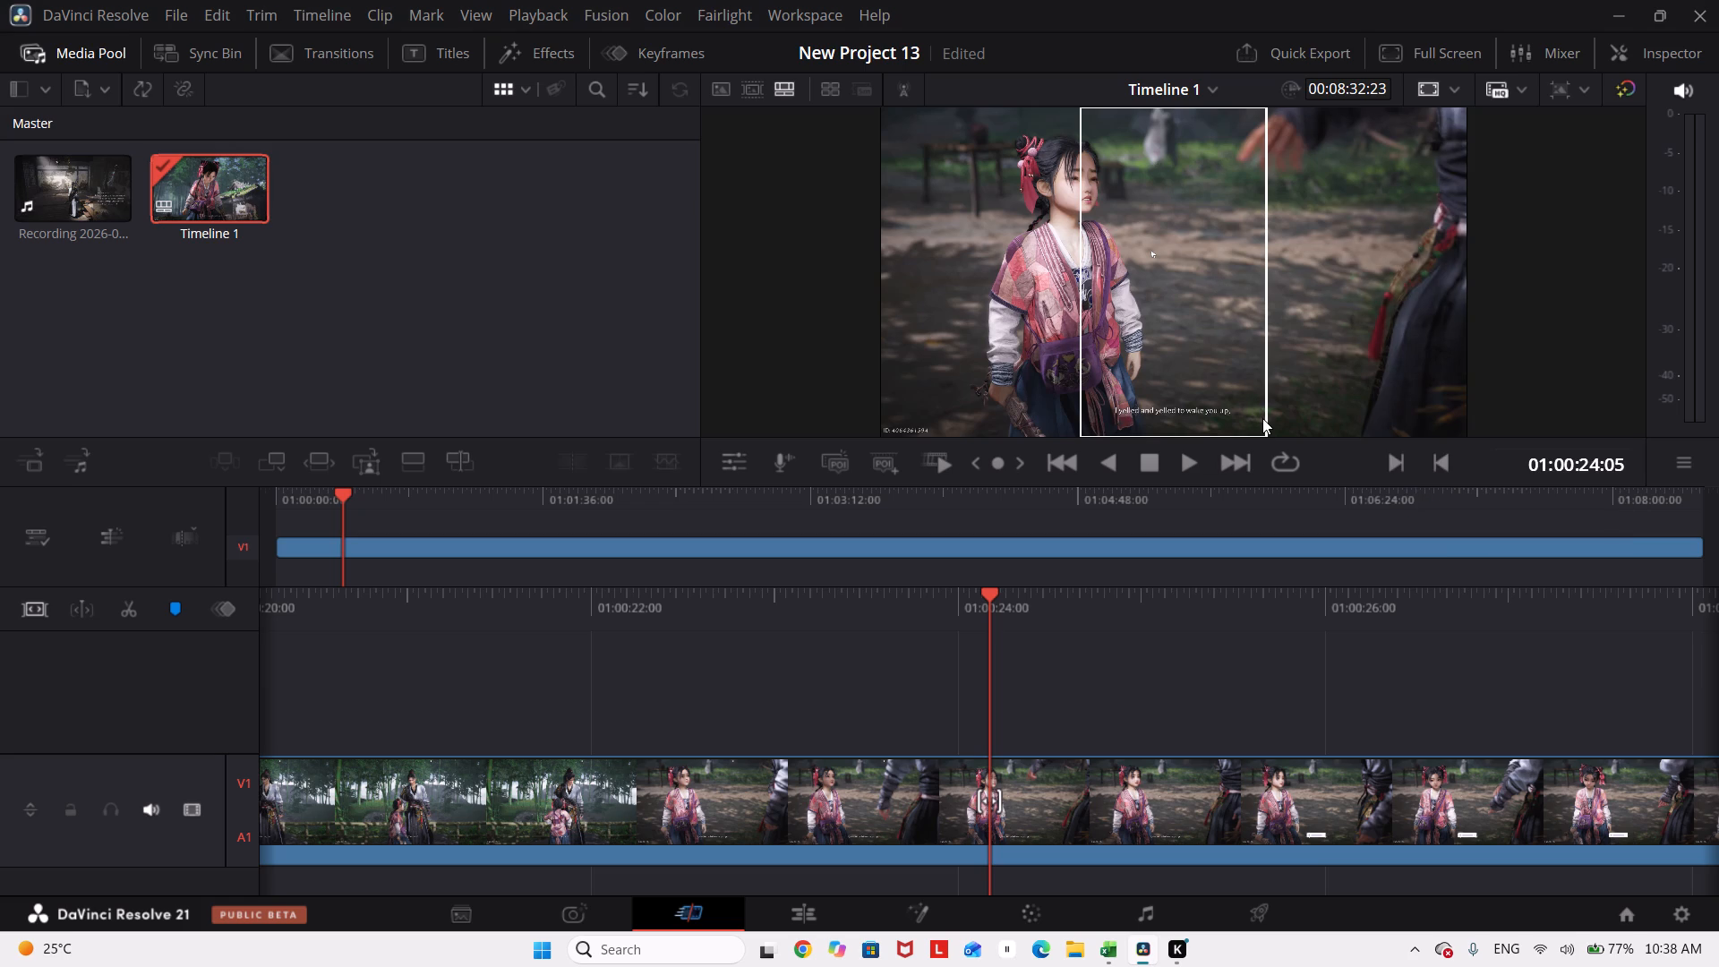
Replace the viewer's 9:16 frame guide with the 16:9 social media guide, leaving 1.91:1 off.
{"action": "left_click_drag", "start_coordinate": [1262, 418], "coordinate": [1273, 416]}
{"action": "left_click", "coordinate": [1457, 85]}
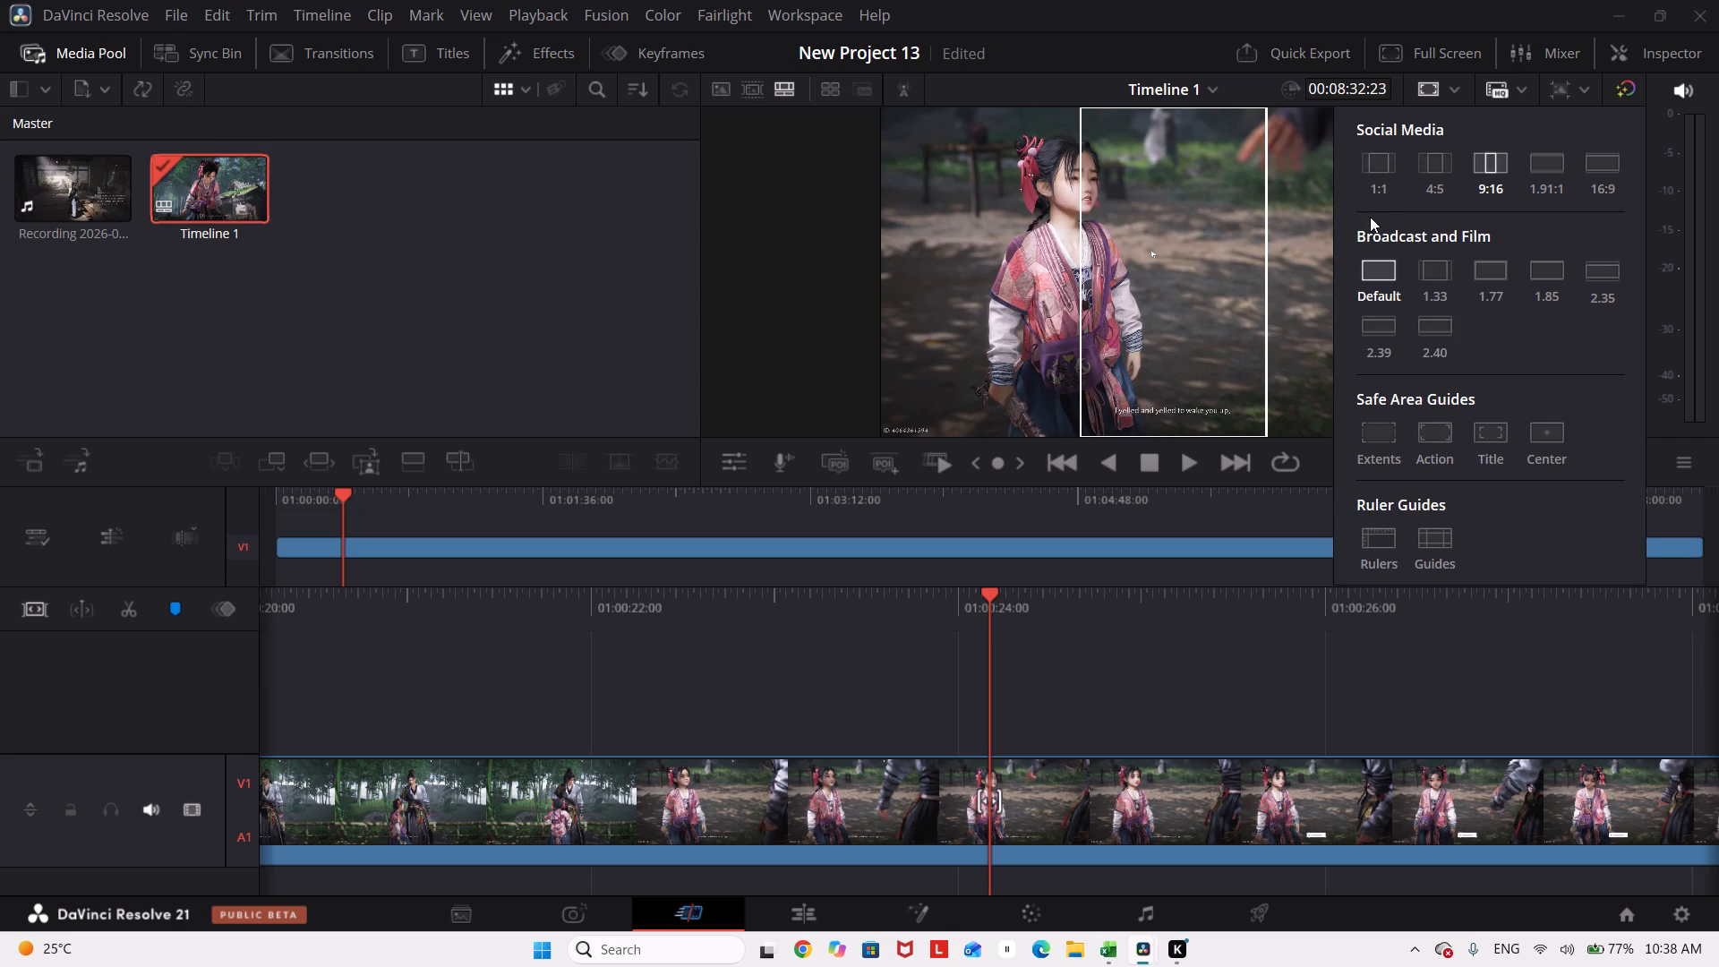
{"action": "left_click", "coordinate": [1544, 171]}
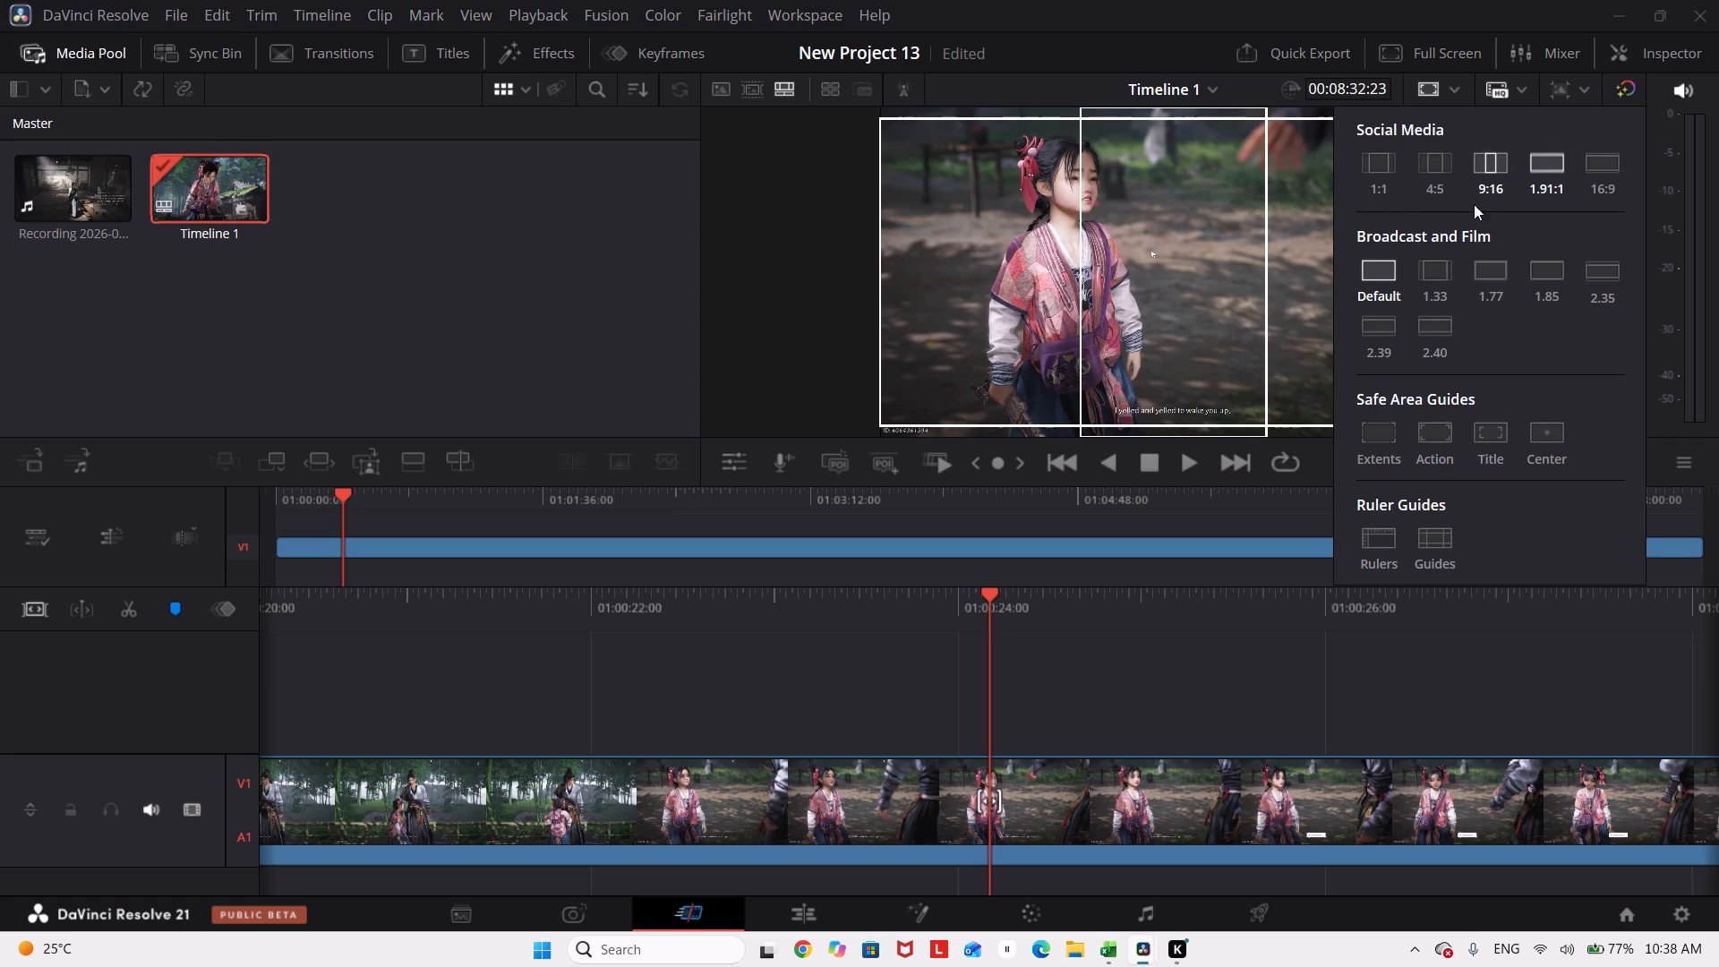
{"action": "left_click", "coordinate": [1286, 278]}
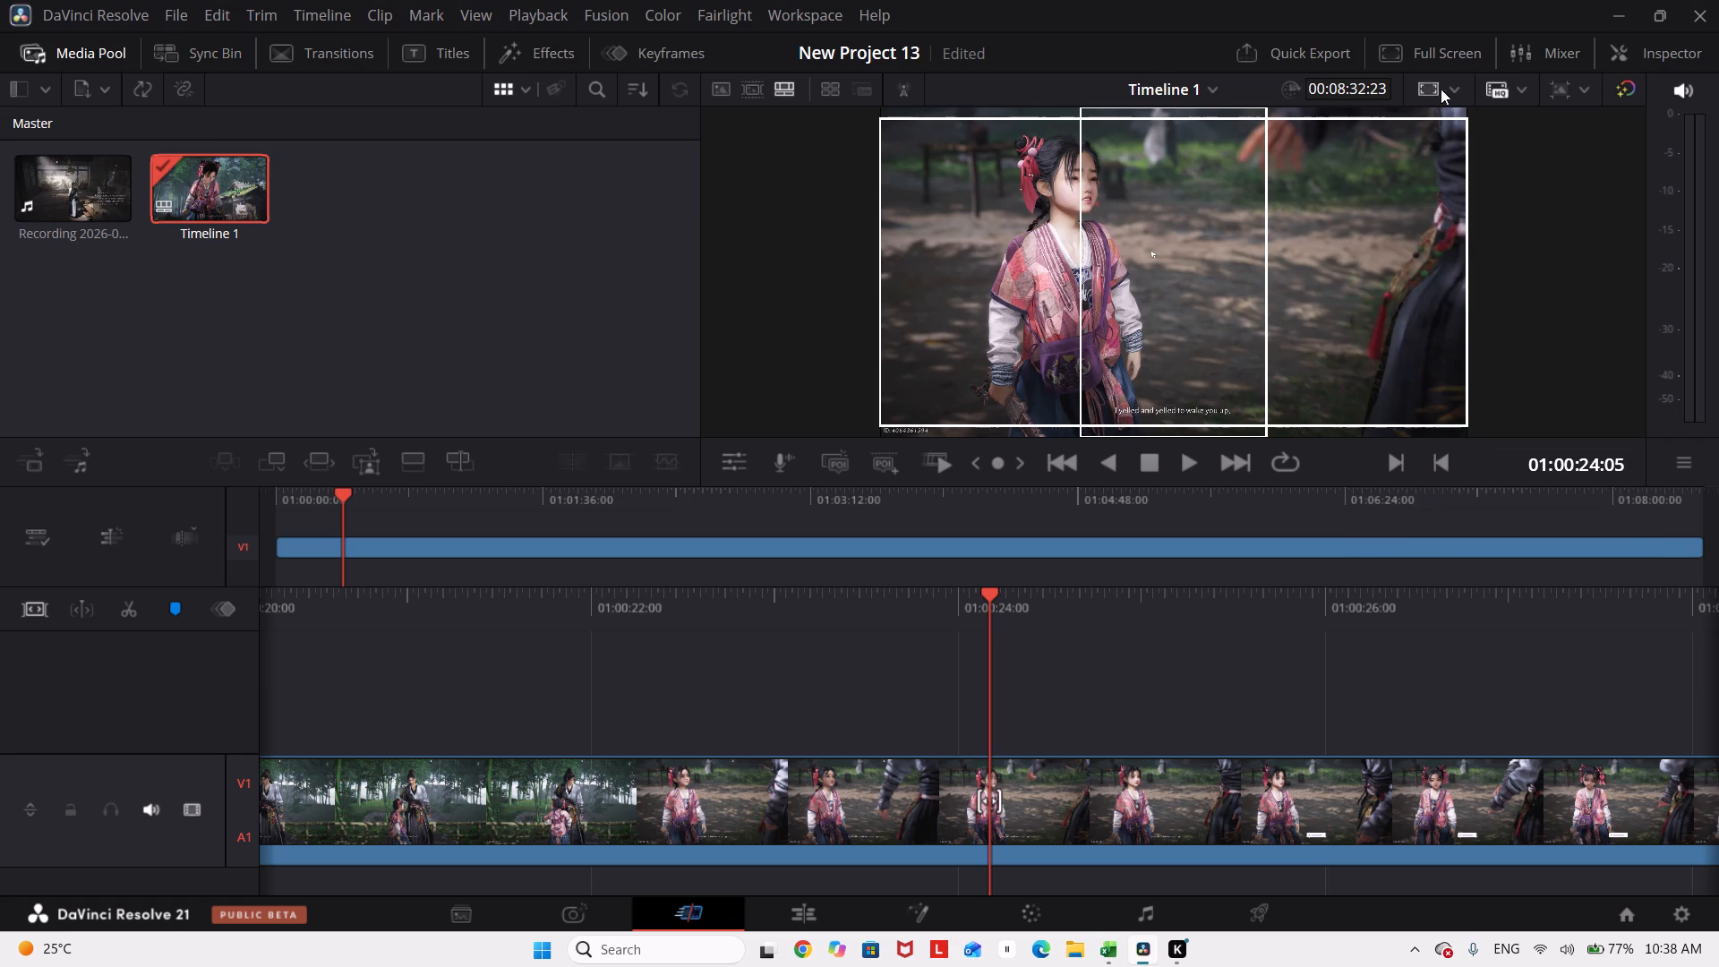
{"action": "left_click", "coordinate": [1444, 83]}
{"action": "left_click", "coordinate": [1456, 96]}
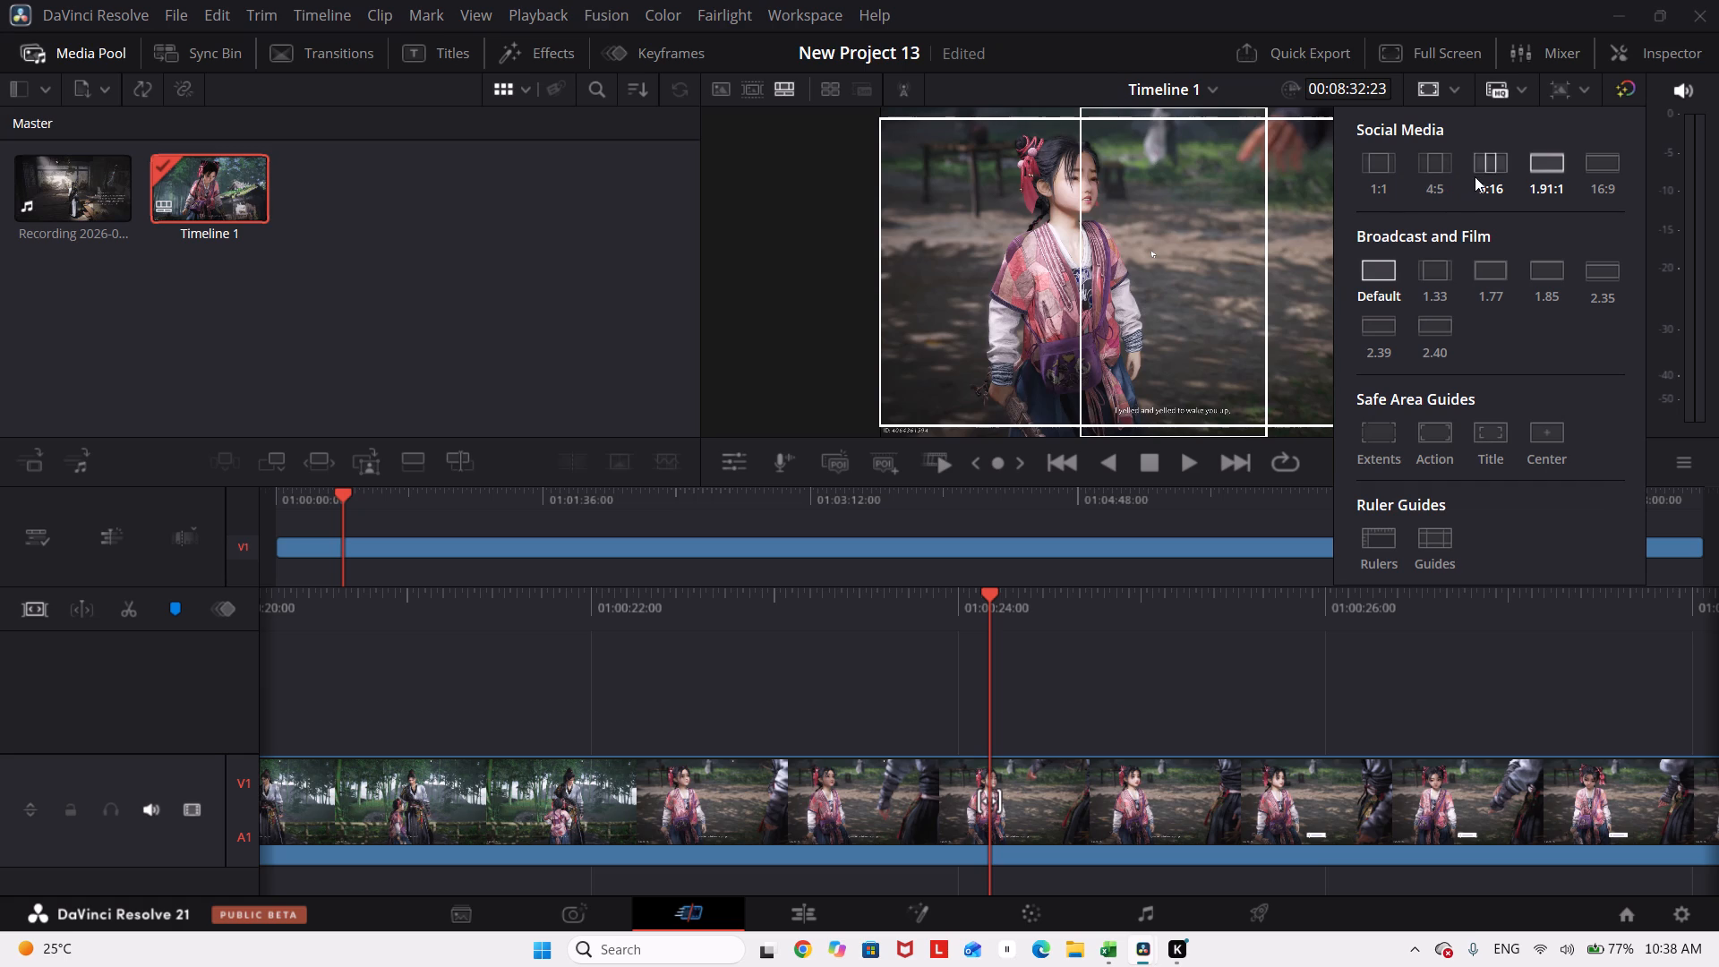
{"action": "left_click", "coordinate": [1480, 174]}
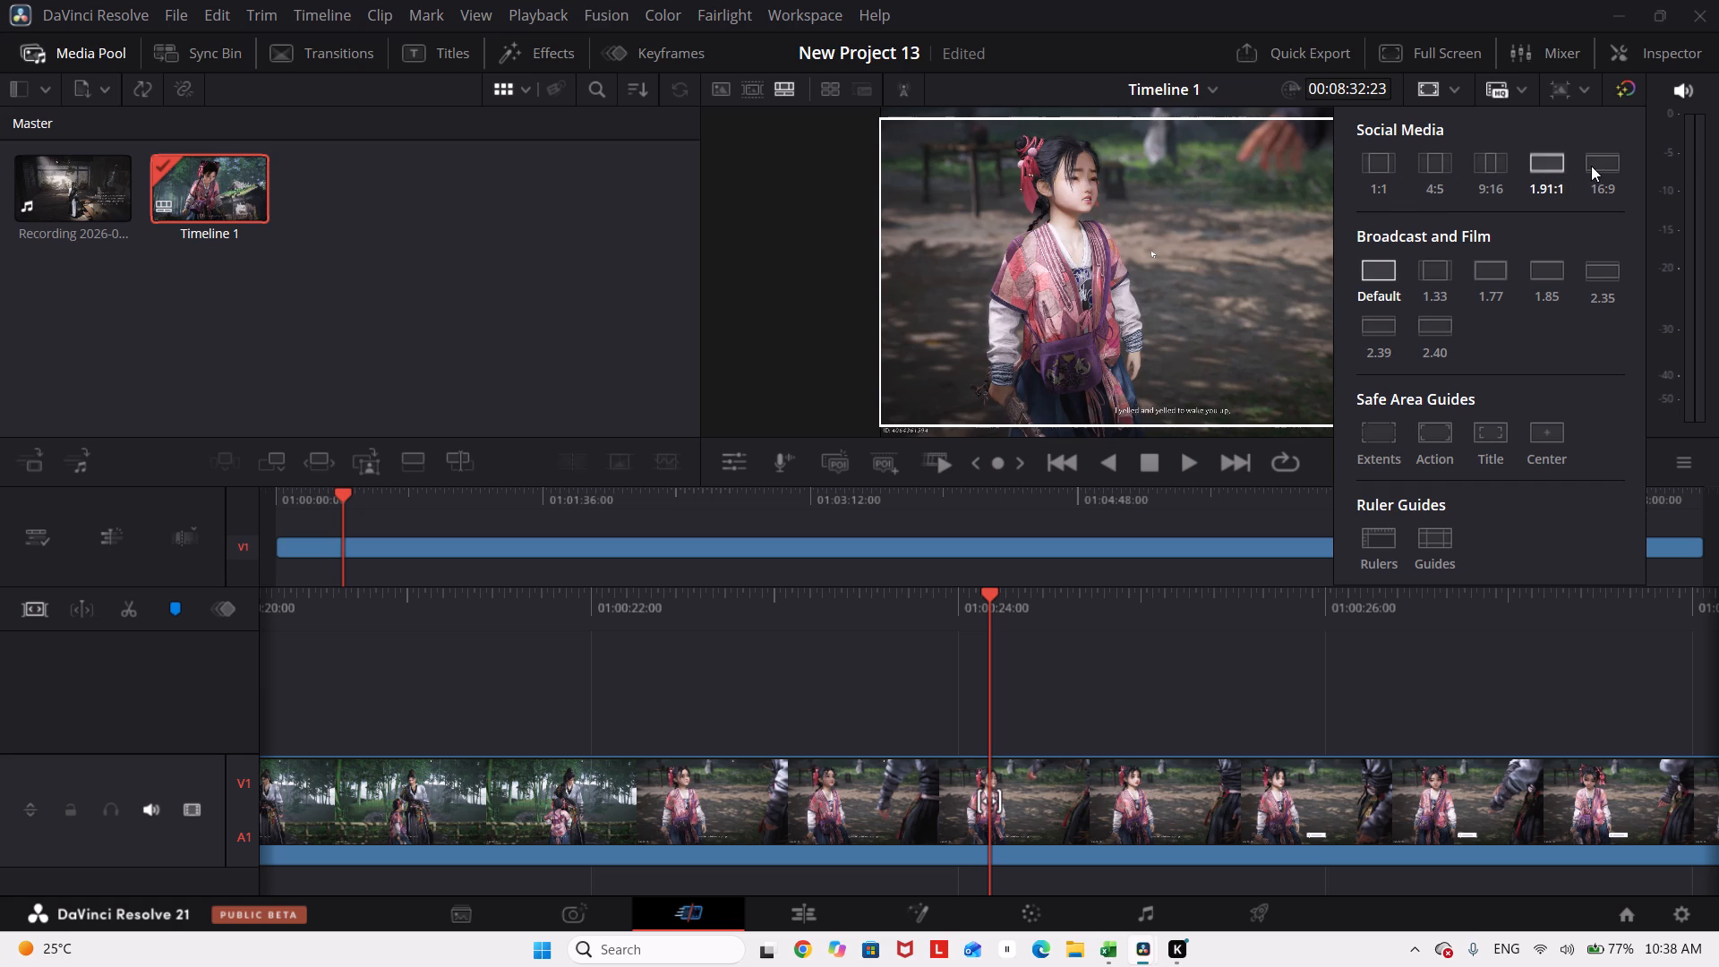
{"action": "left_click", "coordinate": [1591, 166]}
{"action": "left_click", "coordinate": [1281, 242]}
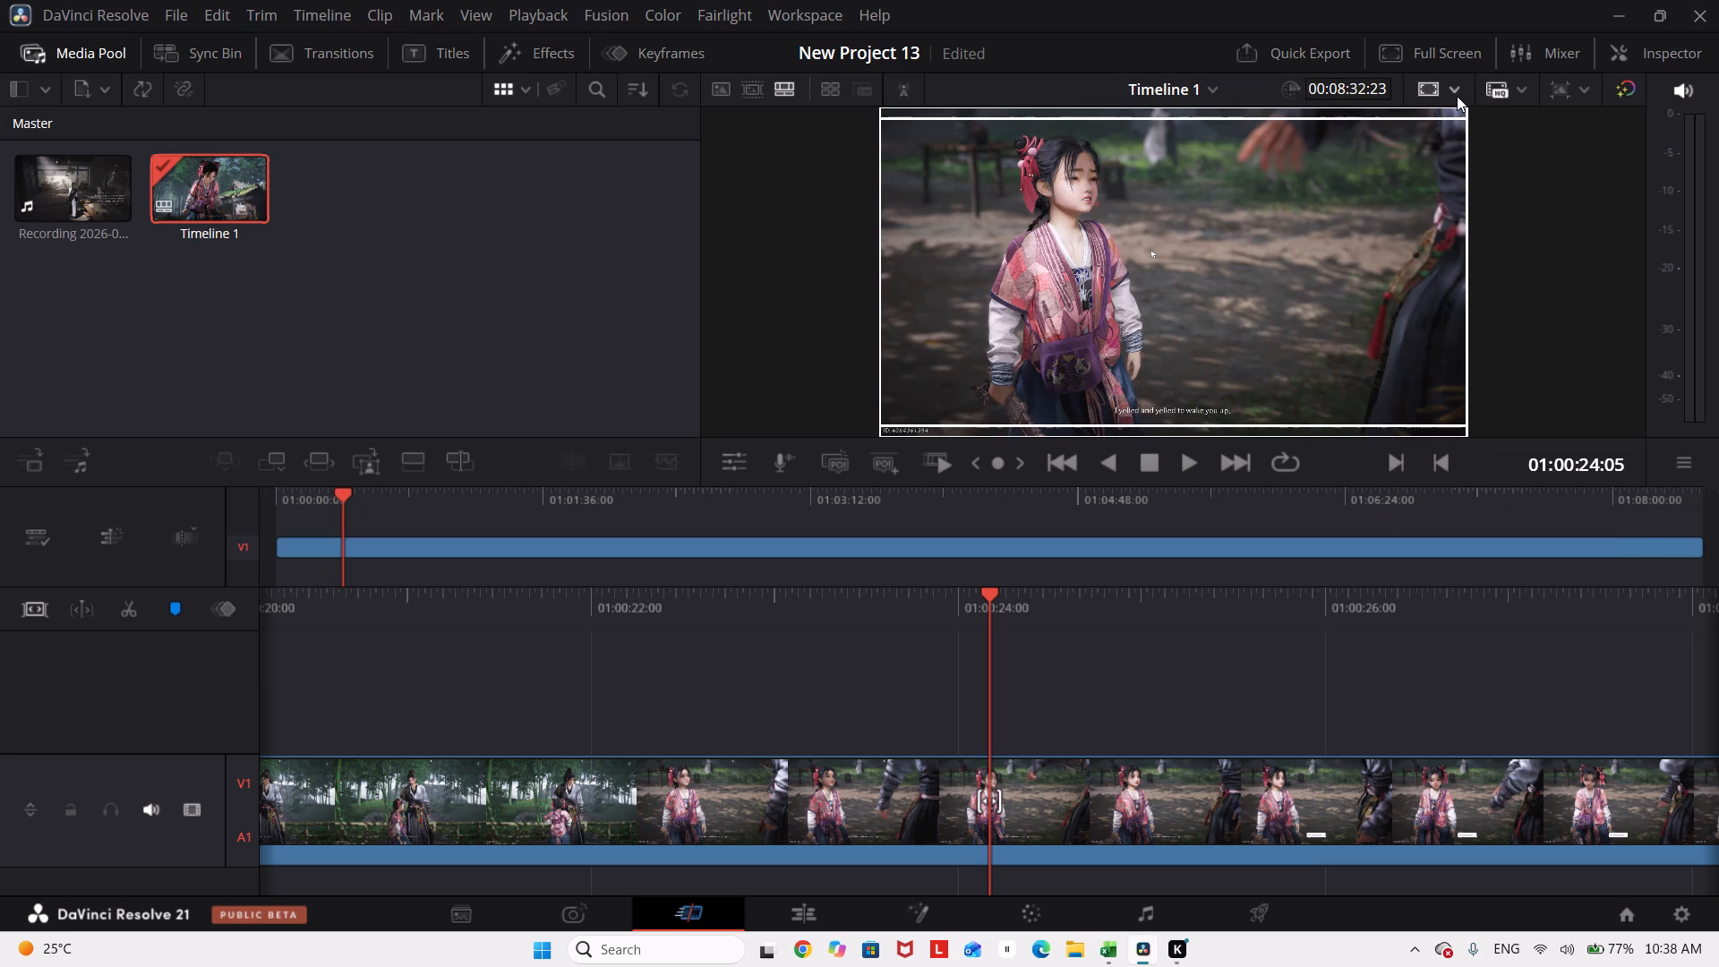
{"action": "left_click", "coordinate": [1457, 96]}
{"action": "left_click", "coordinate": [1552, 169]}
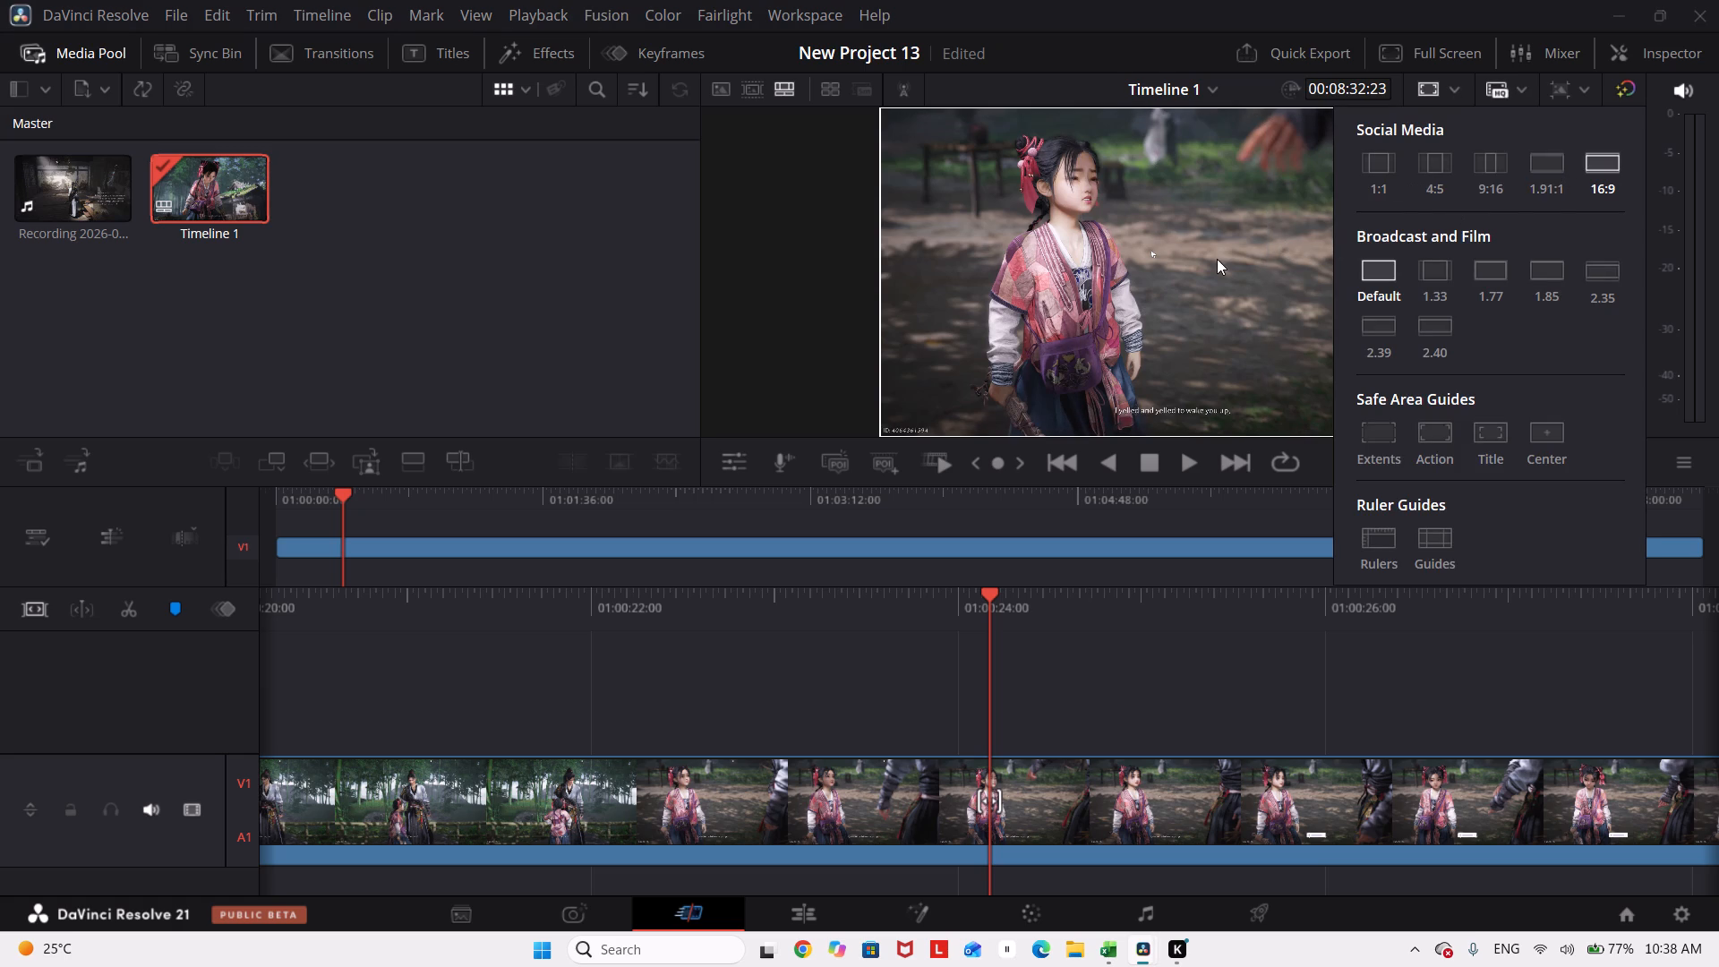
{"action": "left_click", "coordinate": [1217, 259]}
{"action": "left_click", "coordinate": [1165, 281]}
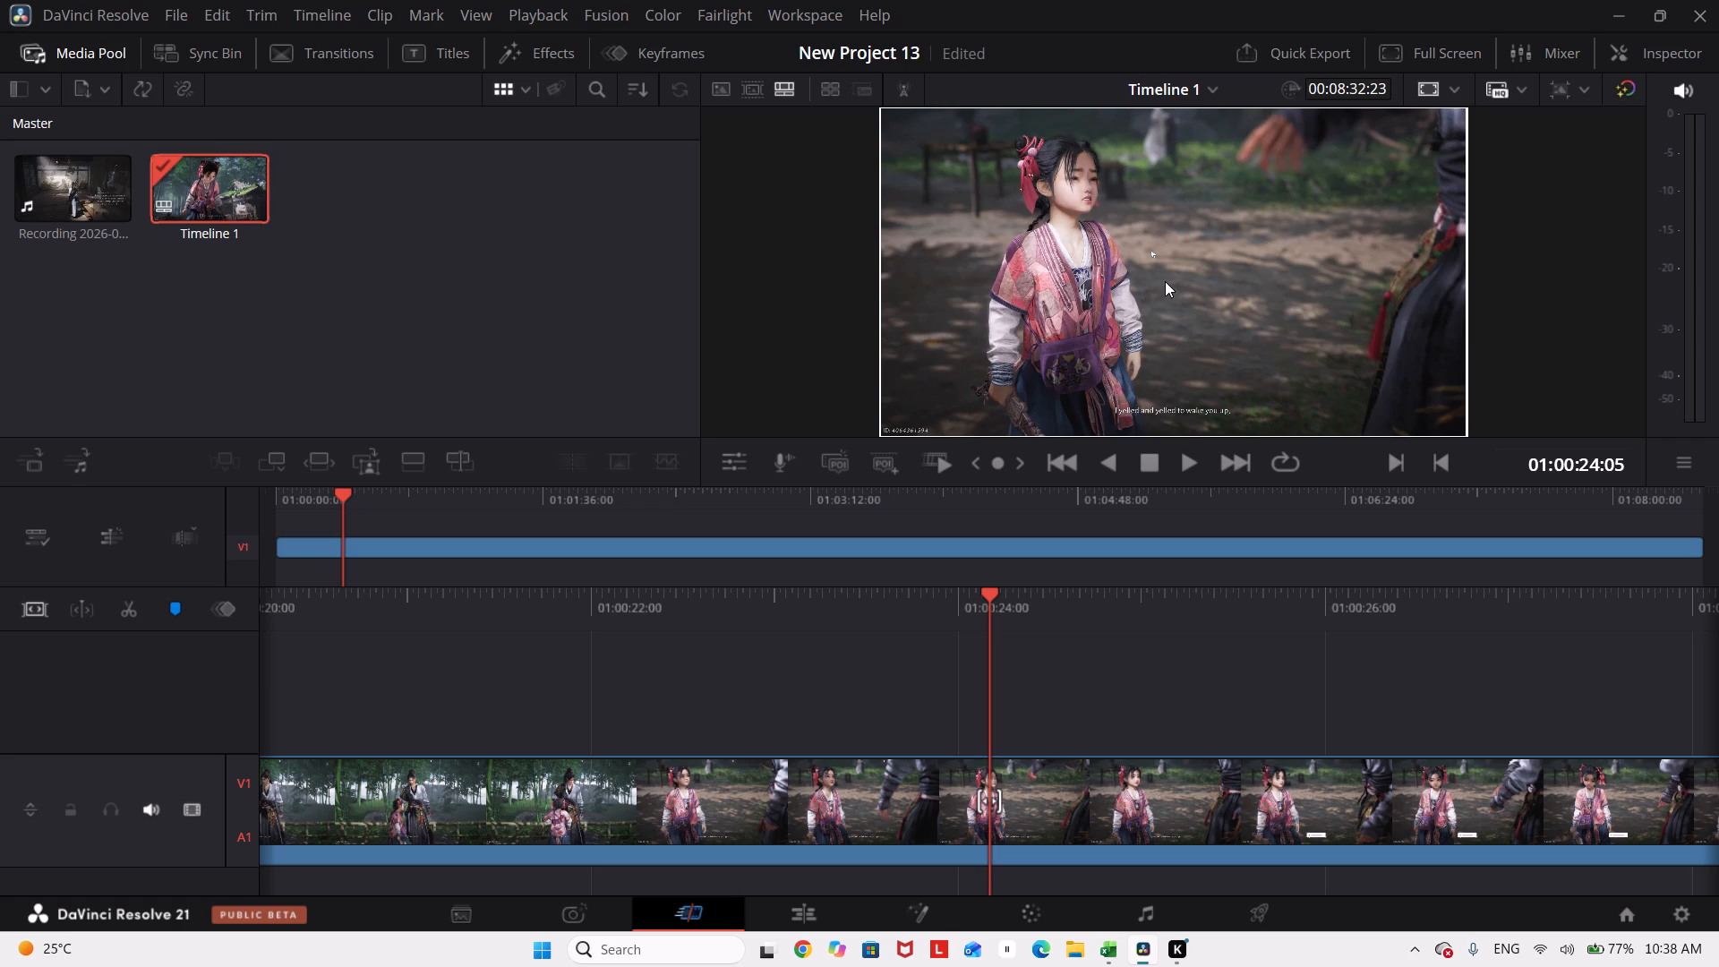
Play the timeline onward and scrub to park the playhead at 01:01:00:25, where the scene with the girl cuts to black.
{"action": "left_click", "coordinate": [1149, 461]}
{"action": "left_click", "coordinate": [1185, 462]}
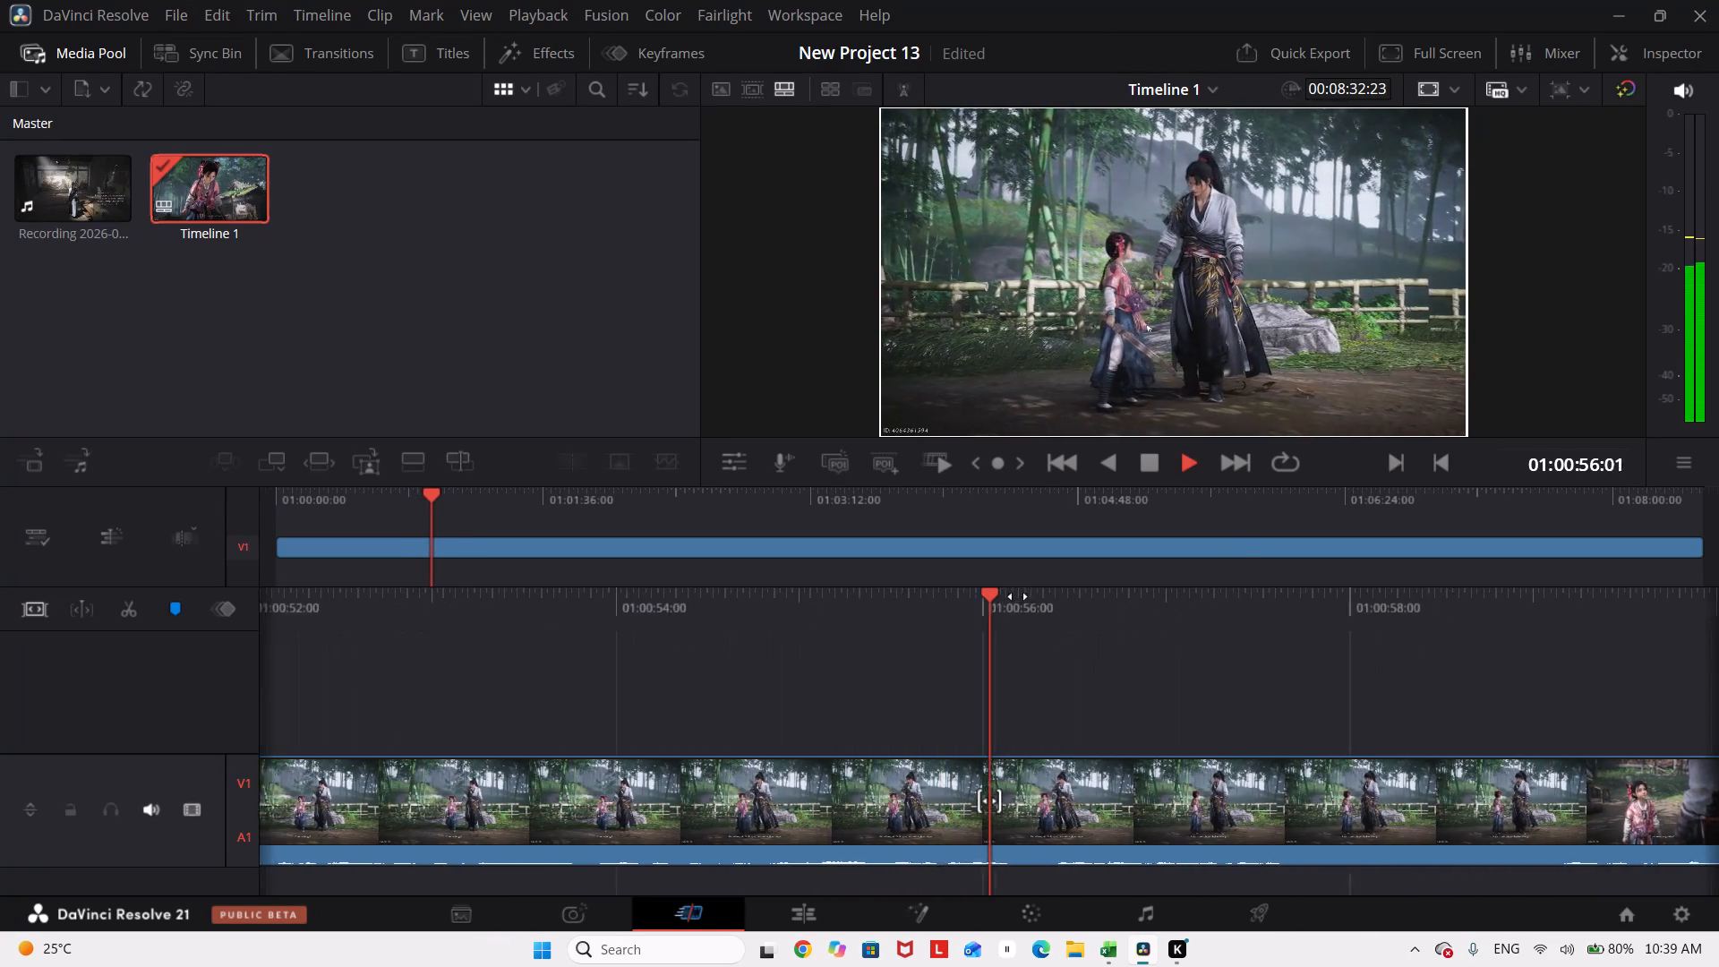
{"action": "left_click_drag", "start_coordinate": [996, 593], "coordinate": [1039, 590]}
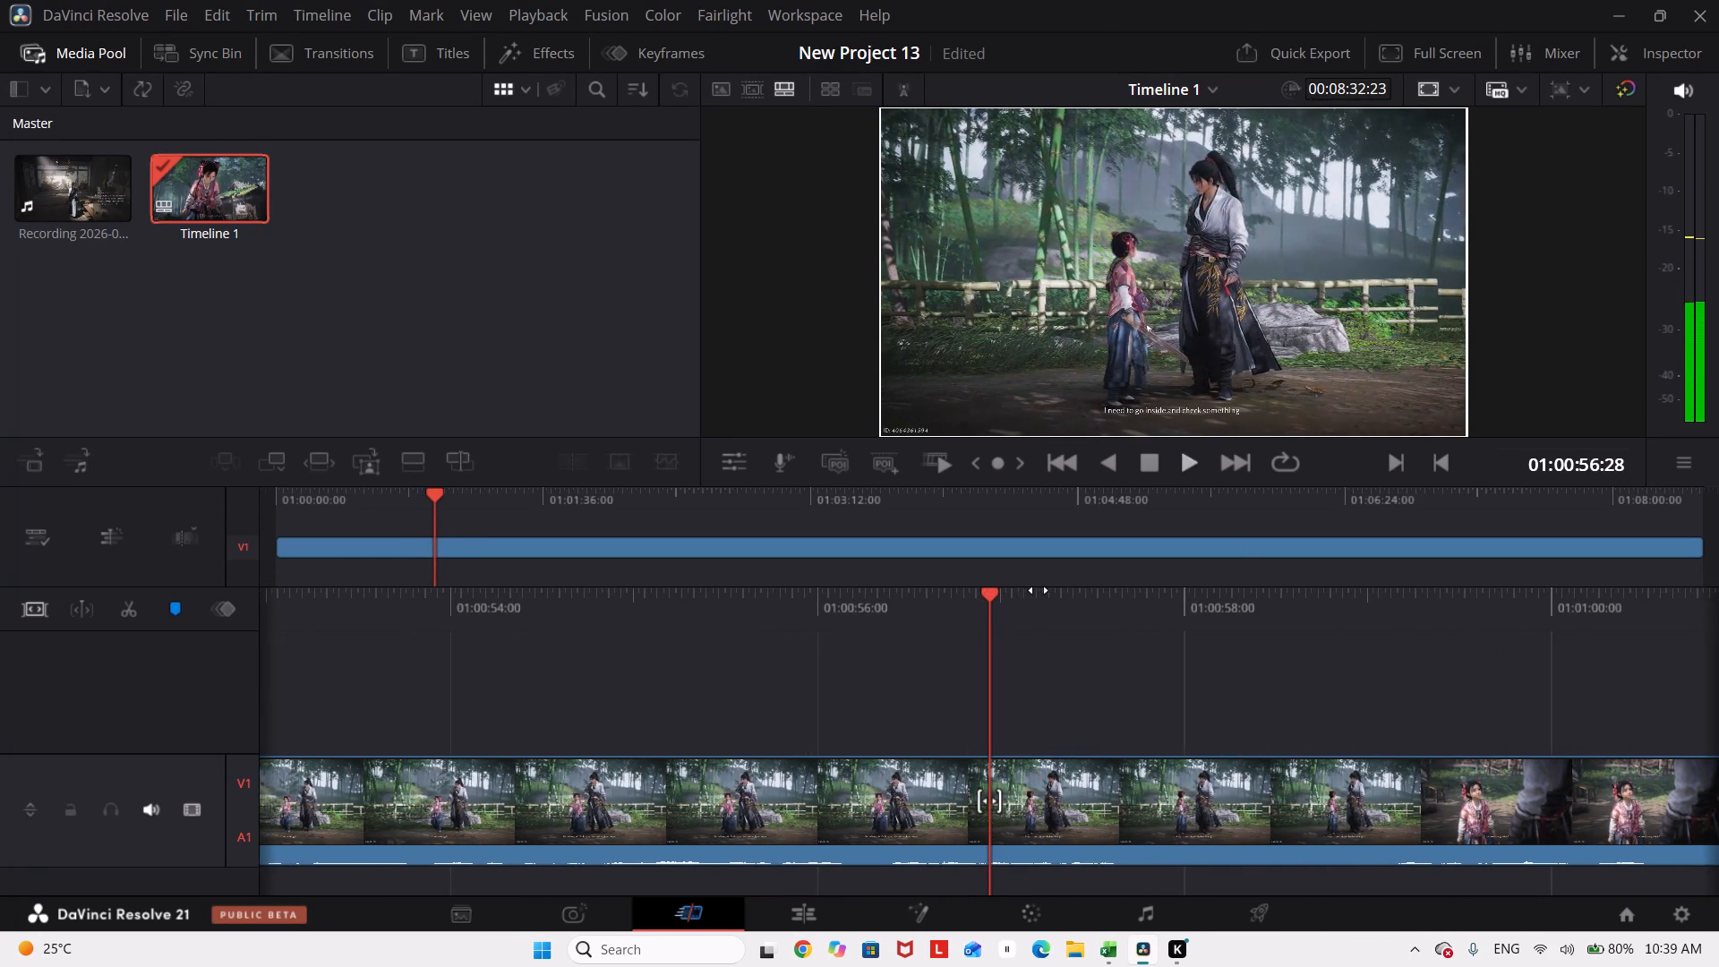
{"action": "left_click_drag", "start_coordinate": [1039, 590], "coordinate": [419, 619]}
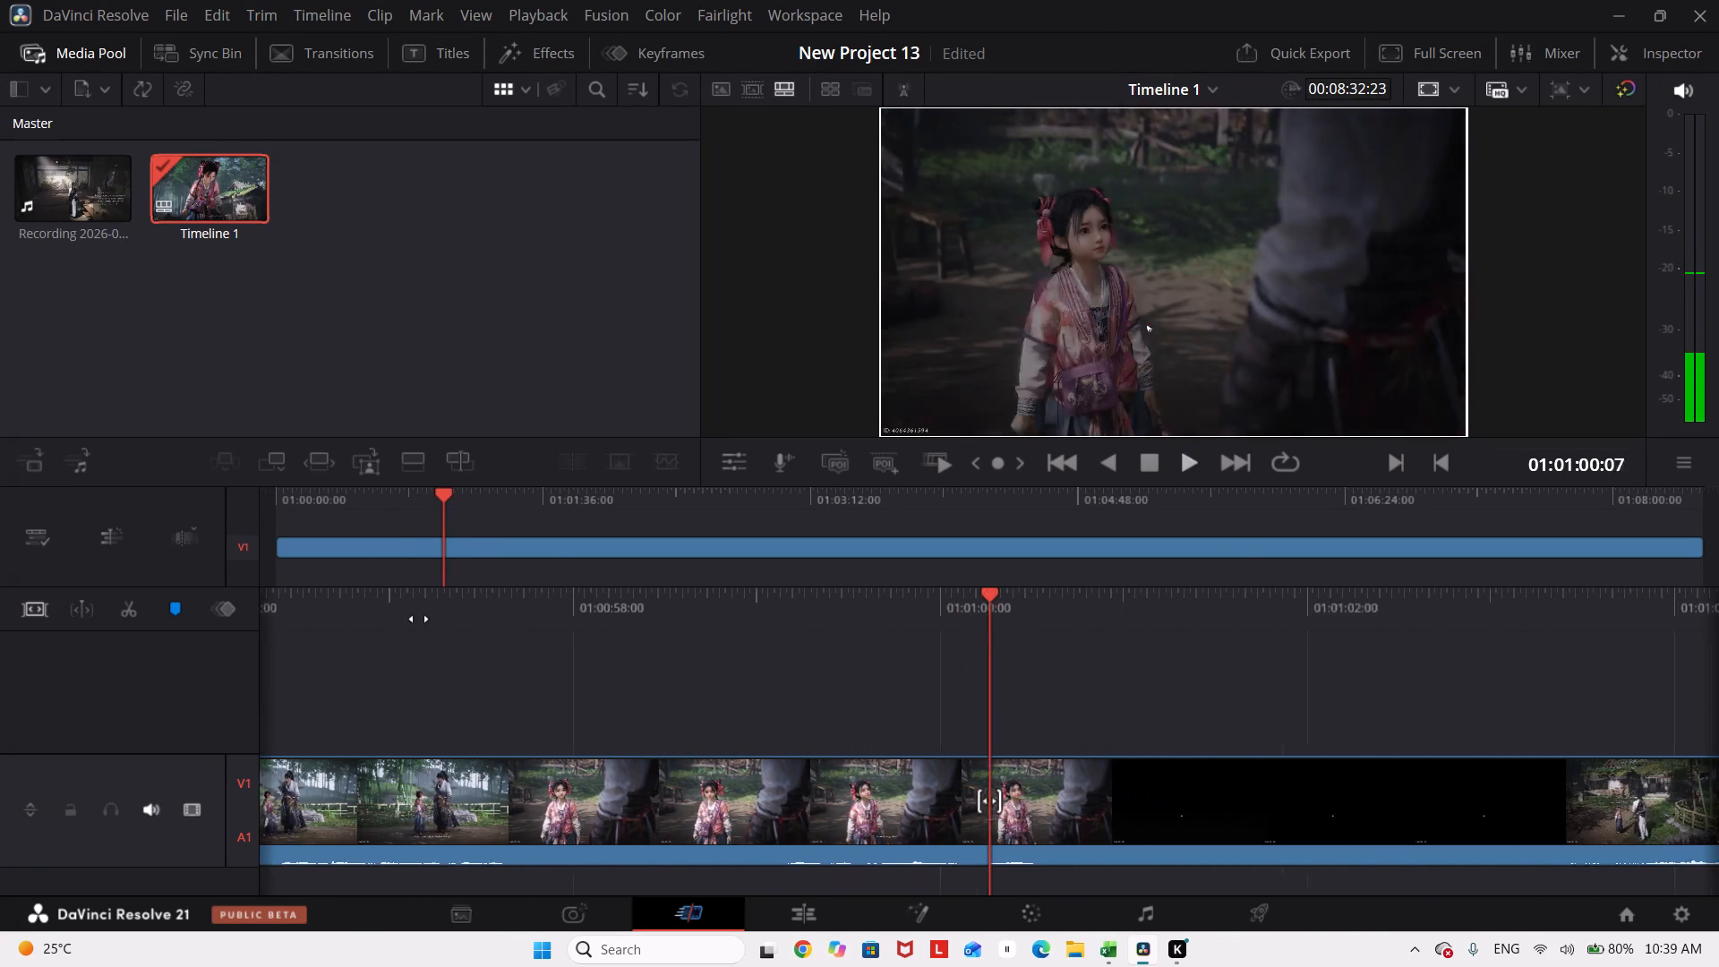
{"action": "left_click_drag", "start_coordinate": [419, 619], "coordinate": [309, 615]}
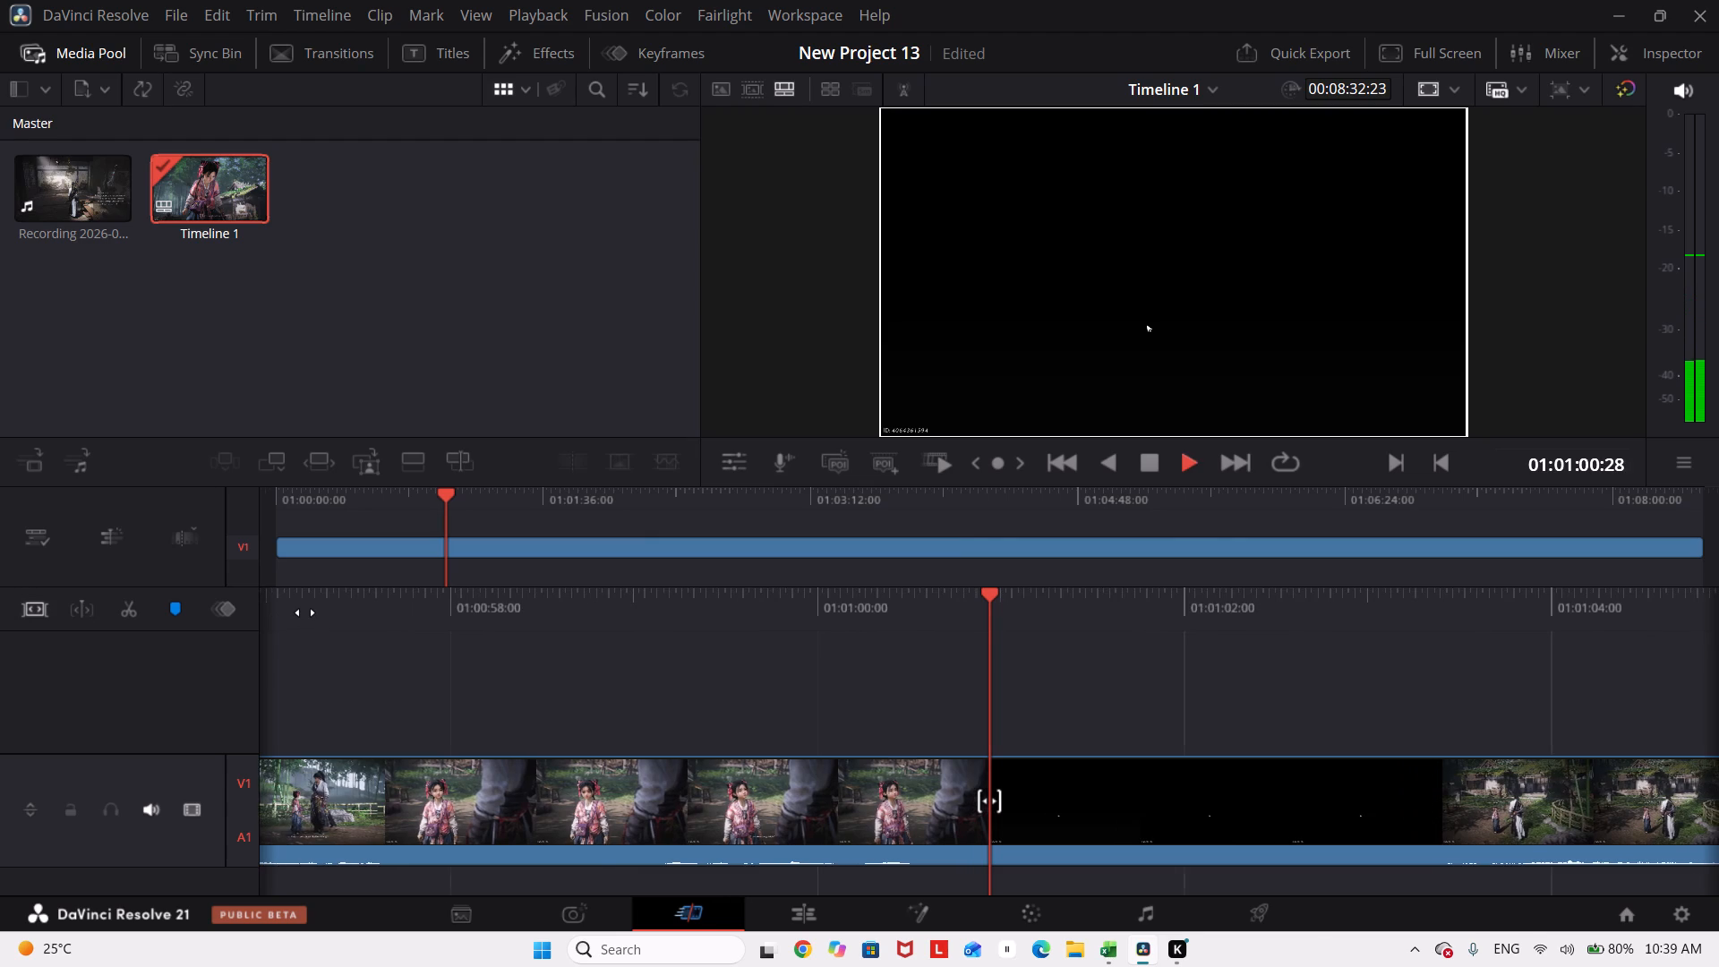
{"action": "left_click", "coordinate": [300, 610]}
{"action": "left_click", "coordinate": [566, 605]}
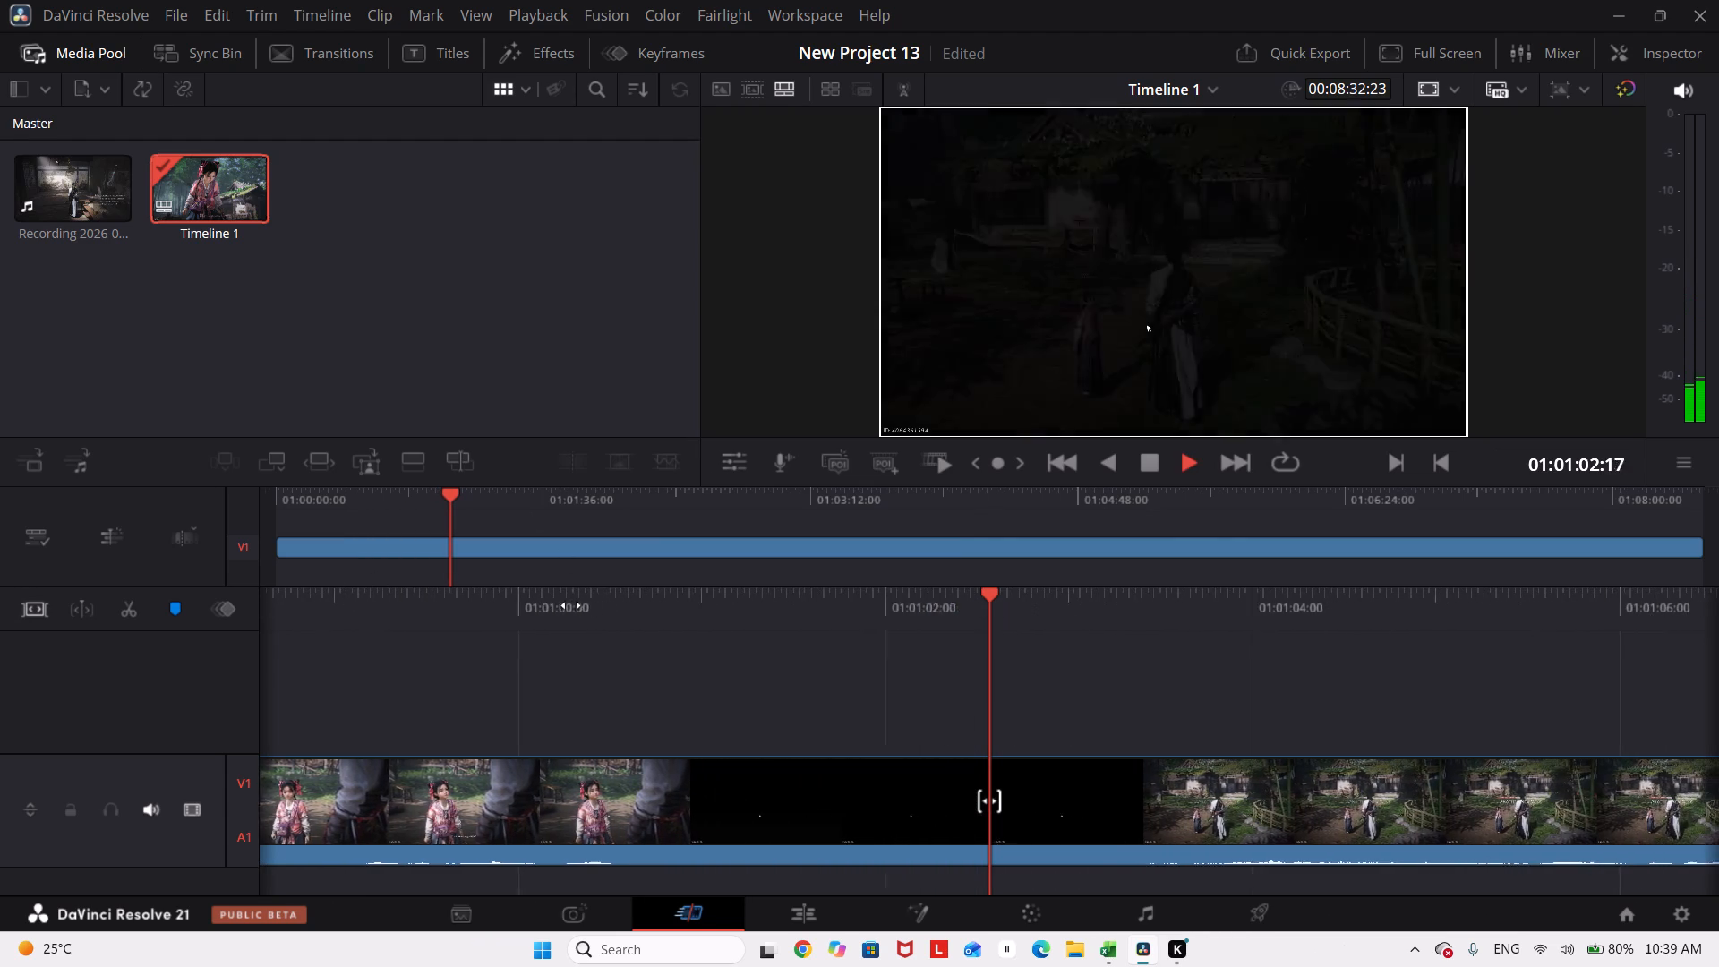
{"action": "left_click_drag", "start_coordinate": [996, 595], "coordinate": [1601, 546]}
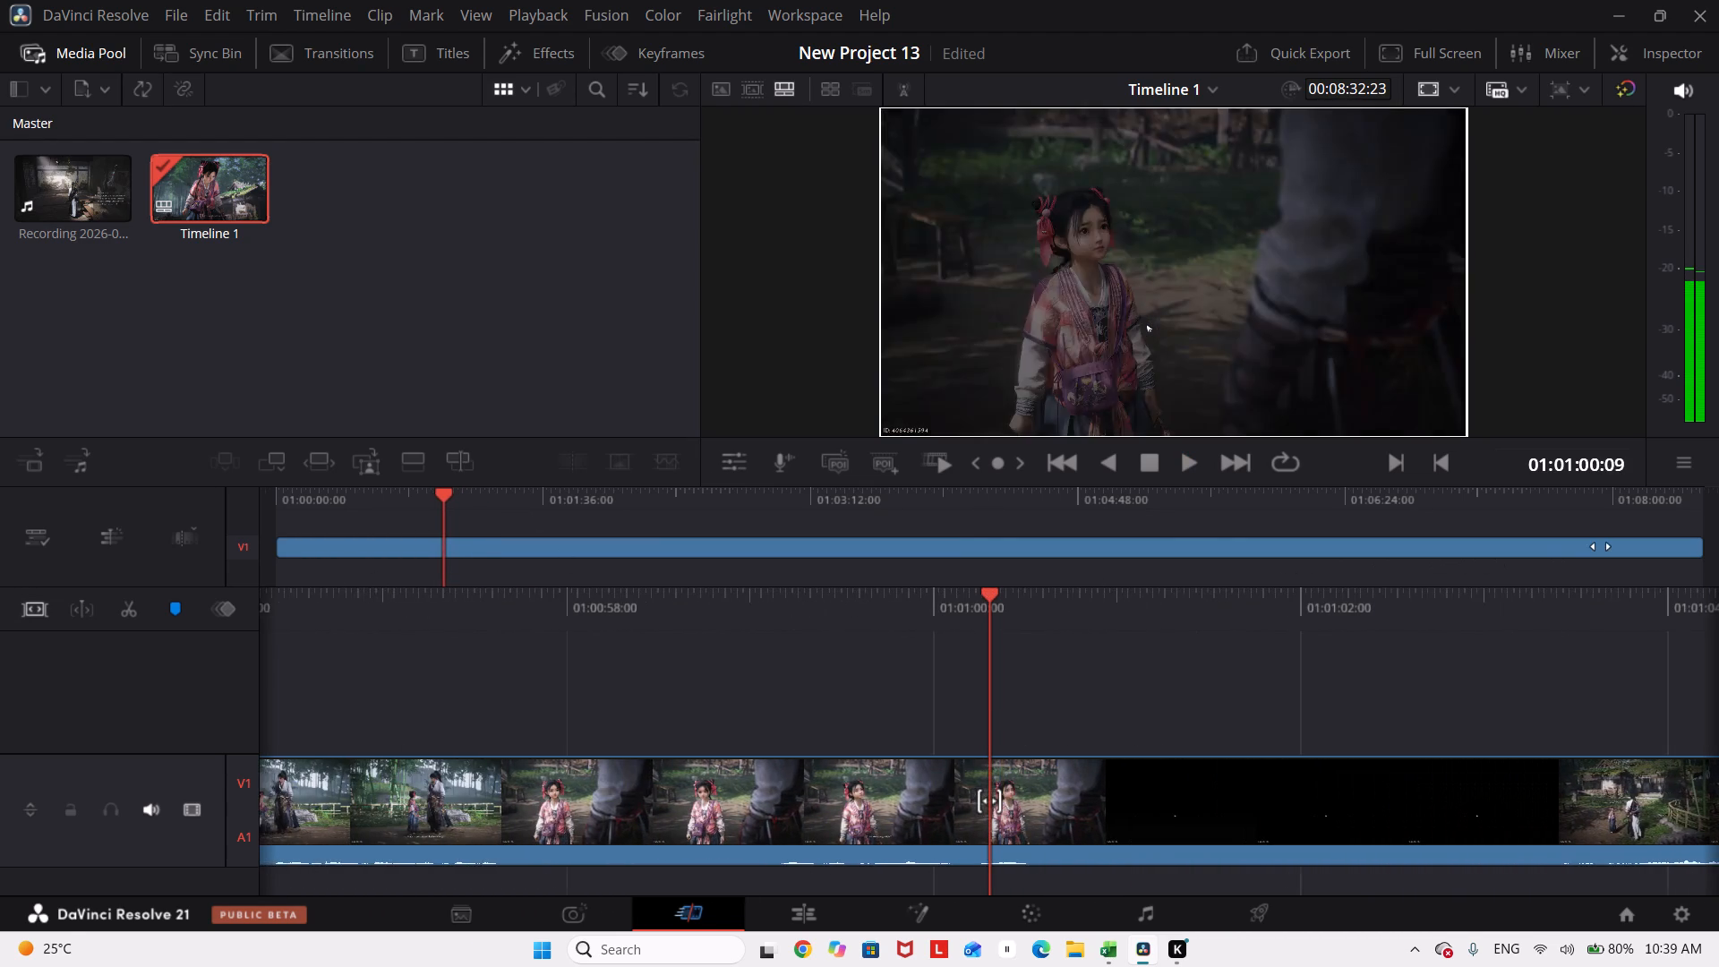
{"action": "left_click_drag", "start_coordinate": [1601, 546], "coordinate": [1387, 697]}
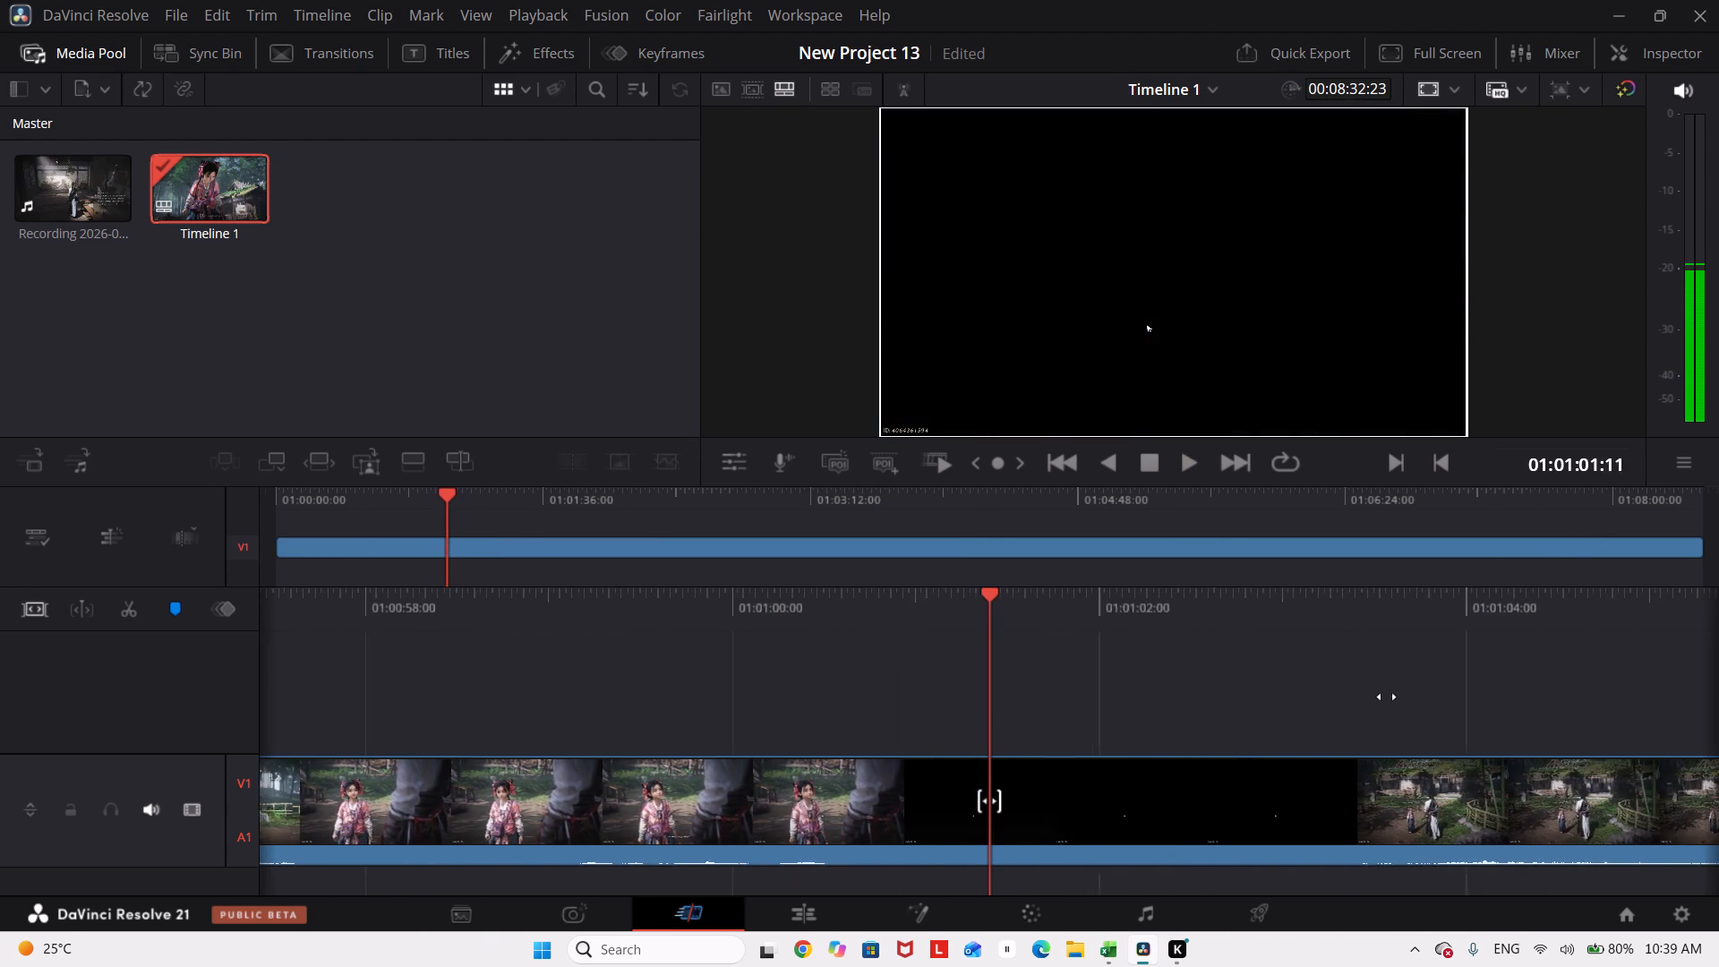
{"action": "left_click_drag", "start_coordinate": [1387, 697], "coordinate": [1469, 656]}
{"action": "left_click", "coordinate": [1412, 669]}
{"action": "key", "text": "space"}
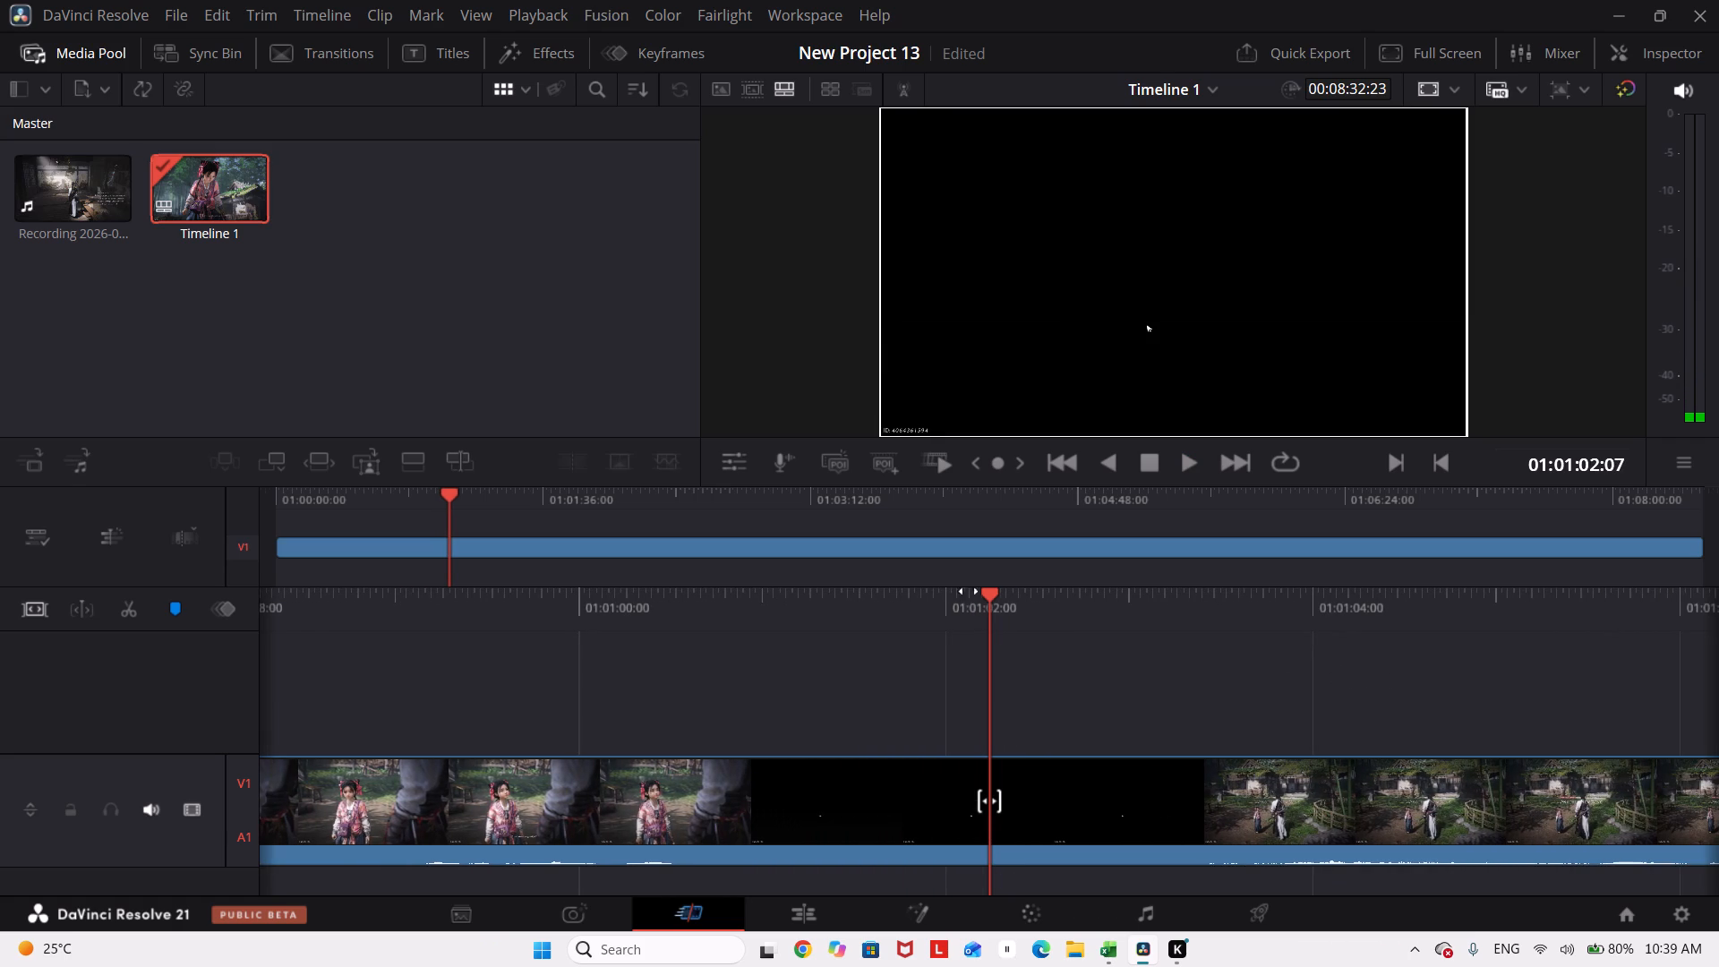
{"action": "left_click_drag", "start_coordinate": [993, 587], "coordinate": [1217, 623]}
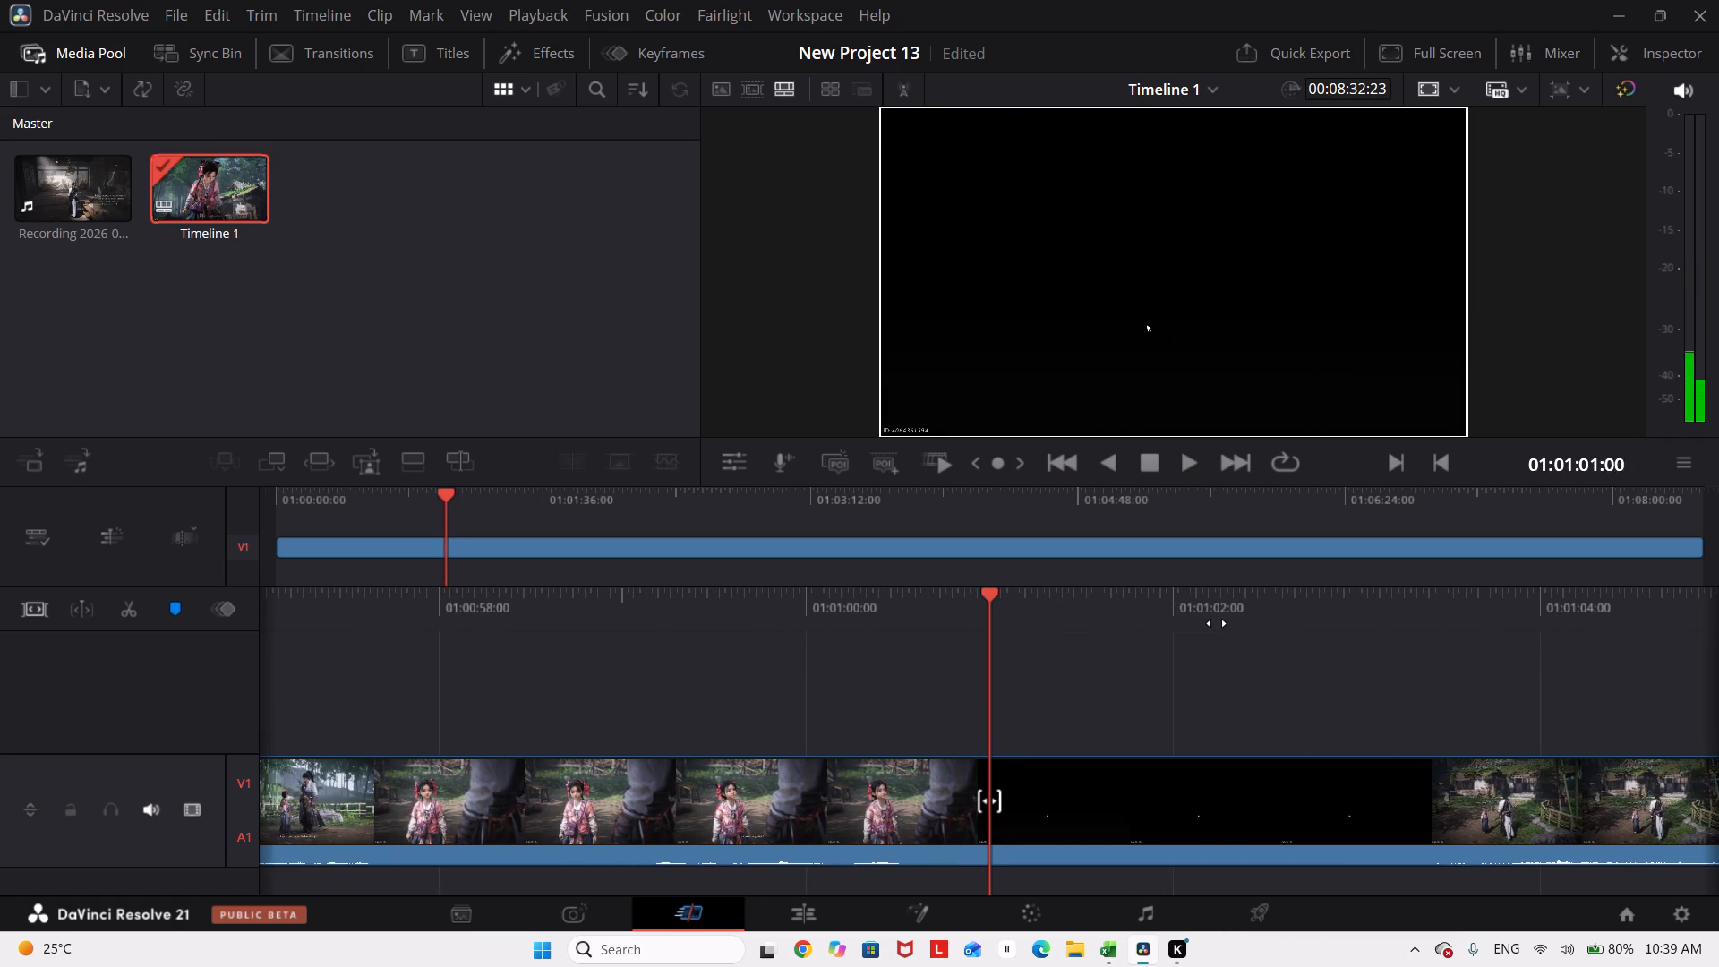
{"action": "left_click_drag", "start_coordinate": [1217, 623], "coordinate": [1246, 693]}
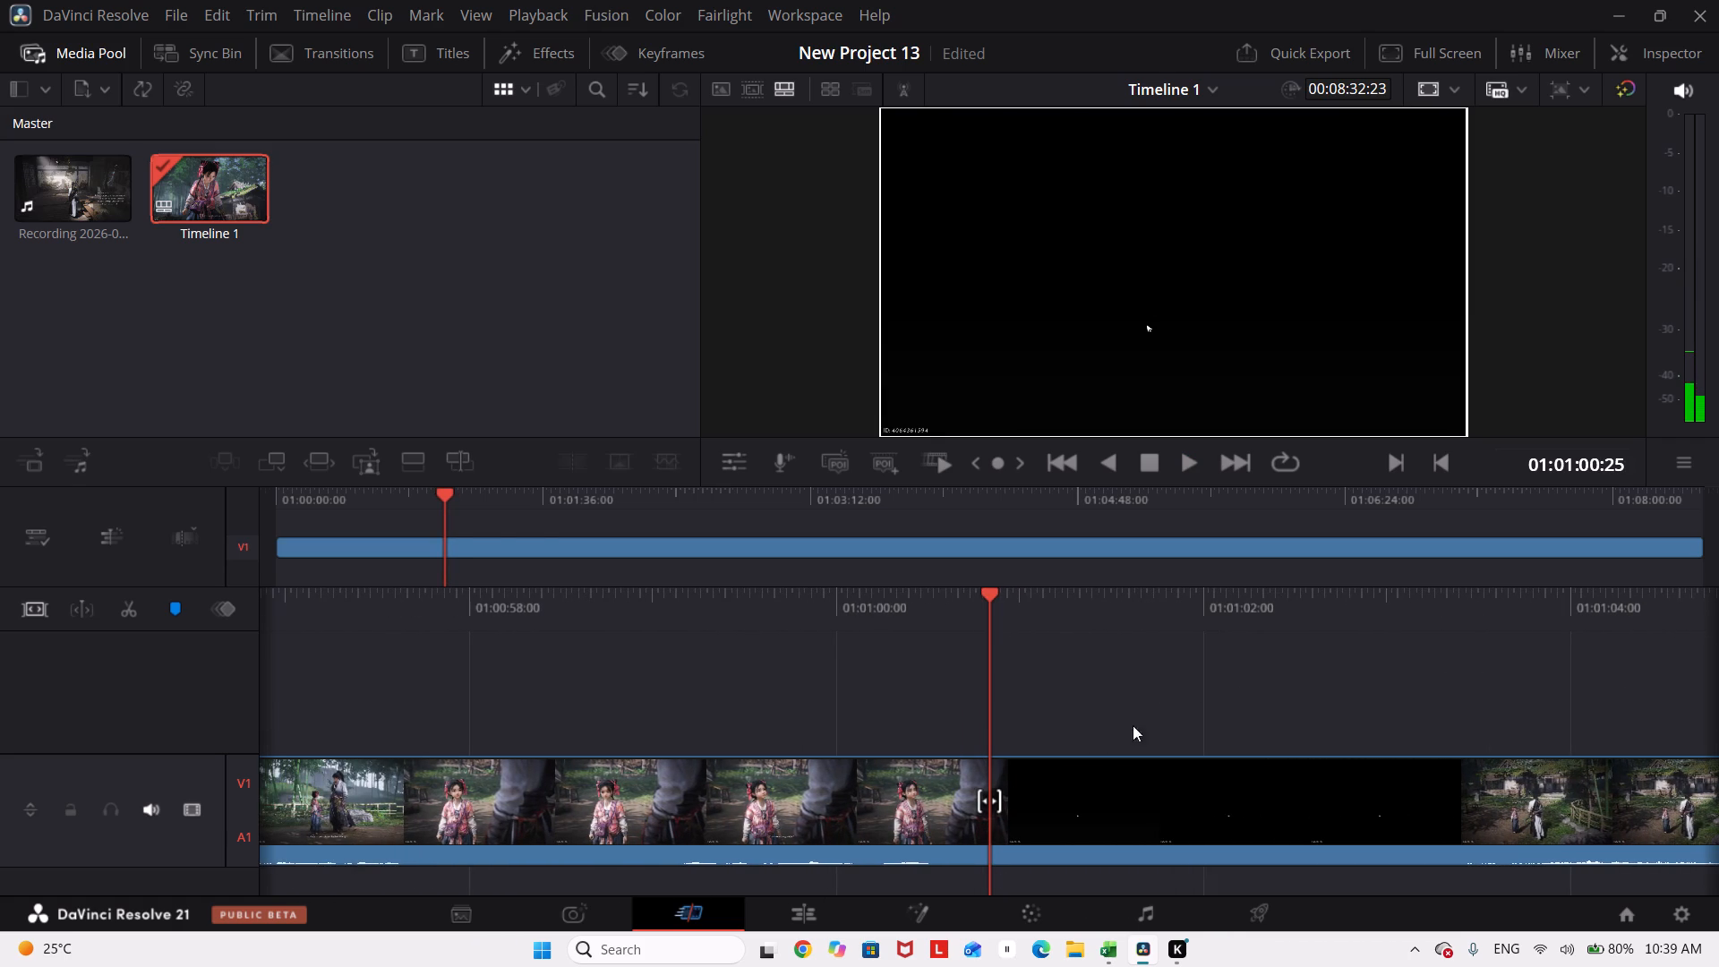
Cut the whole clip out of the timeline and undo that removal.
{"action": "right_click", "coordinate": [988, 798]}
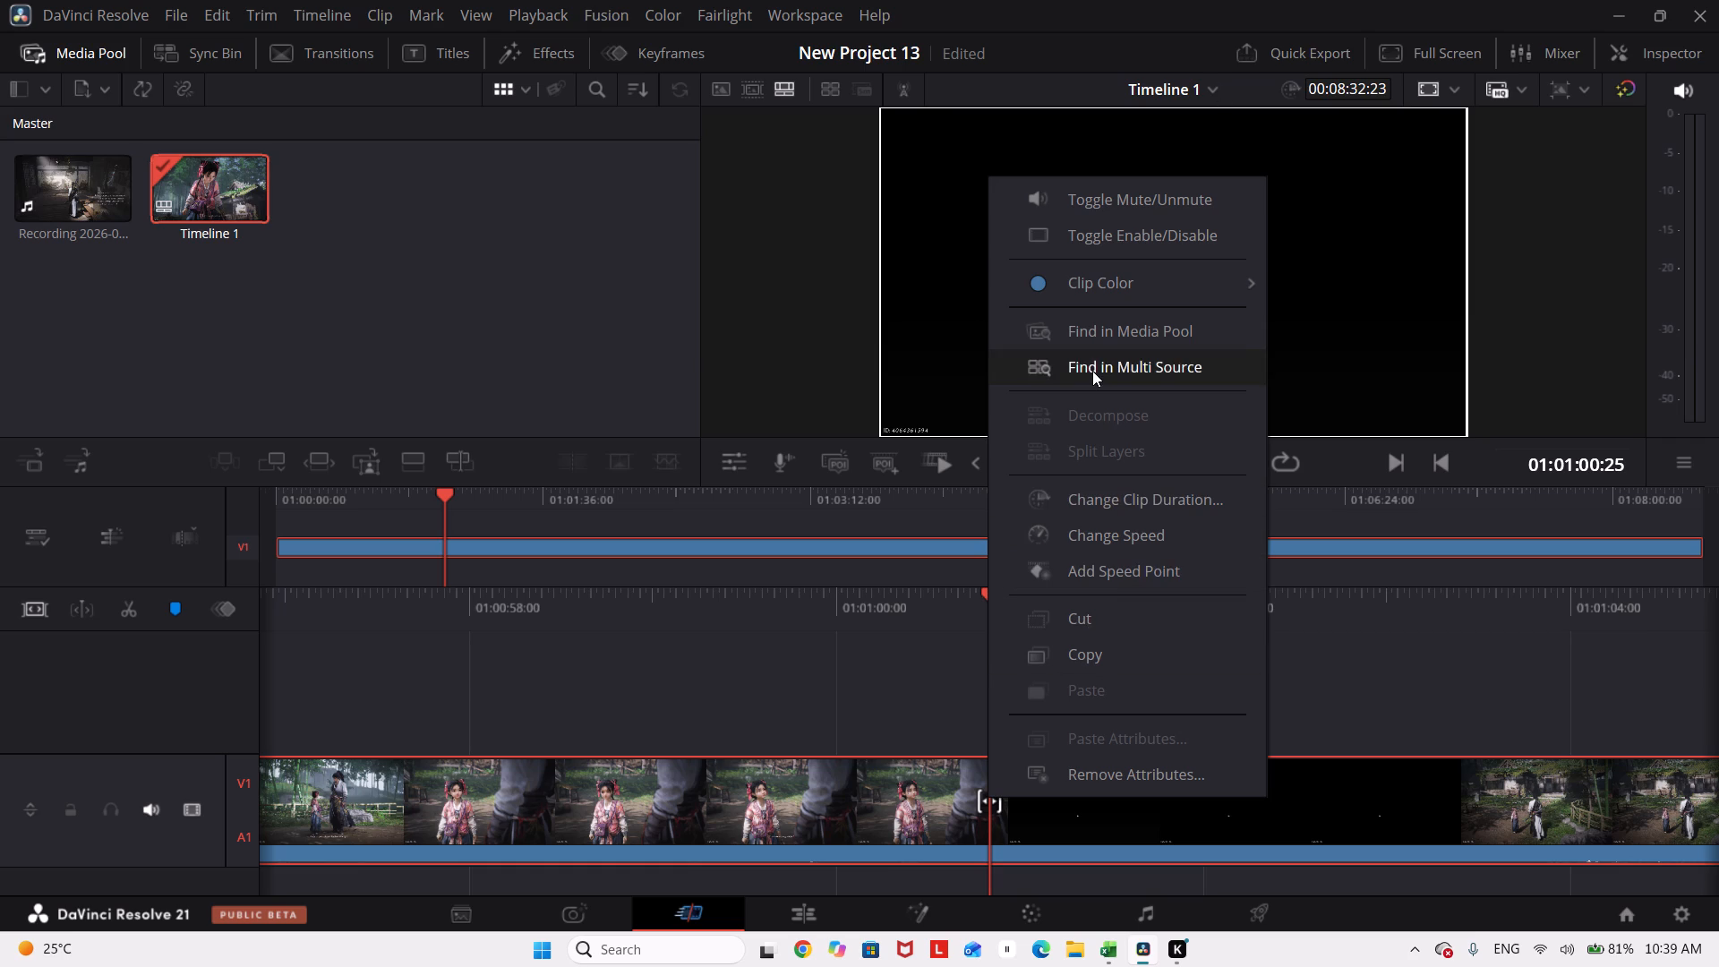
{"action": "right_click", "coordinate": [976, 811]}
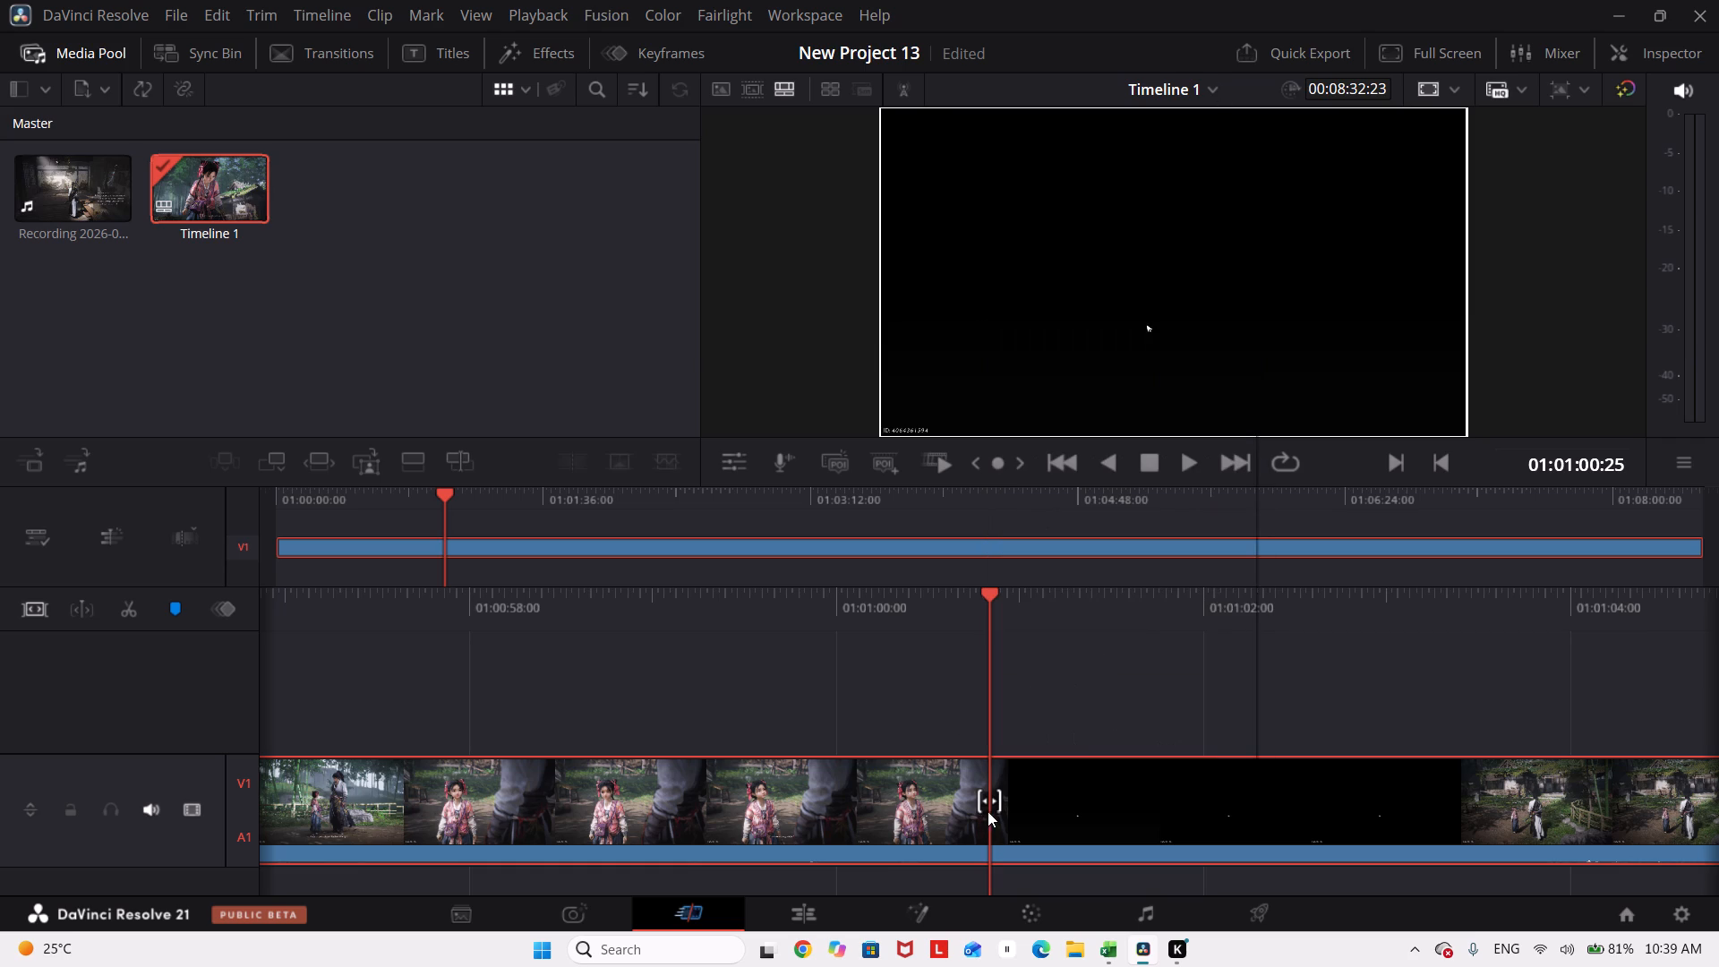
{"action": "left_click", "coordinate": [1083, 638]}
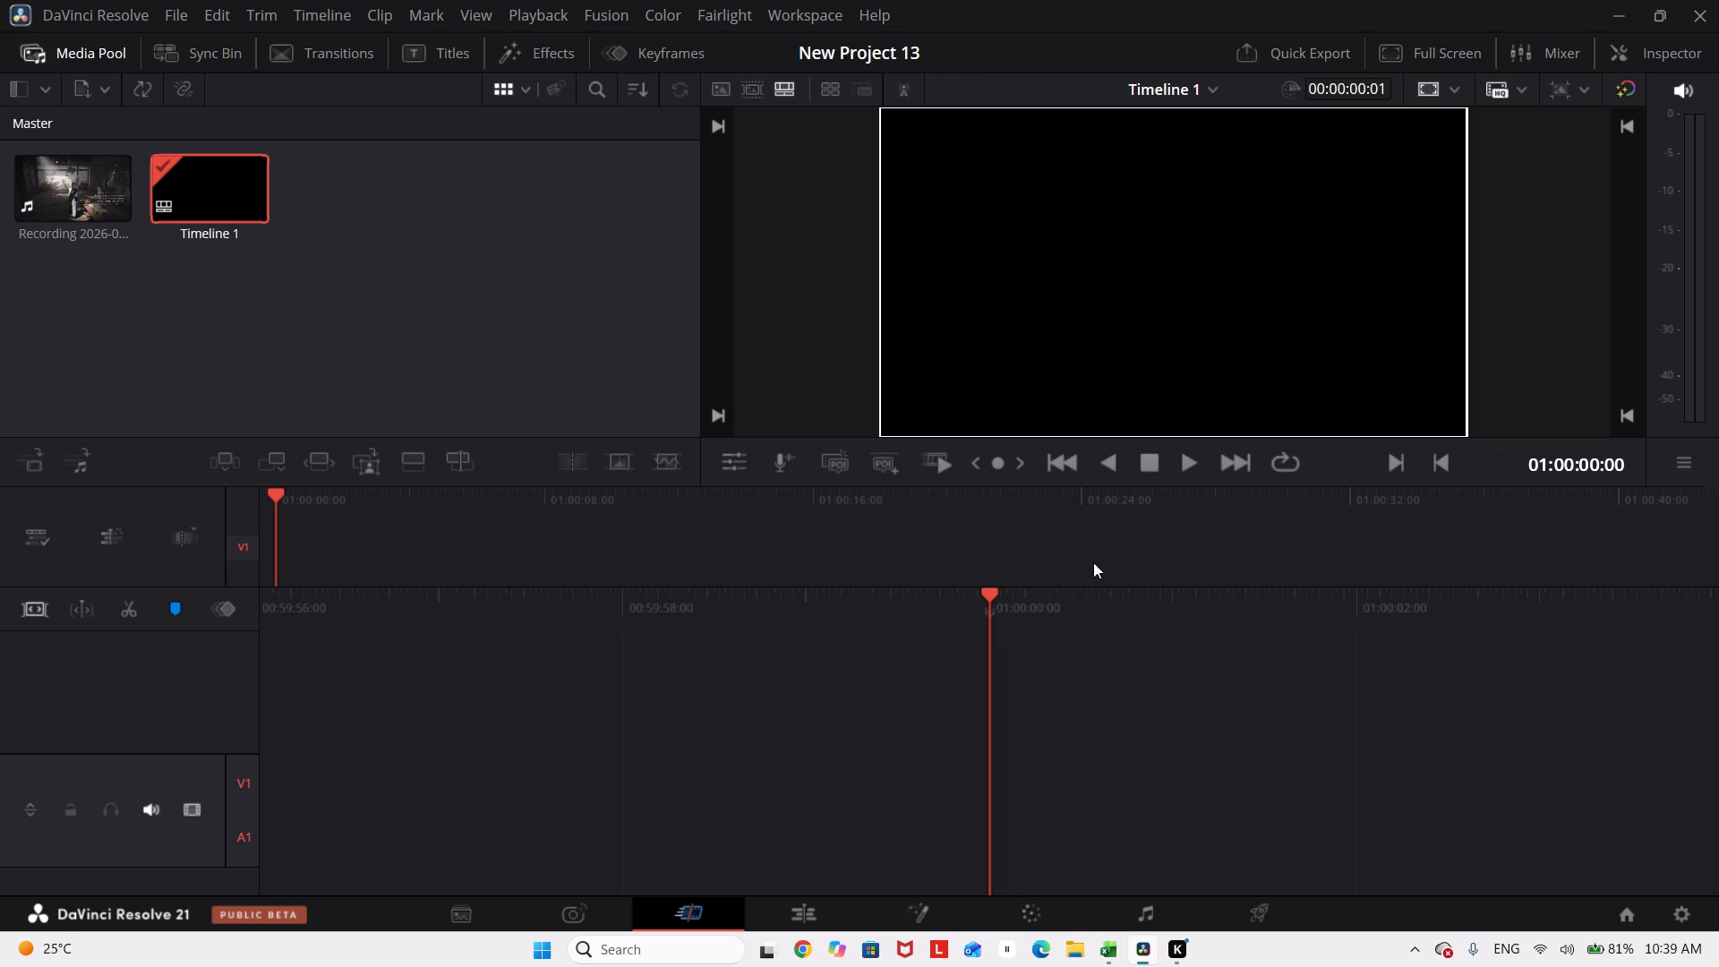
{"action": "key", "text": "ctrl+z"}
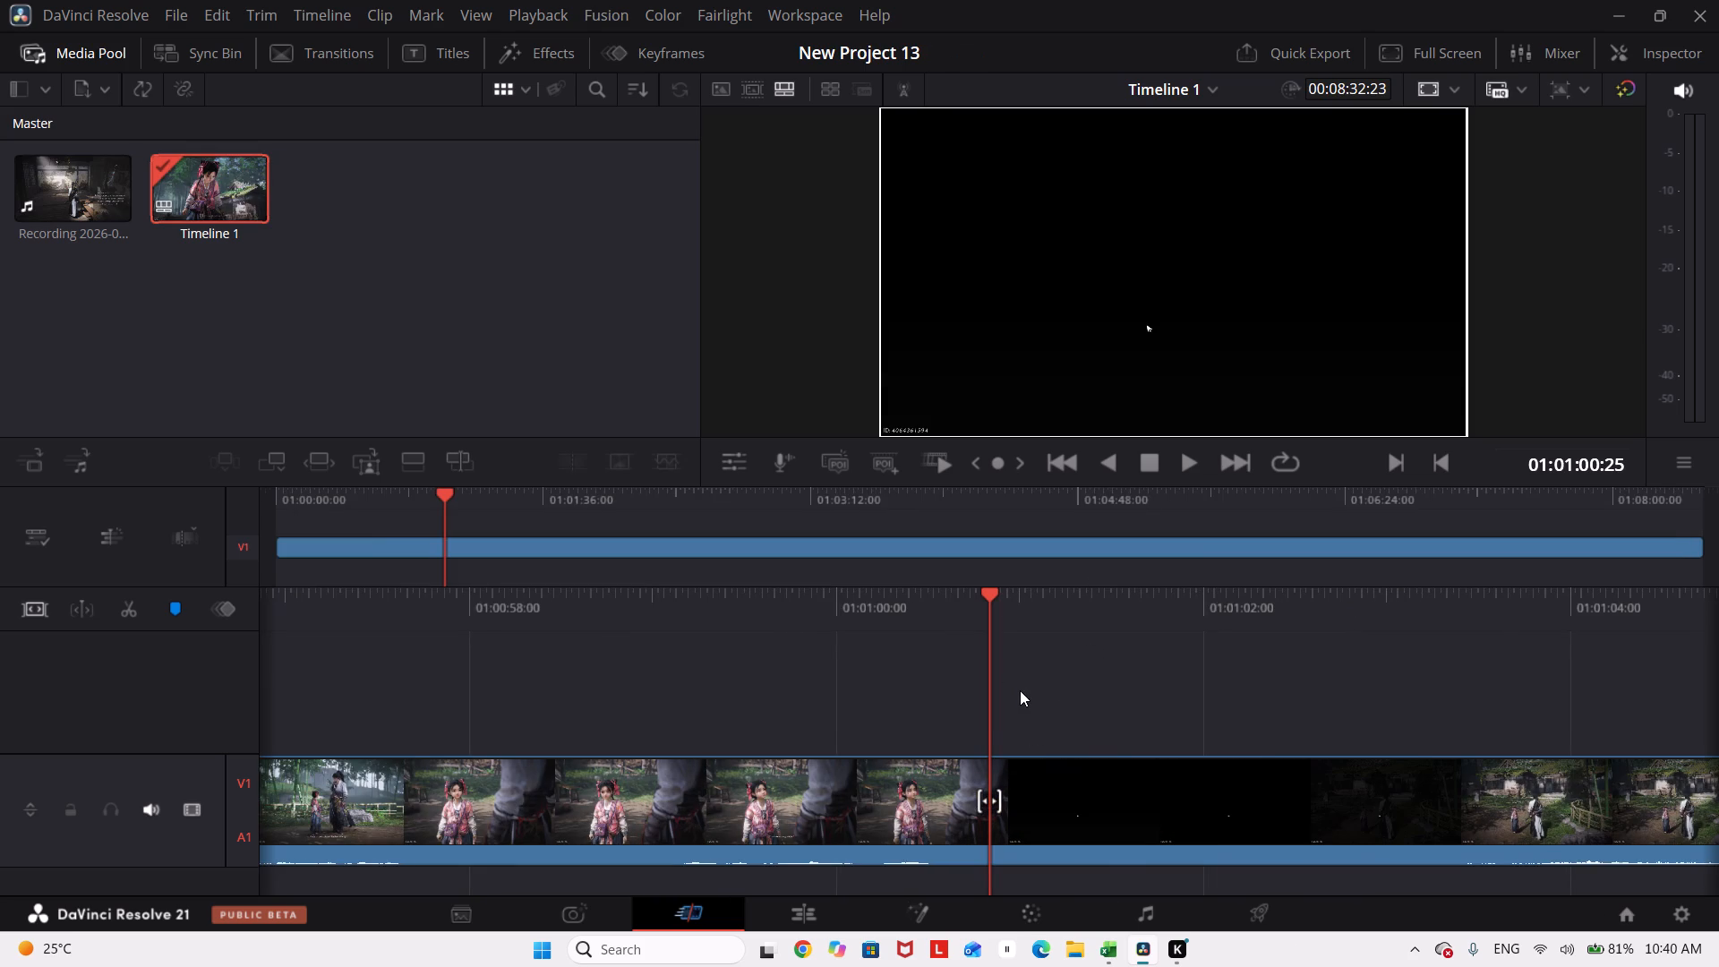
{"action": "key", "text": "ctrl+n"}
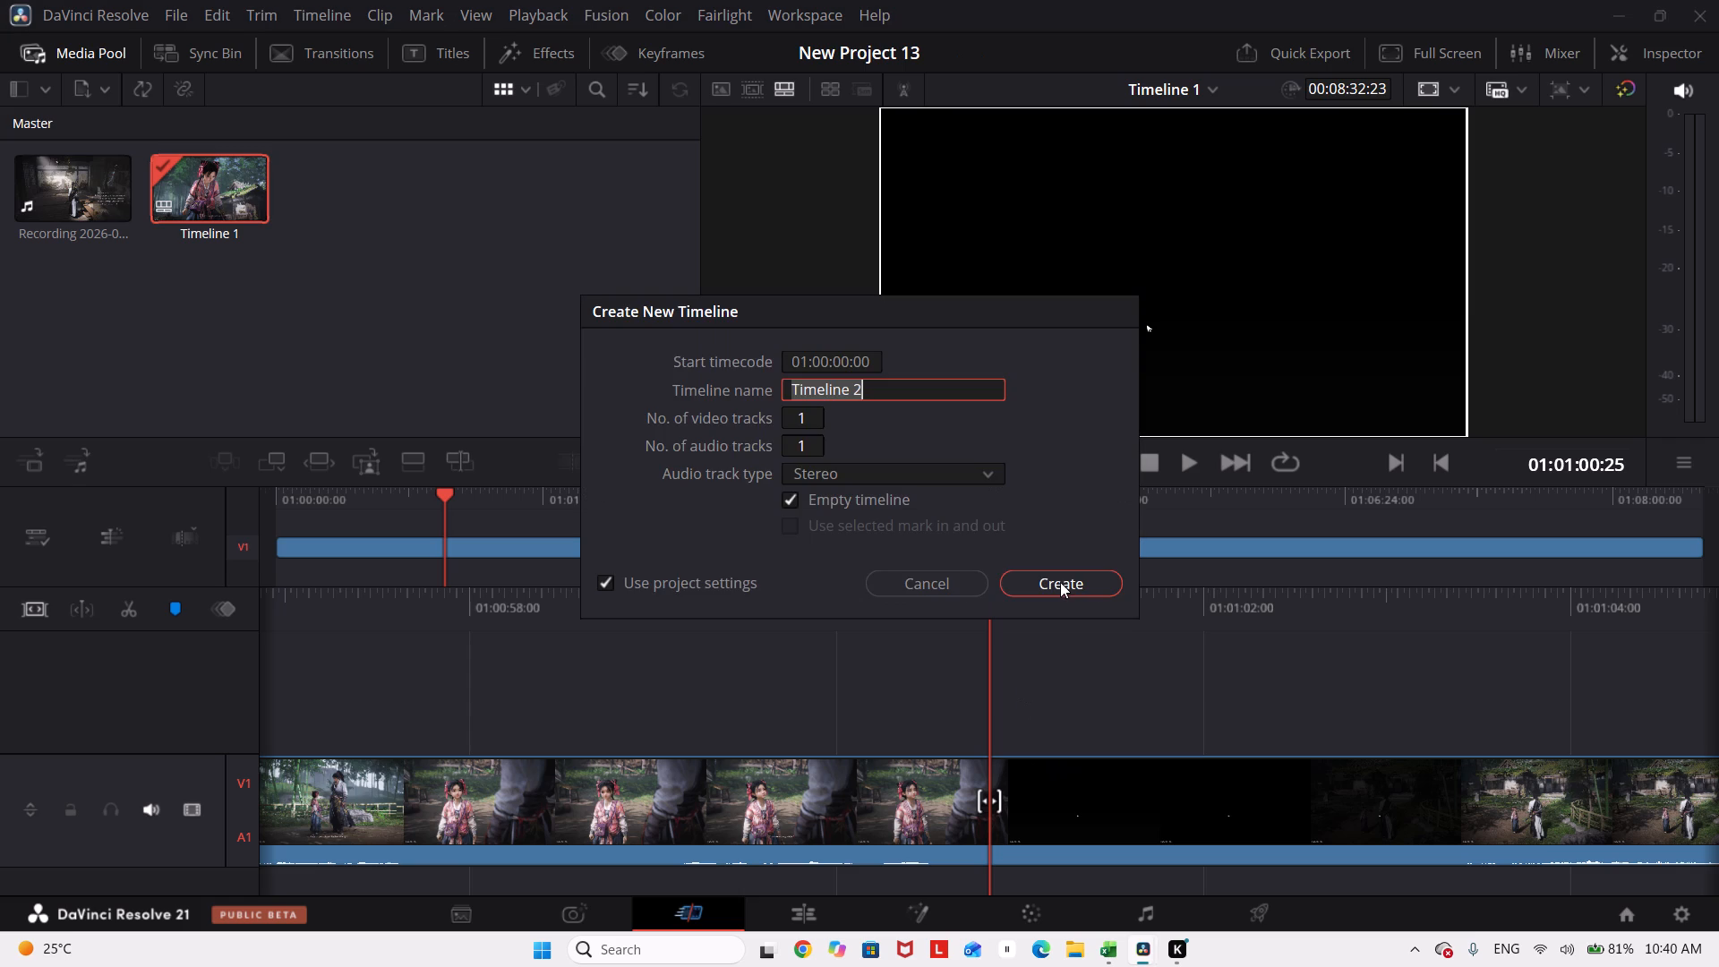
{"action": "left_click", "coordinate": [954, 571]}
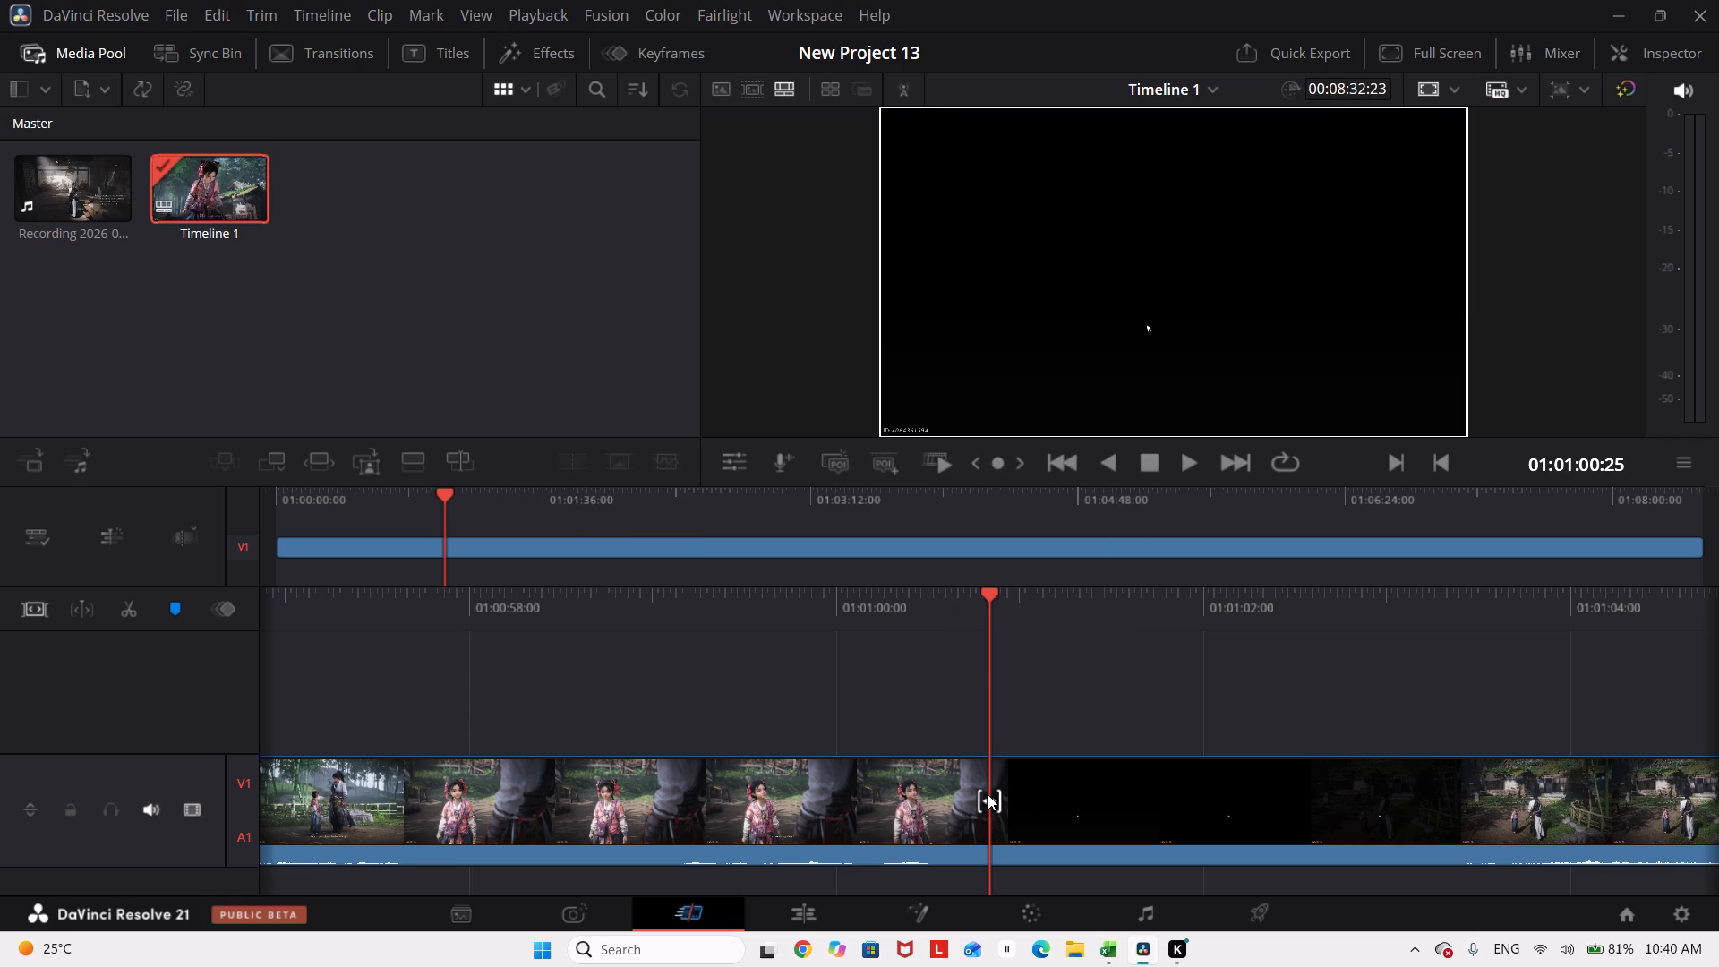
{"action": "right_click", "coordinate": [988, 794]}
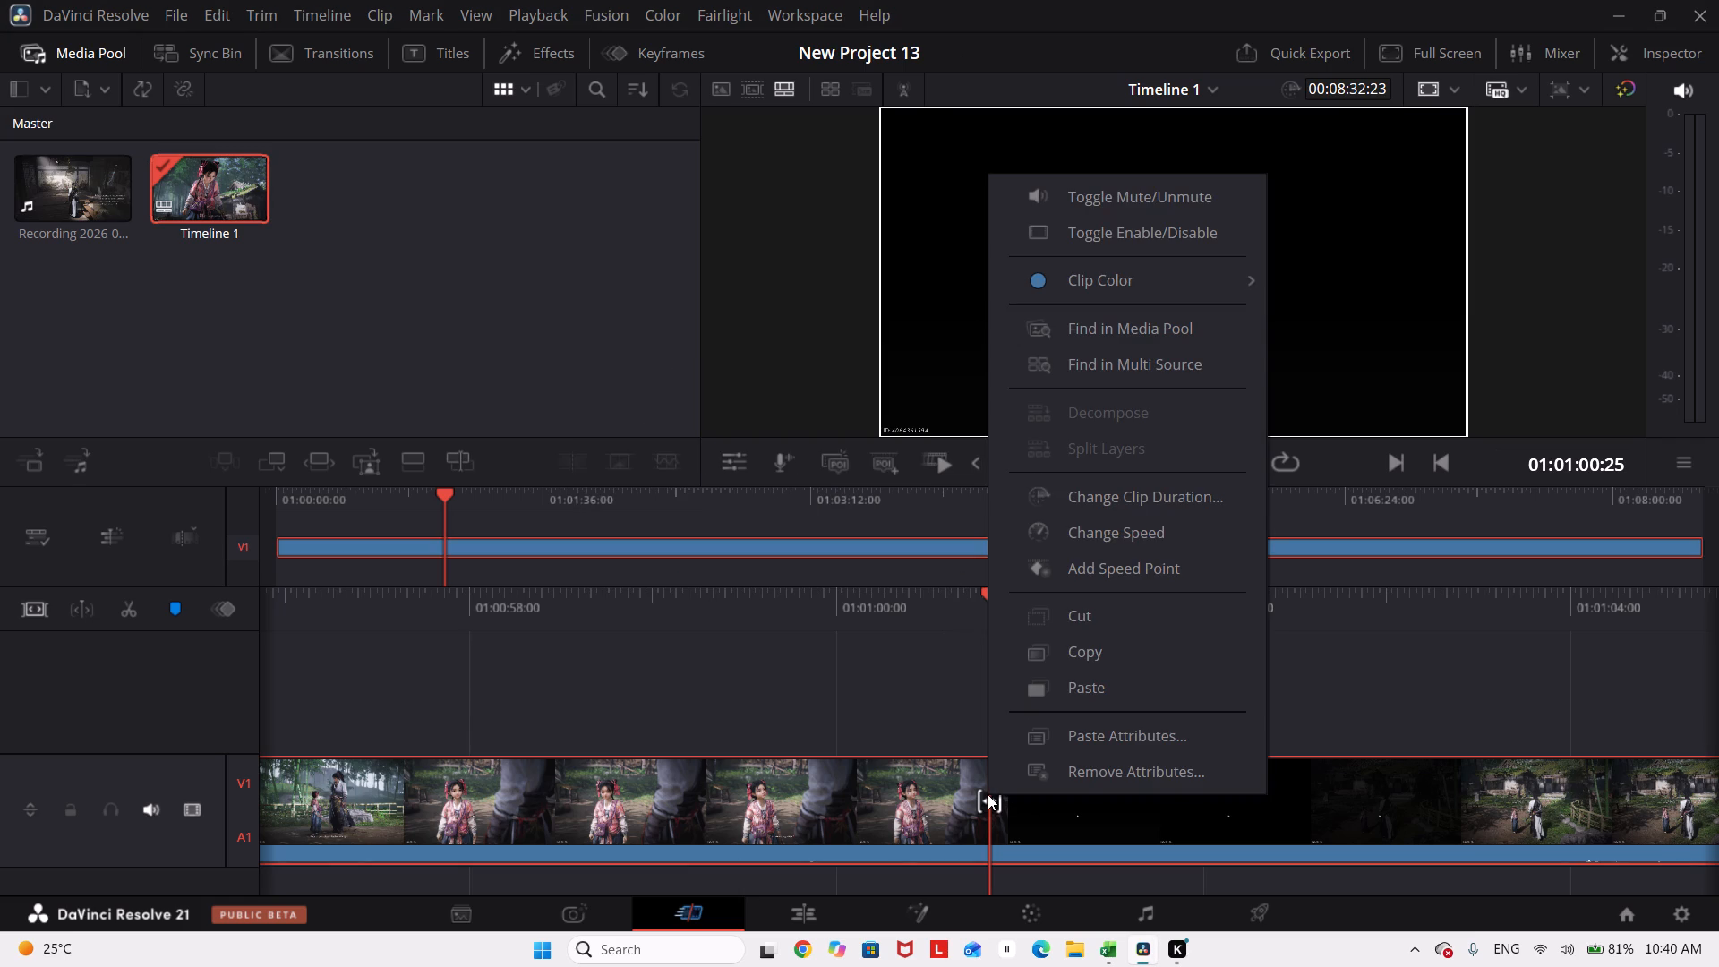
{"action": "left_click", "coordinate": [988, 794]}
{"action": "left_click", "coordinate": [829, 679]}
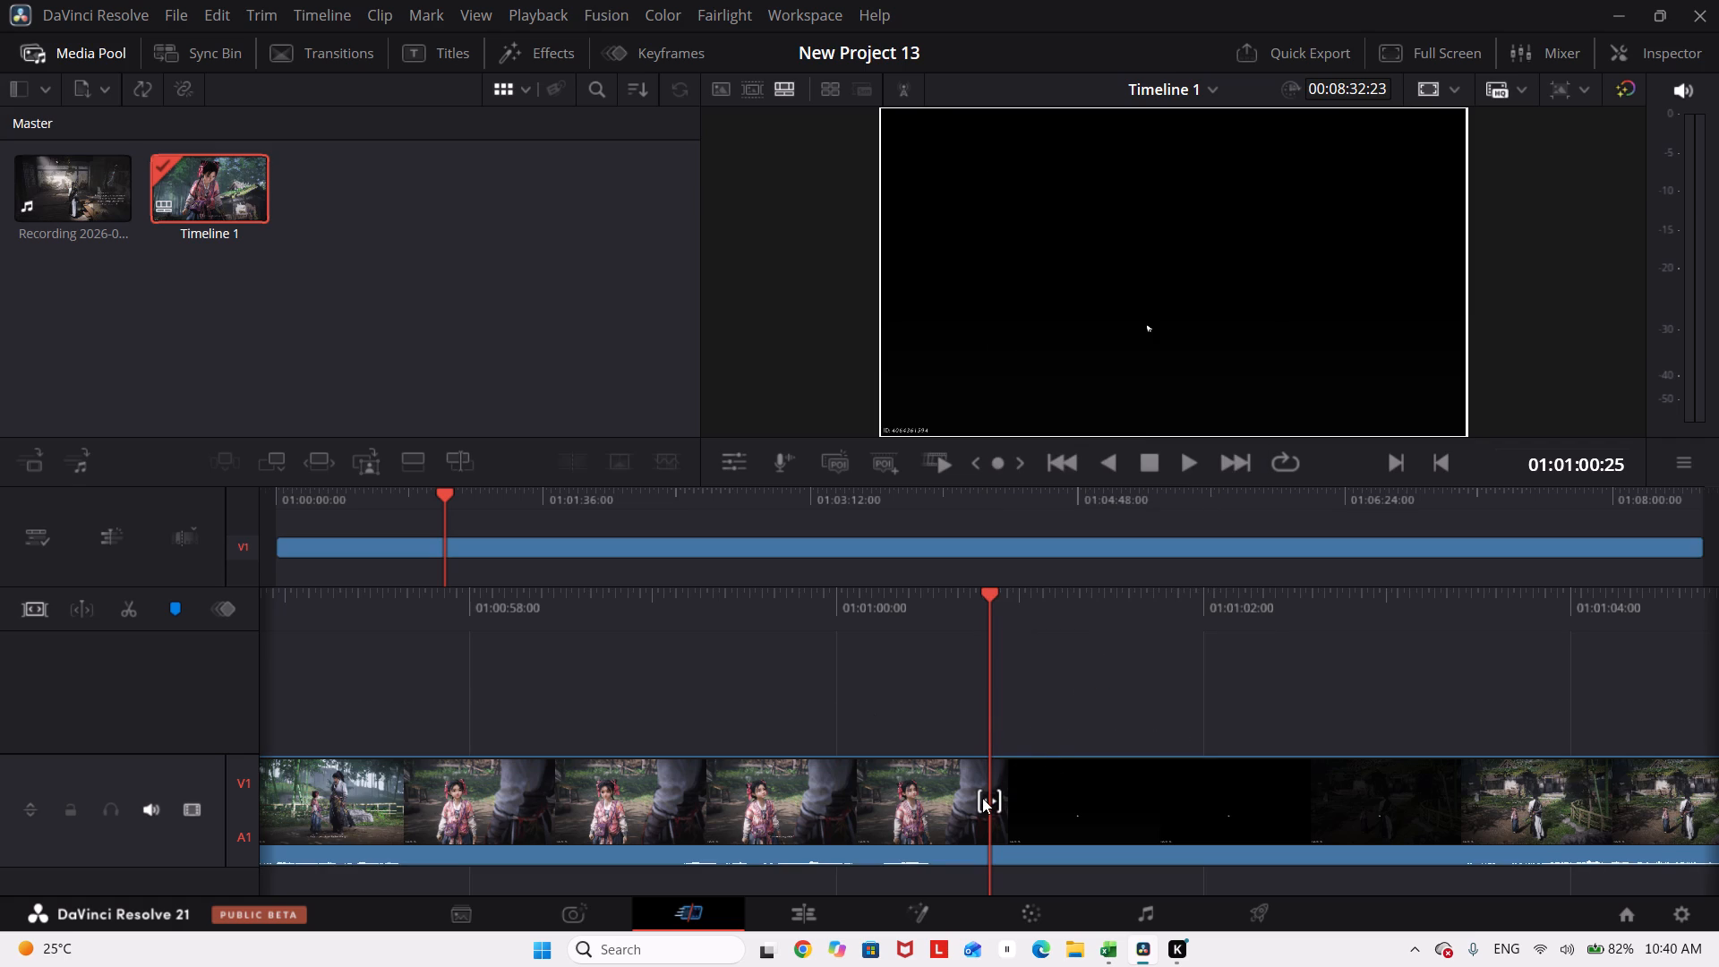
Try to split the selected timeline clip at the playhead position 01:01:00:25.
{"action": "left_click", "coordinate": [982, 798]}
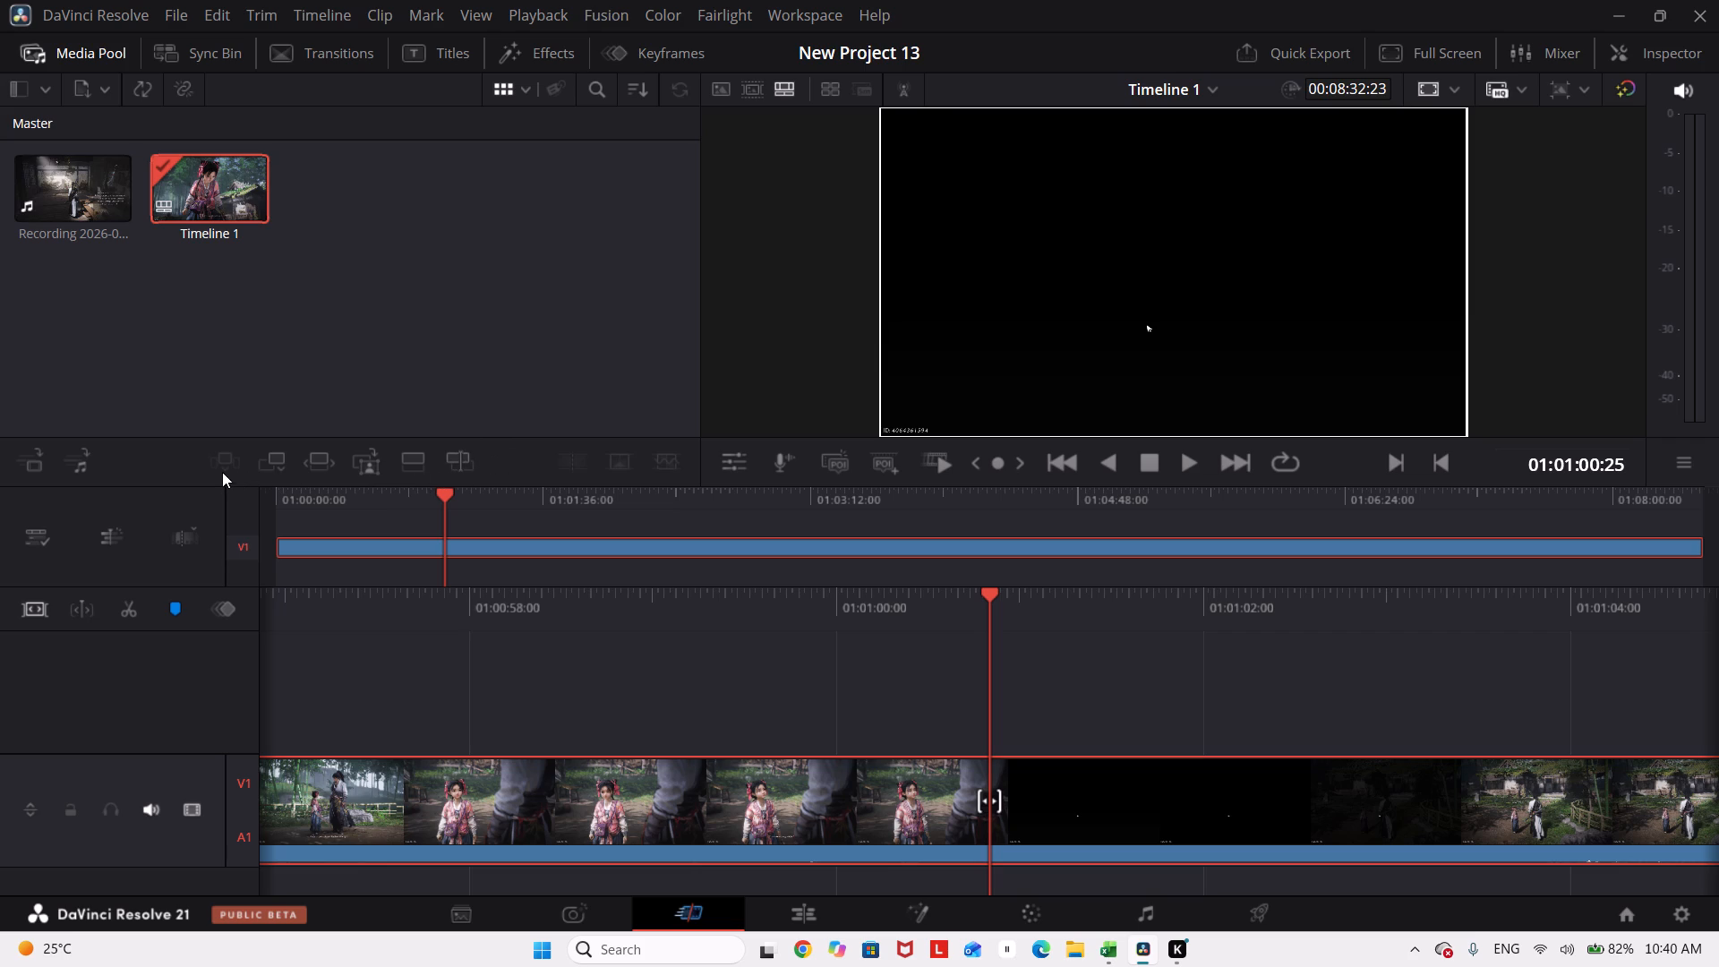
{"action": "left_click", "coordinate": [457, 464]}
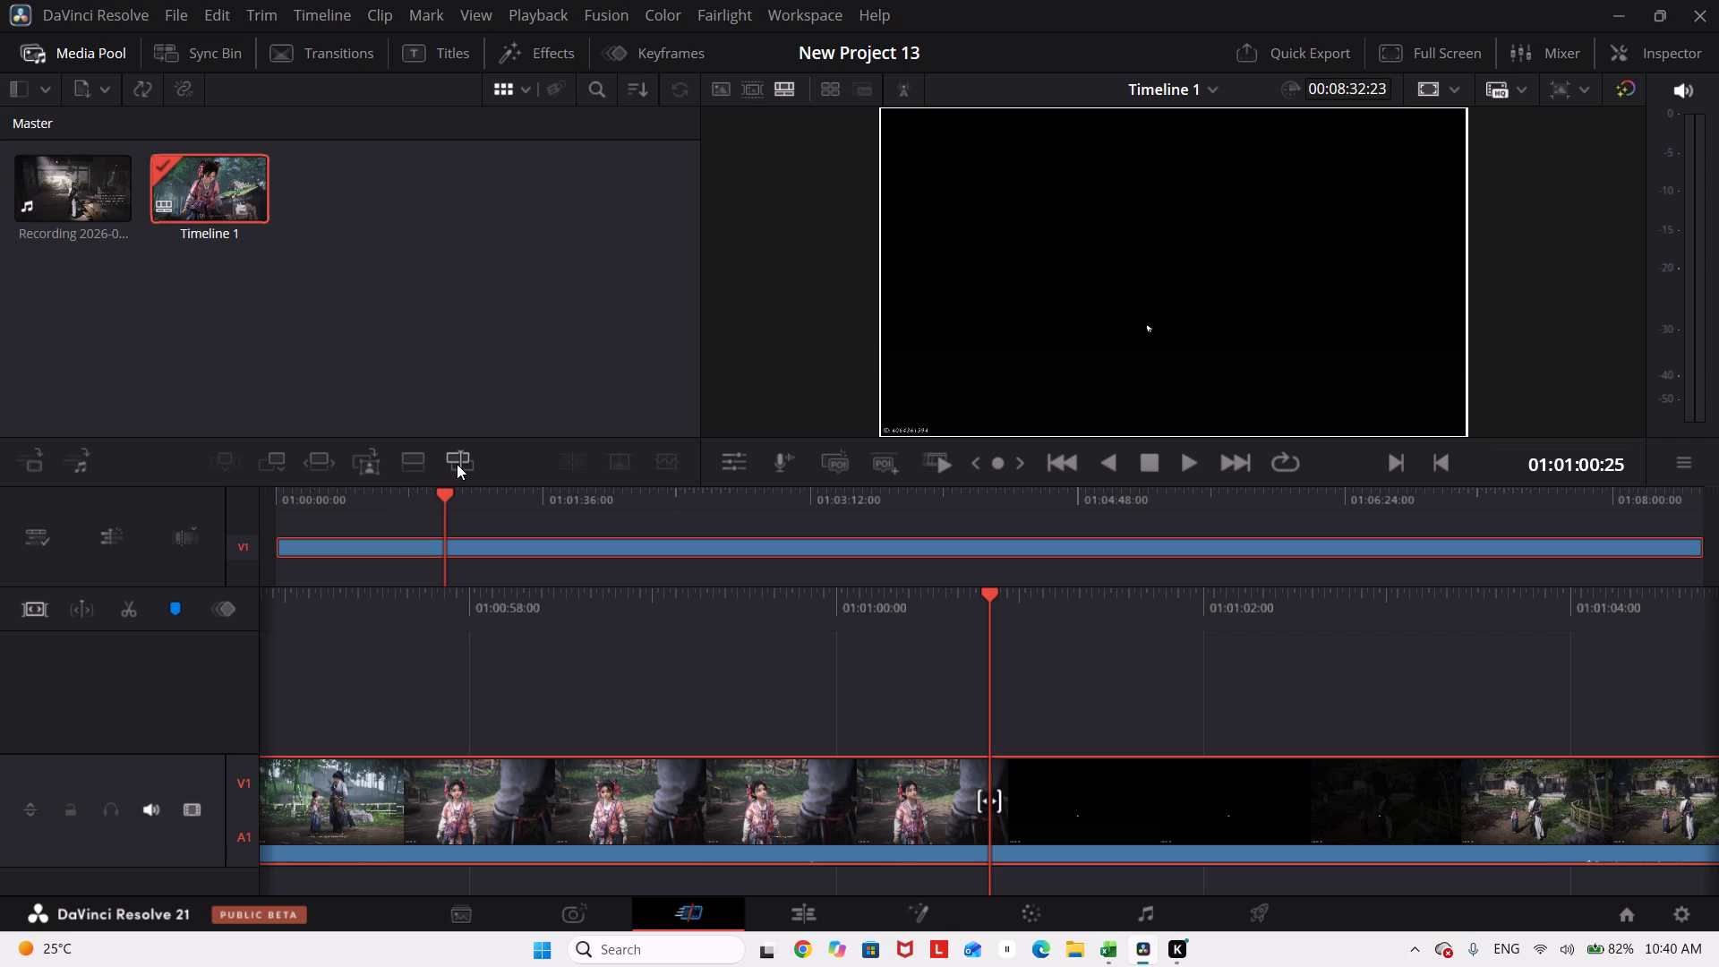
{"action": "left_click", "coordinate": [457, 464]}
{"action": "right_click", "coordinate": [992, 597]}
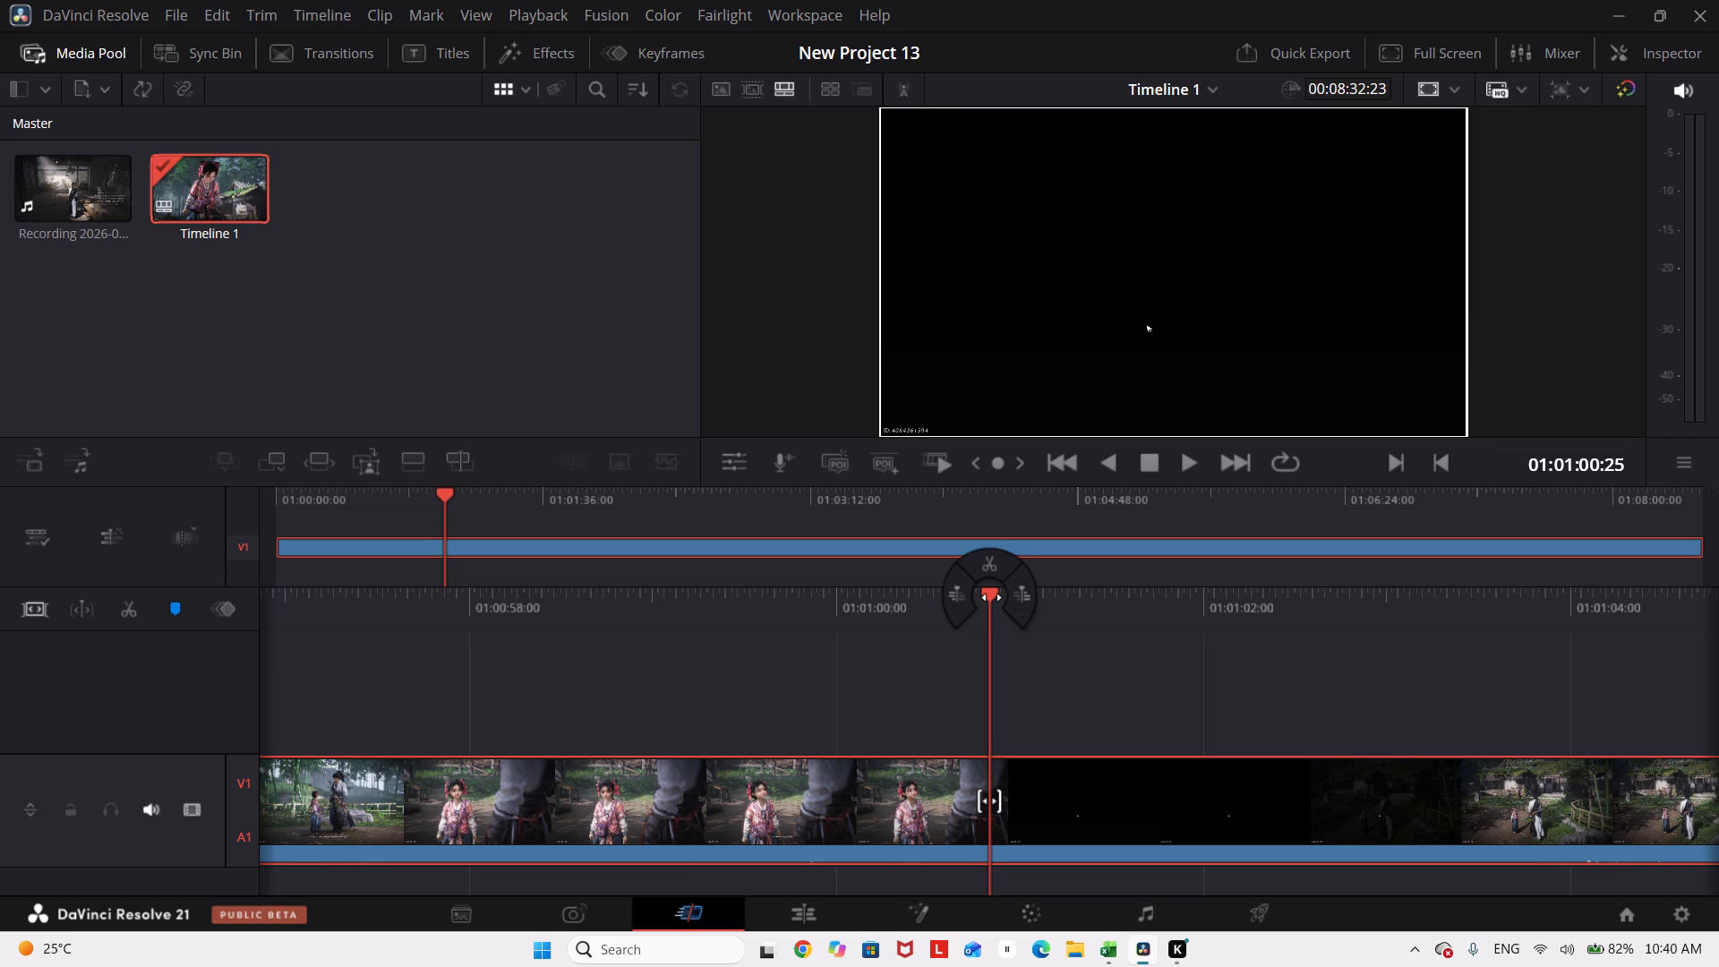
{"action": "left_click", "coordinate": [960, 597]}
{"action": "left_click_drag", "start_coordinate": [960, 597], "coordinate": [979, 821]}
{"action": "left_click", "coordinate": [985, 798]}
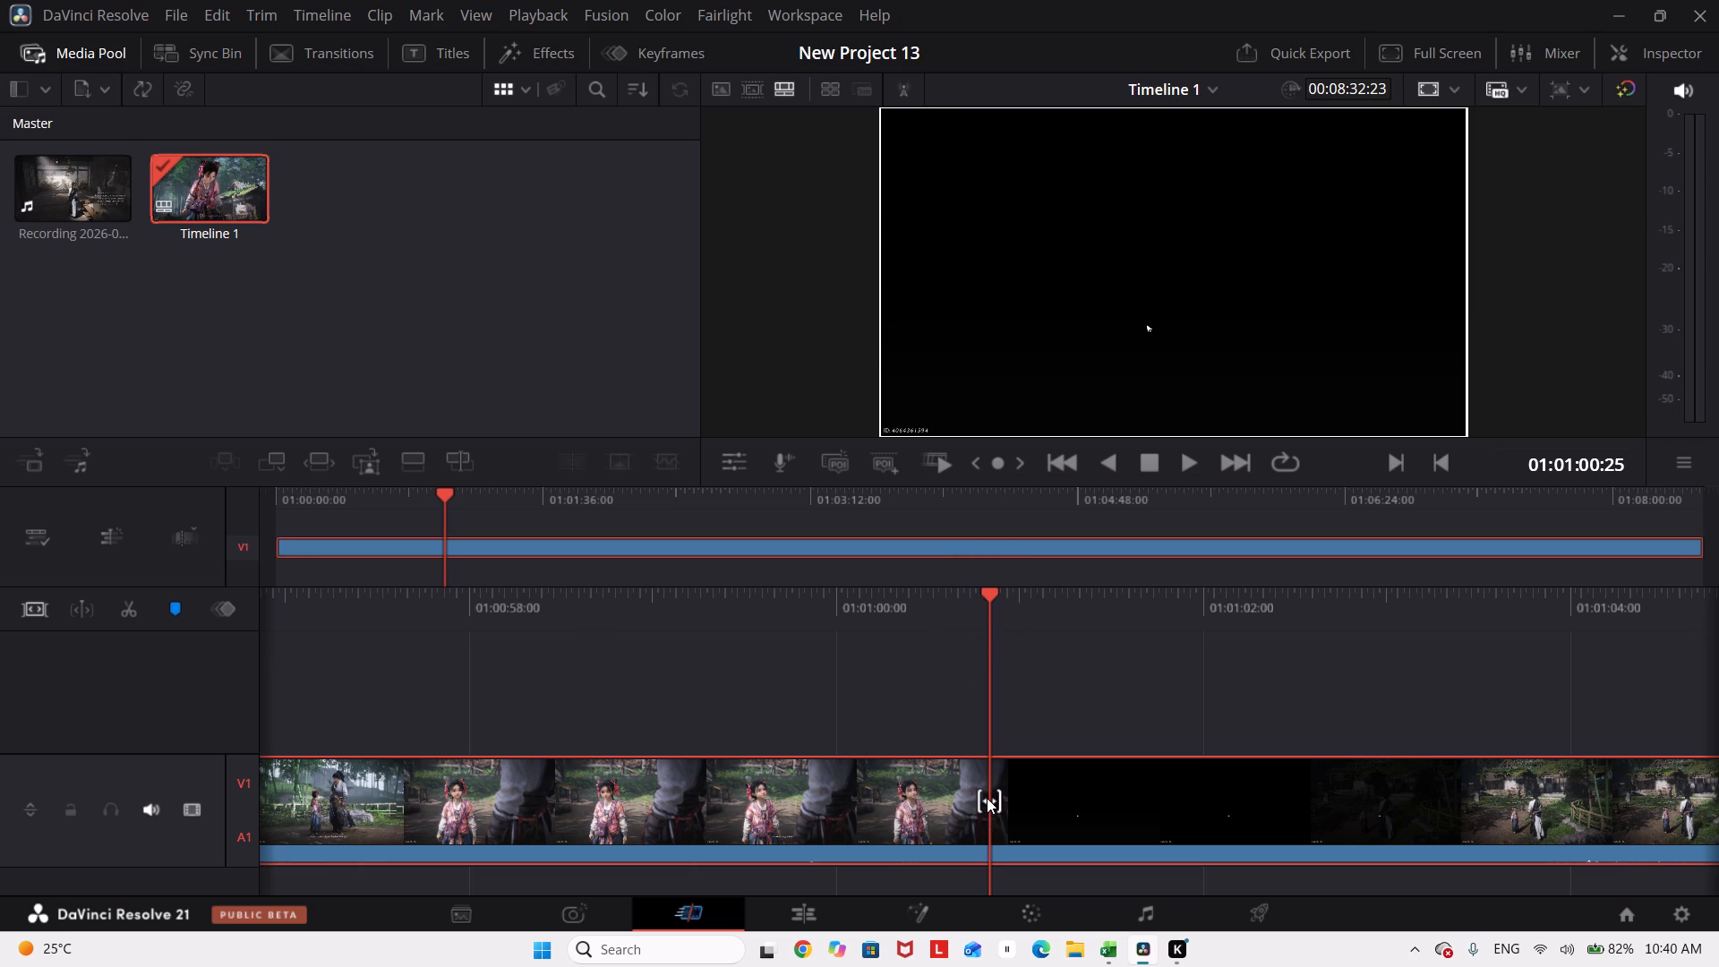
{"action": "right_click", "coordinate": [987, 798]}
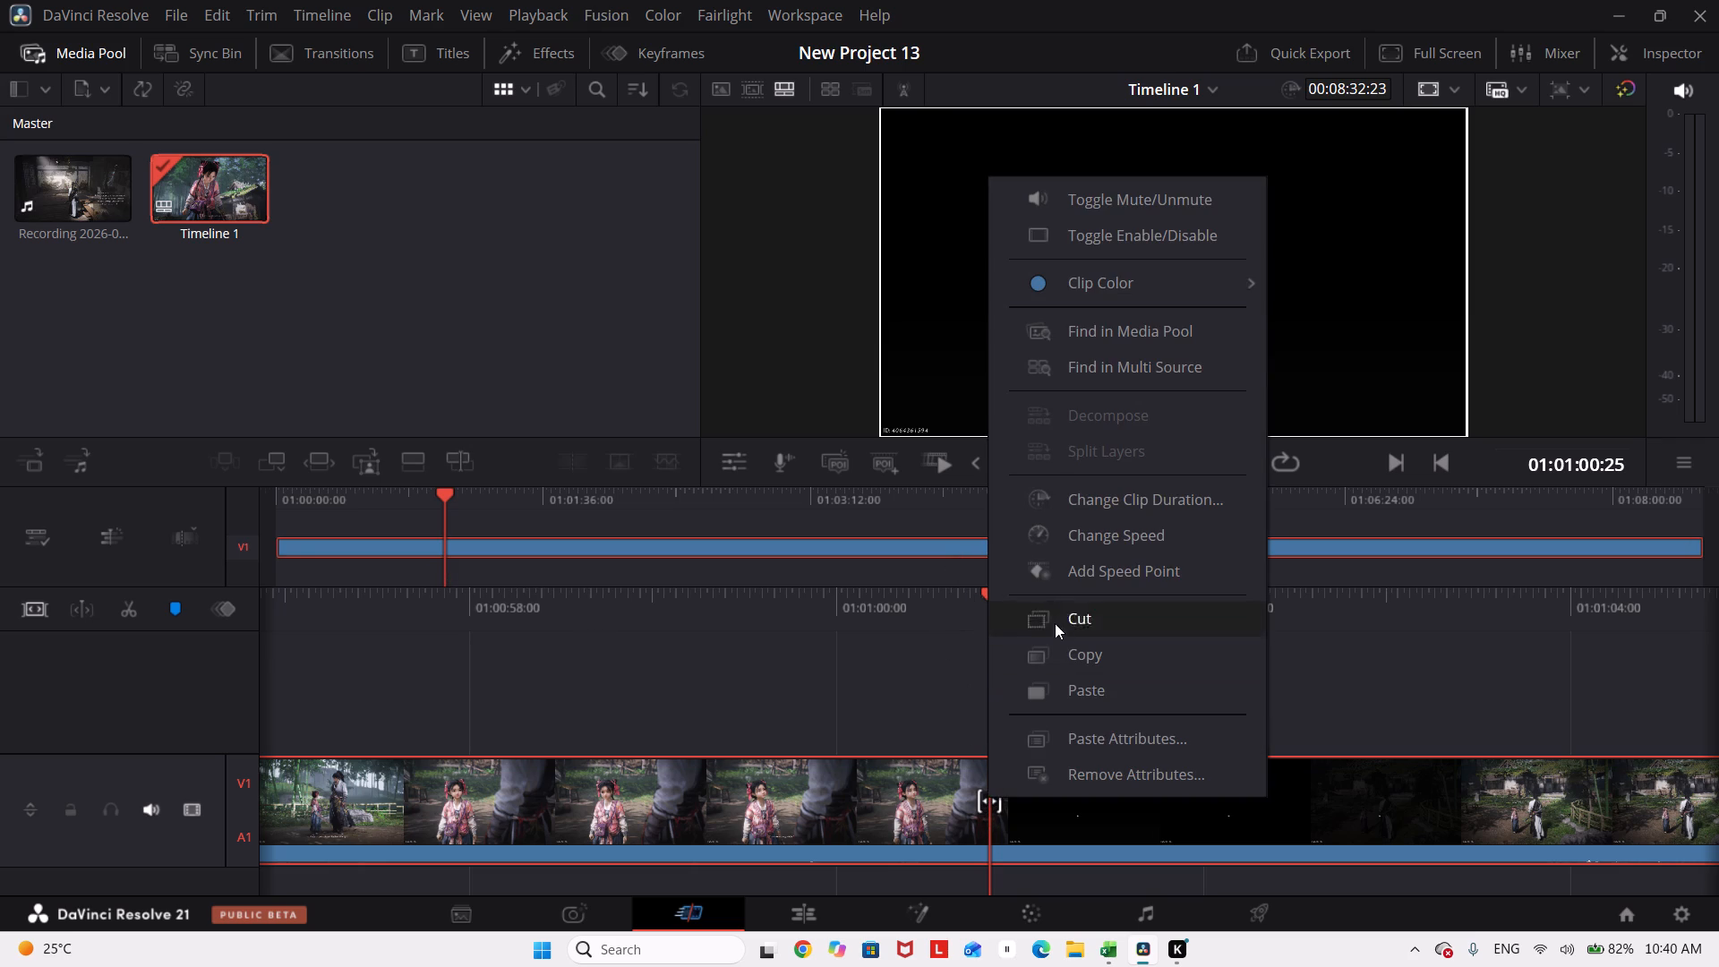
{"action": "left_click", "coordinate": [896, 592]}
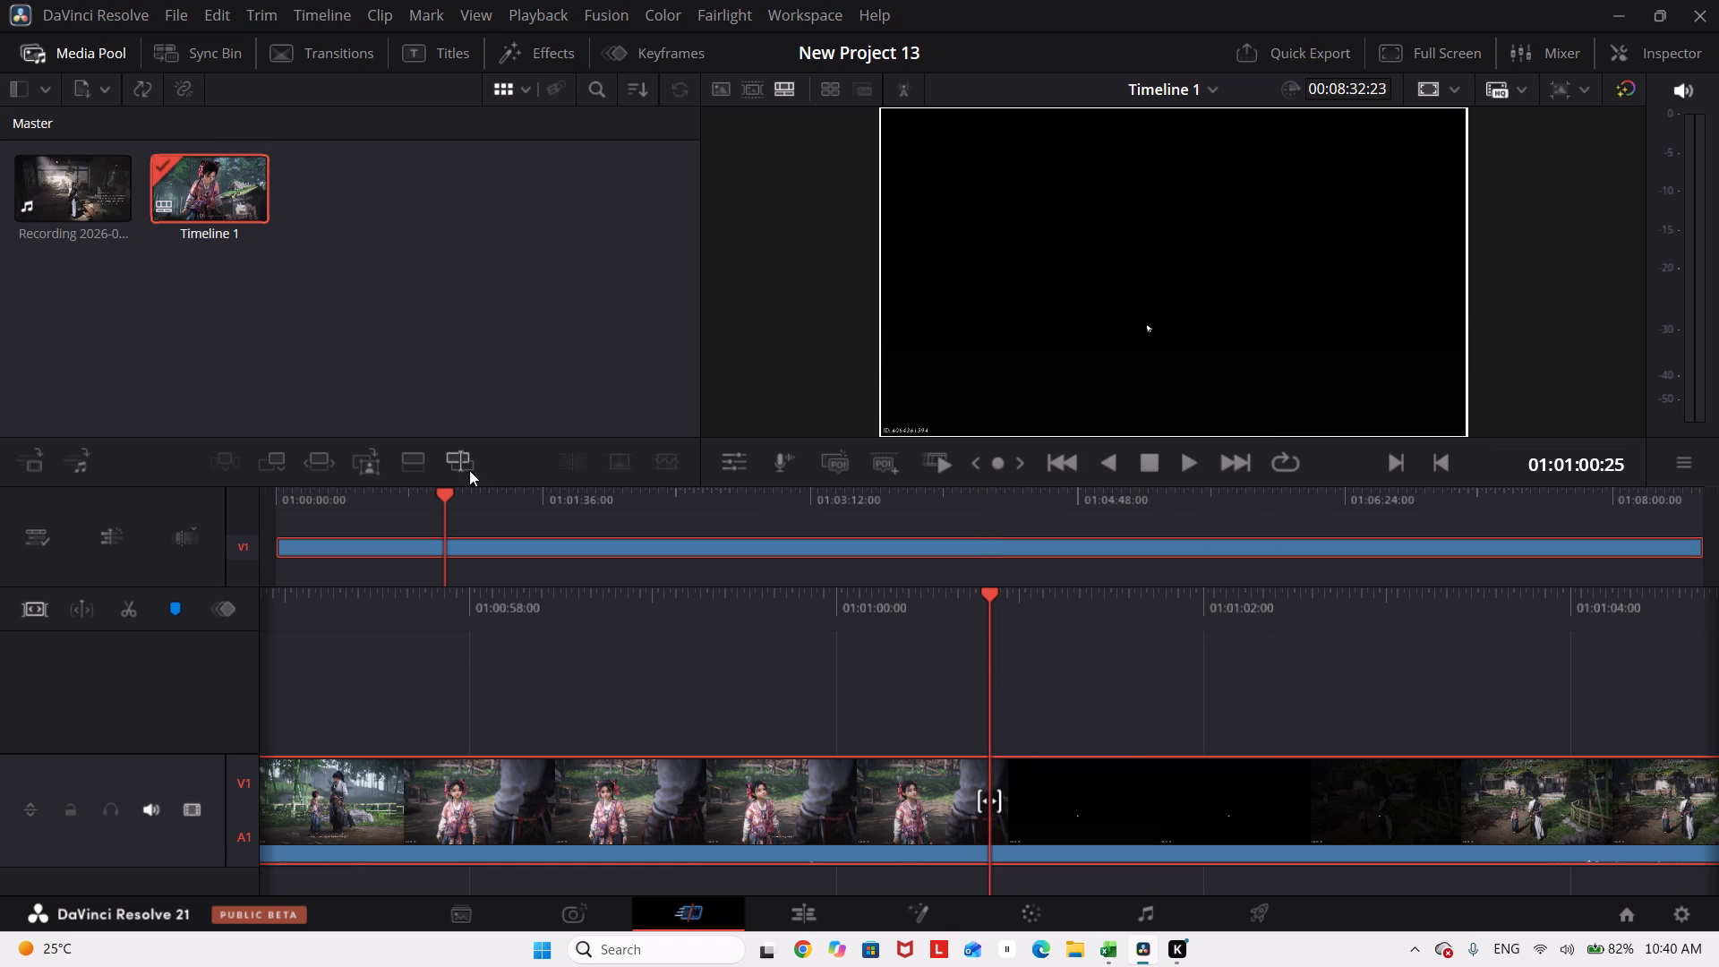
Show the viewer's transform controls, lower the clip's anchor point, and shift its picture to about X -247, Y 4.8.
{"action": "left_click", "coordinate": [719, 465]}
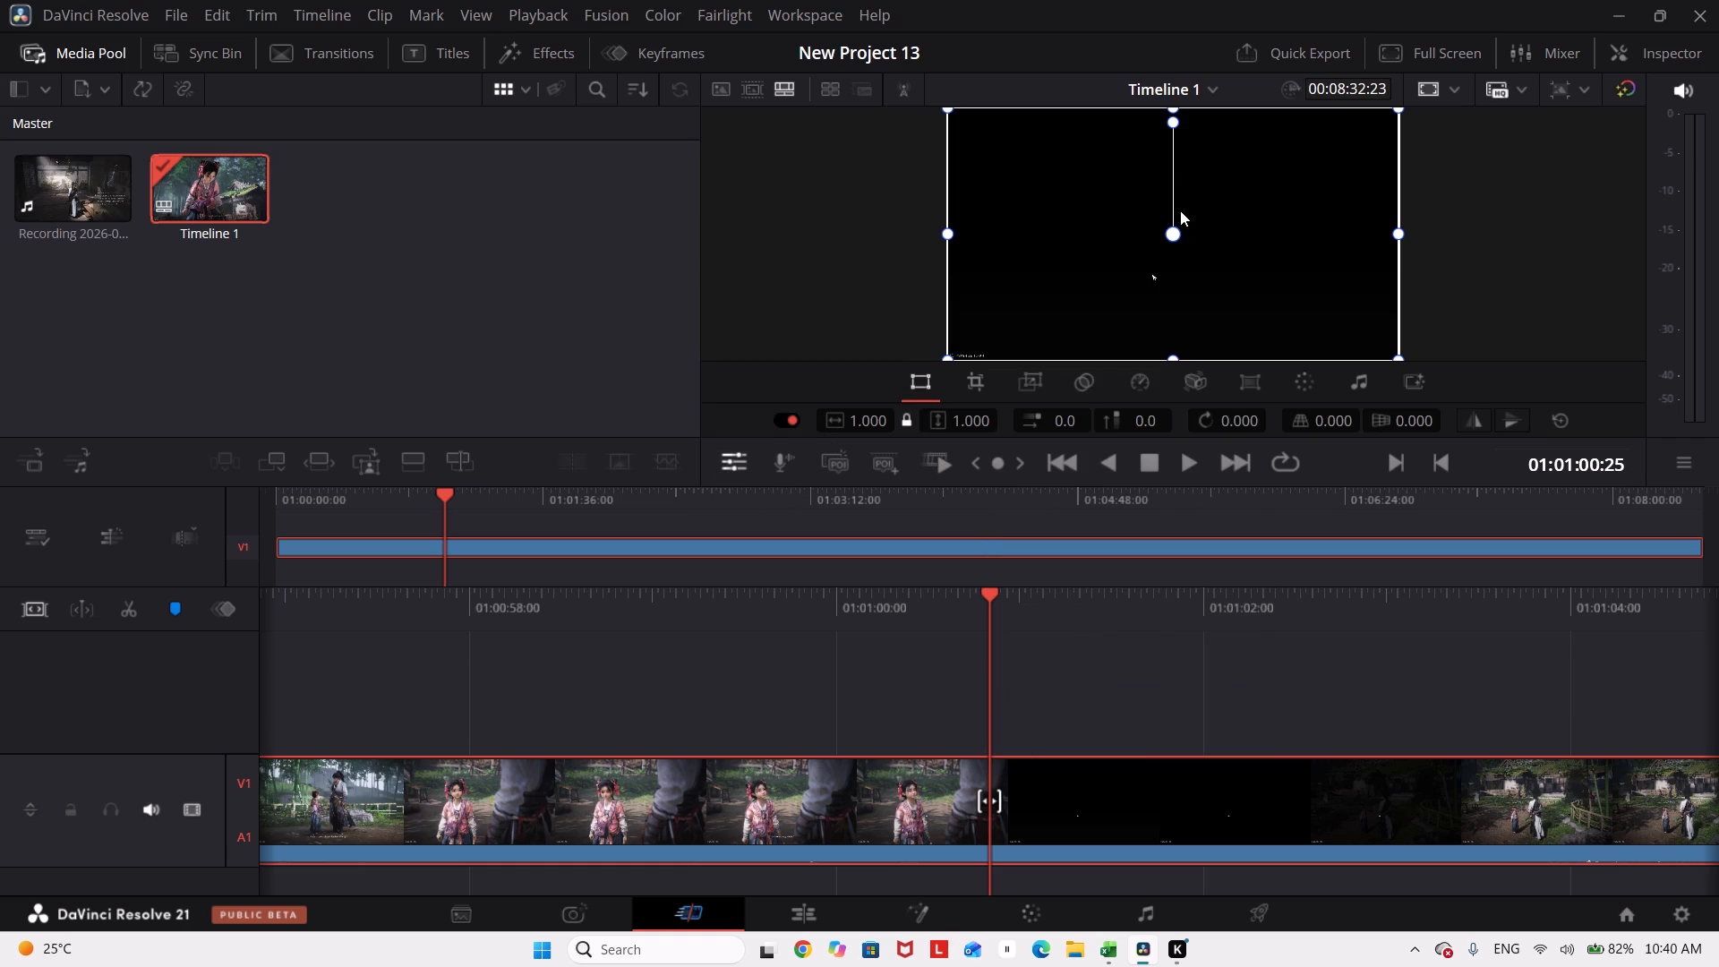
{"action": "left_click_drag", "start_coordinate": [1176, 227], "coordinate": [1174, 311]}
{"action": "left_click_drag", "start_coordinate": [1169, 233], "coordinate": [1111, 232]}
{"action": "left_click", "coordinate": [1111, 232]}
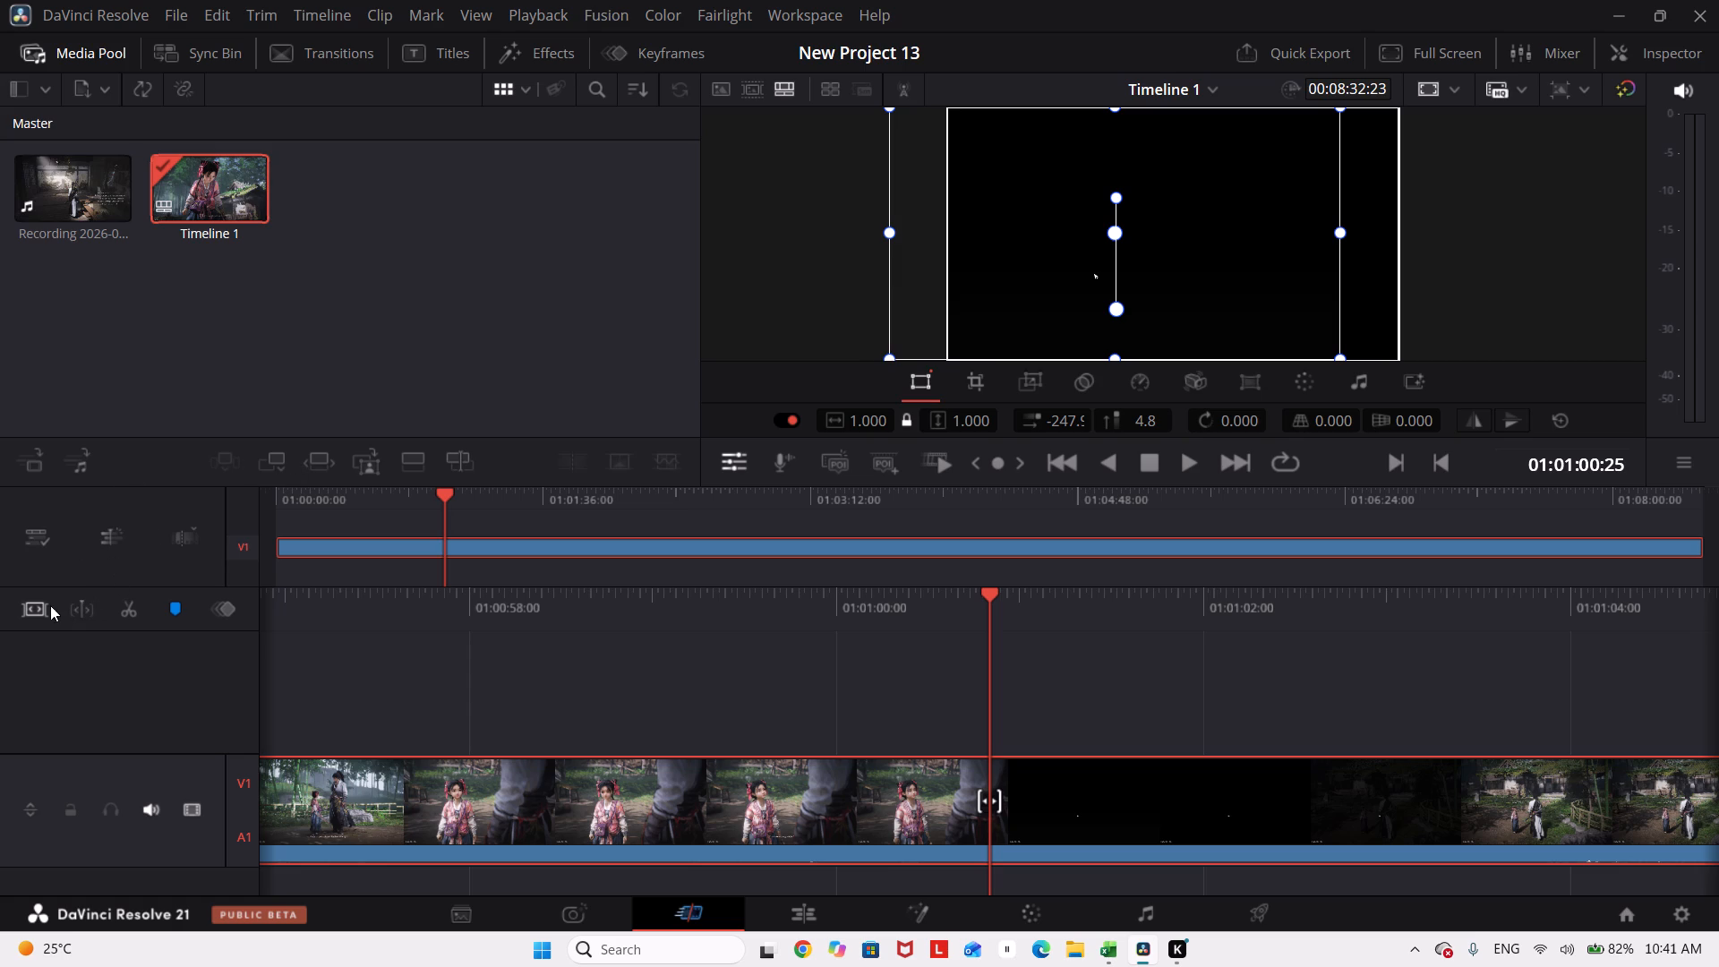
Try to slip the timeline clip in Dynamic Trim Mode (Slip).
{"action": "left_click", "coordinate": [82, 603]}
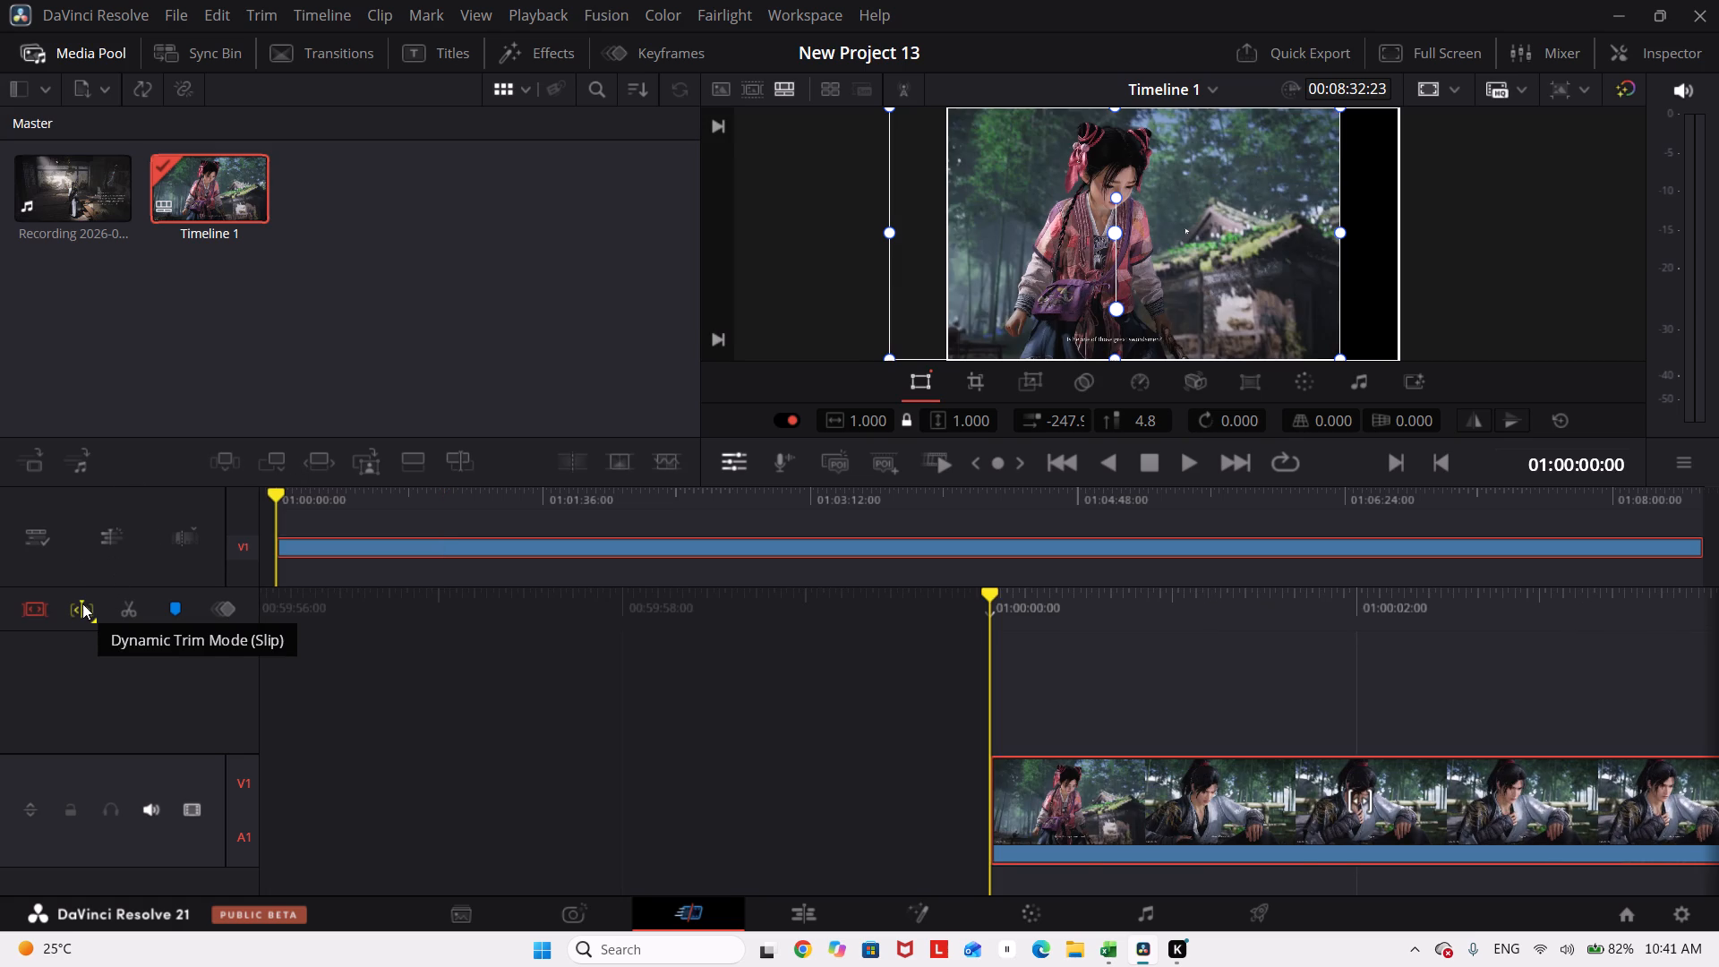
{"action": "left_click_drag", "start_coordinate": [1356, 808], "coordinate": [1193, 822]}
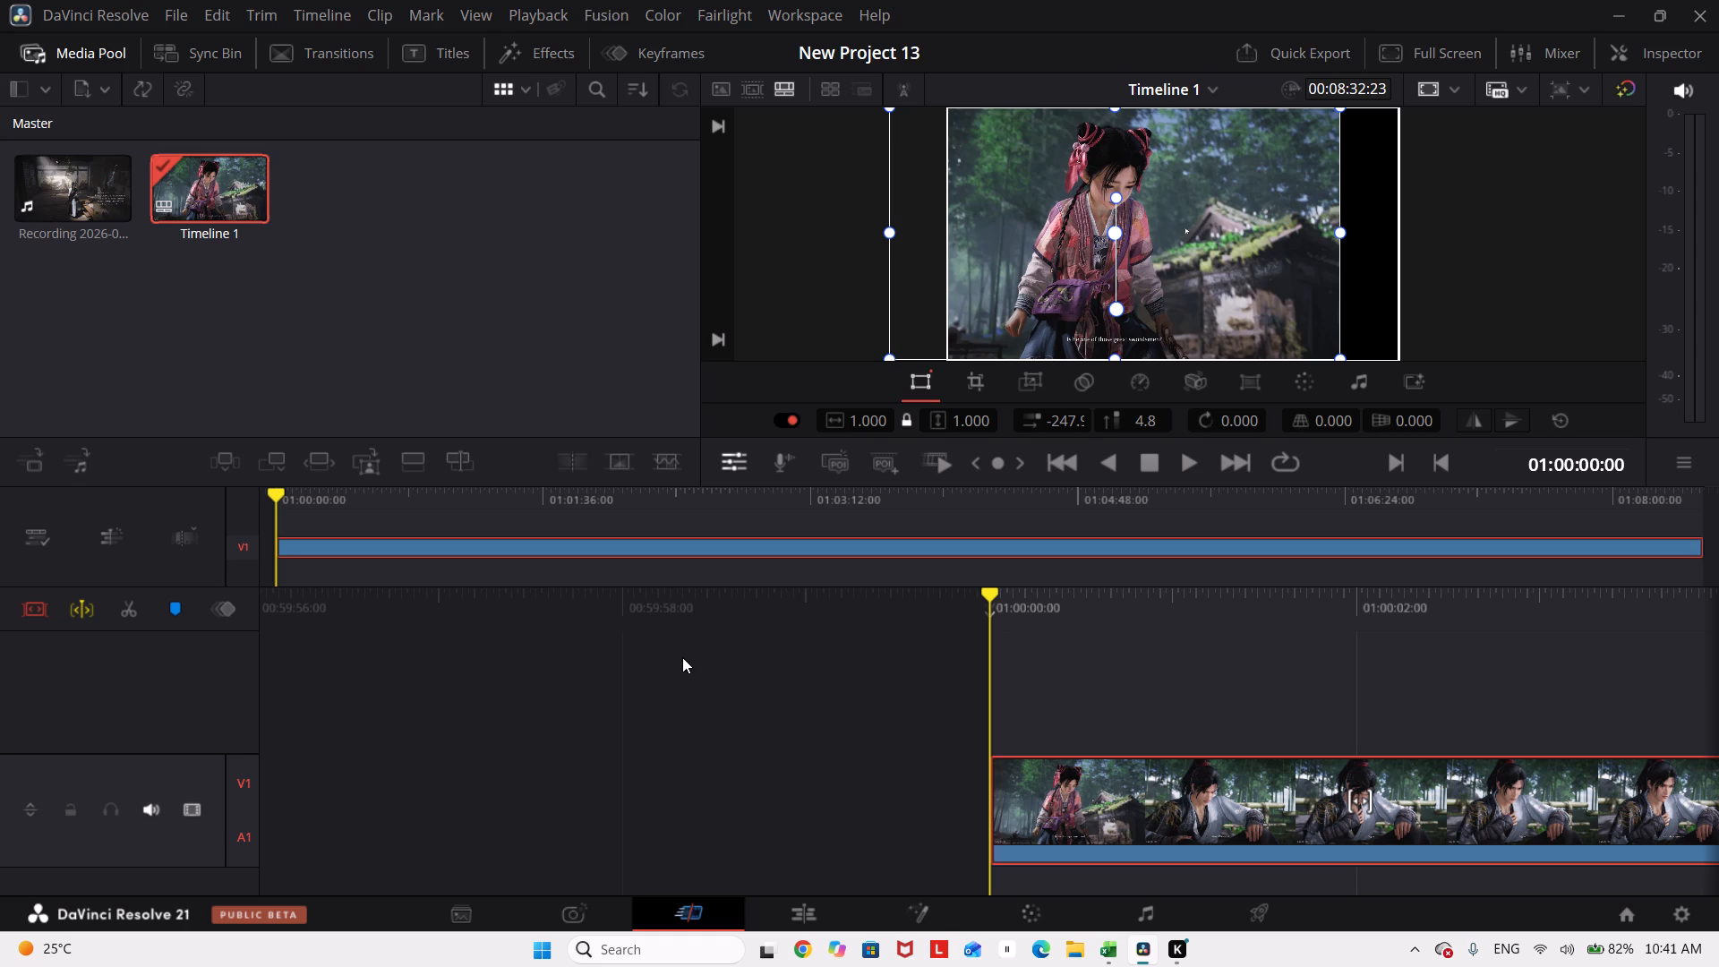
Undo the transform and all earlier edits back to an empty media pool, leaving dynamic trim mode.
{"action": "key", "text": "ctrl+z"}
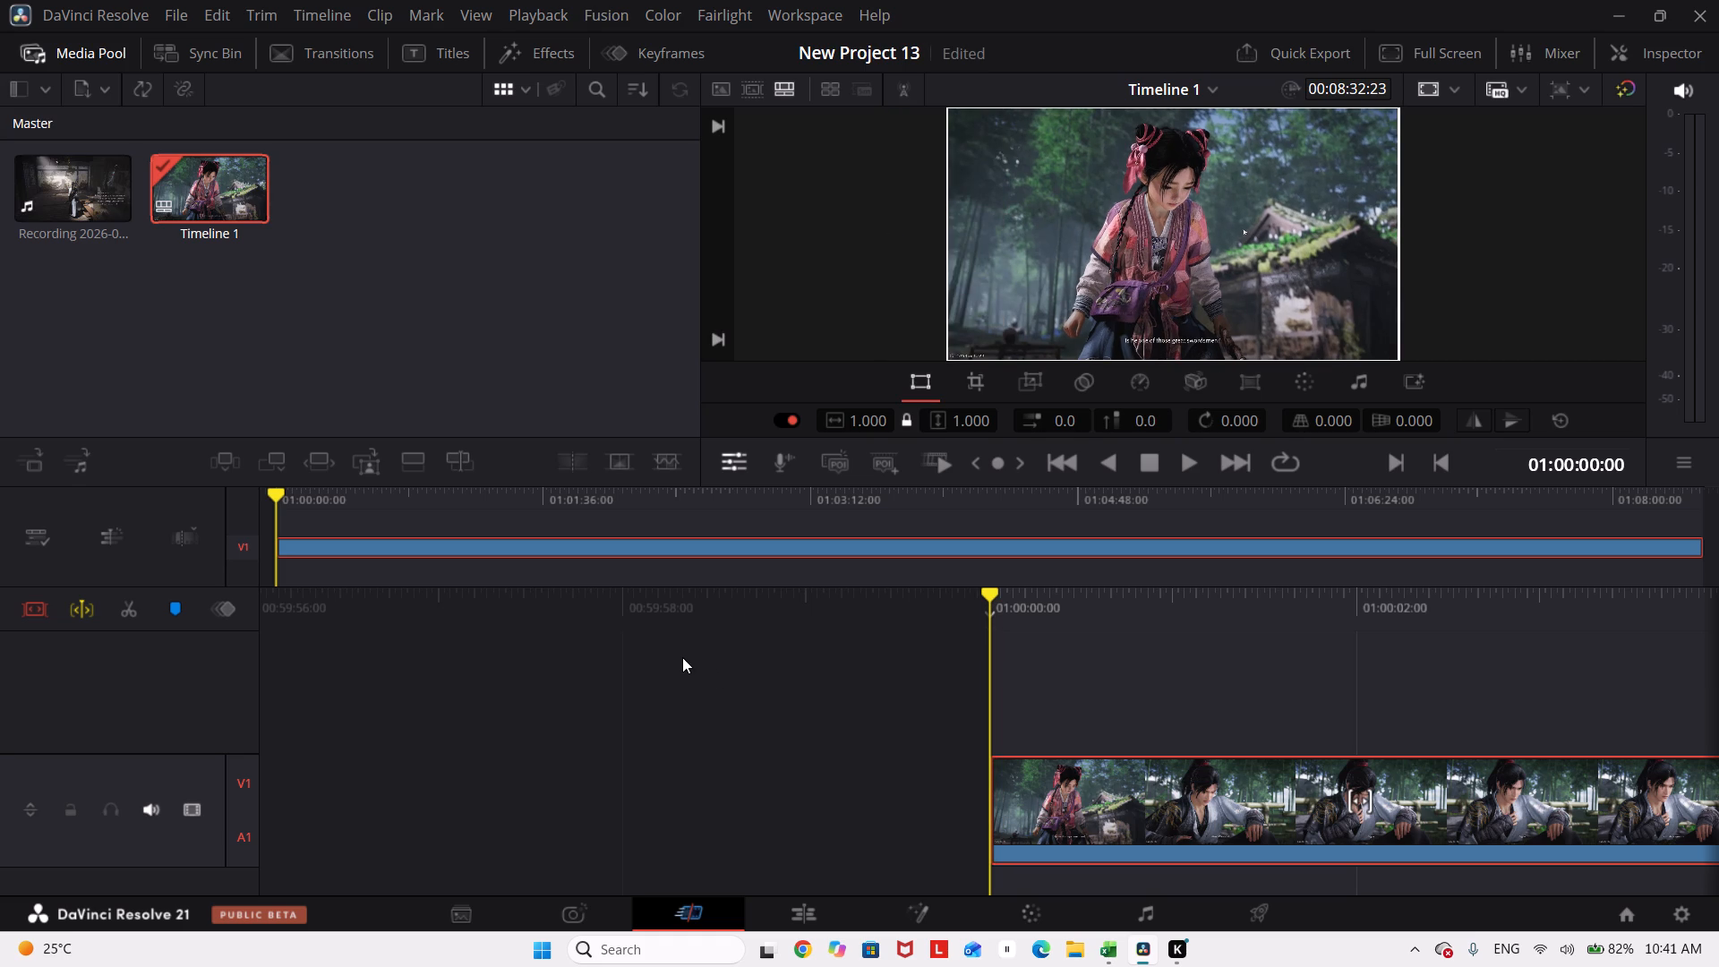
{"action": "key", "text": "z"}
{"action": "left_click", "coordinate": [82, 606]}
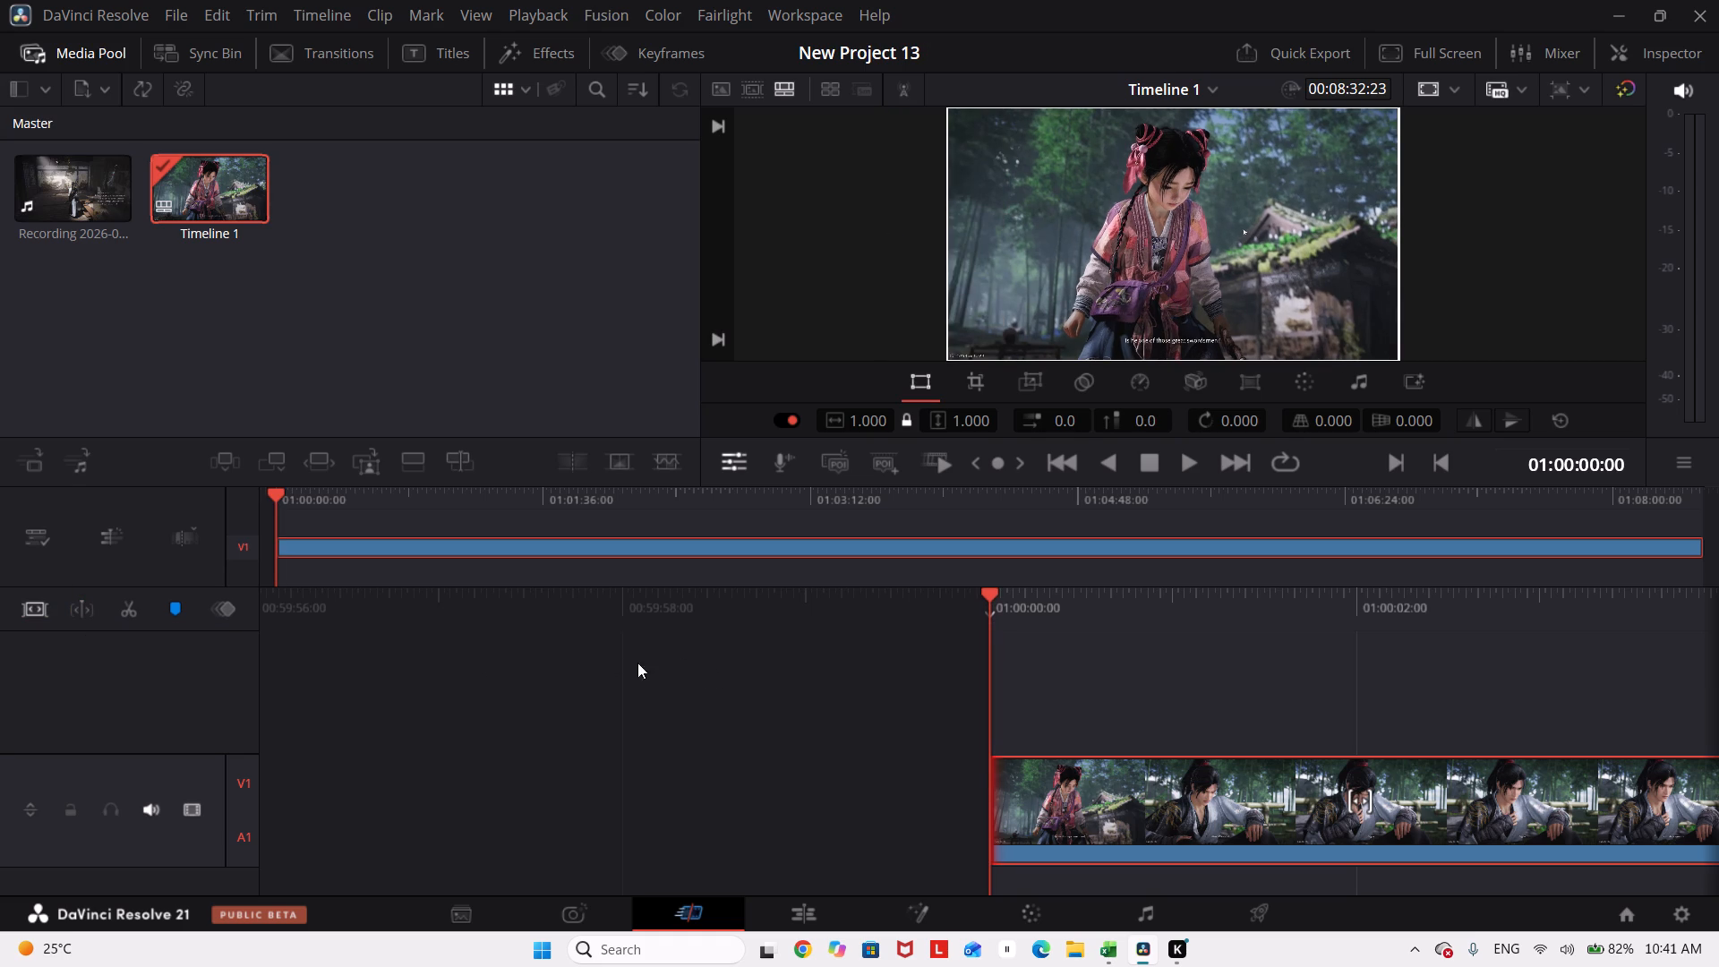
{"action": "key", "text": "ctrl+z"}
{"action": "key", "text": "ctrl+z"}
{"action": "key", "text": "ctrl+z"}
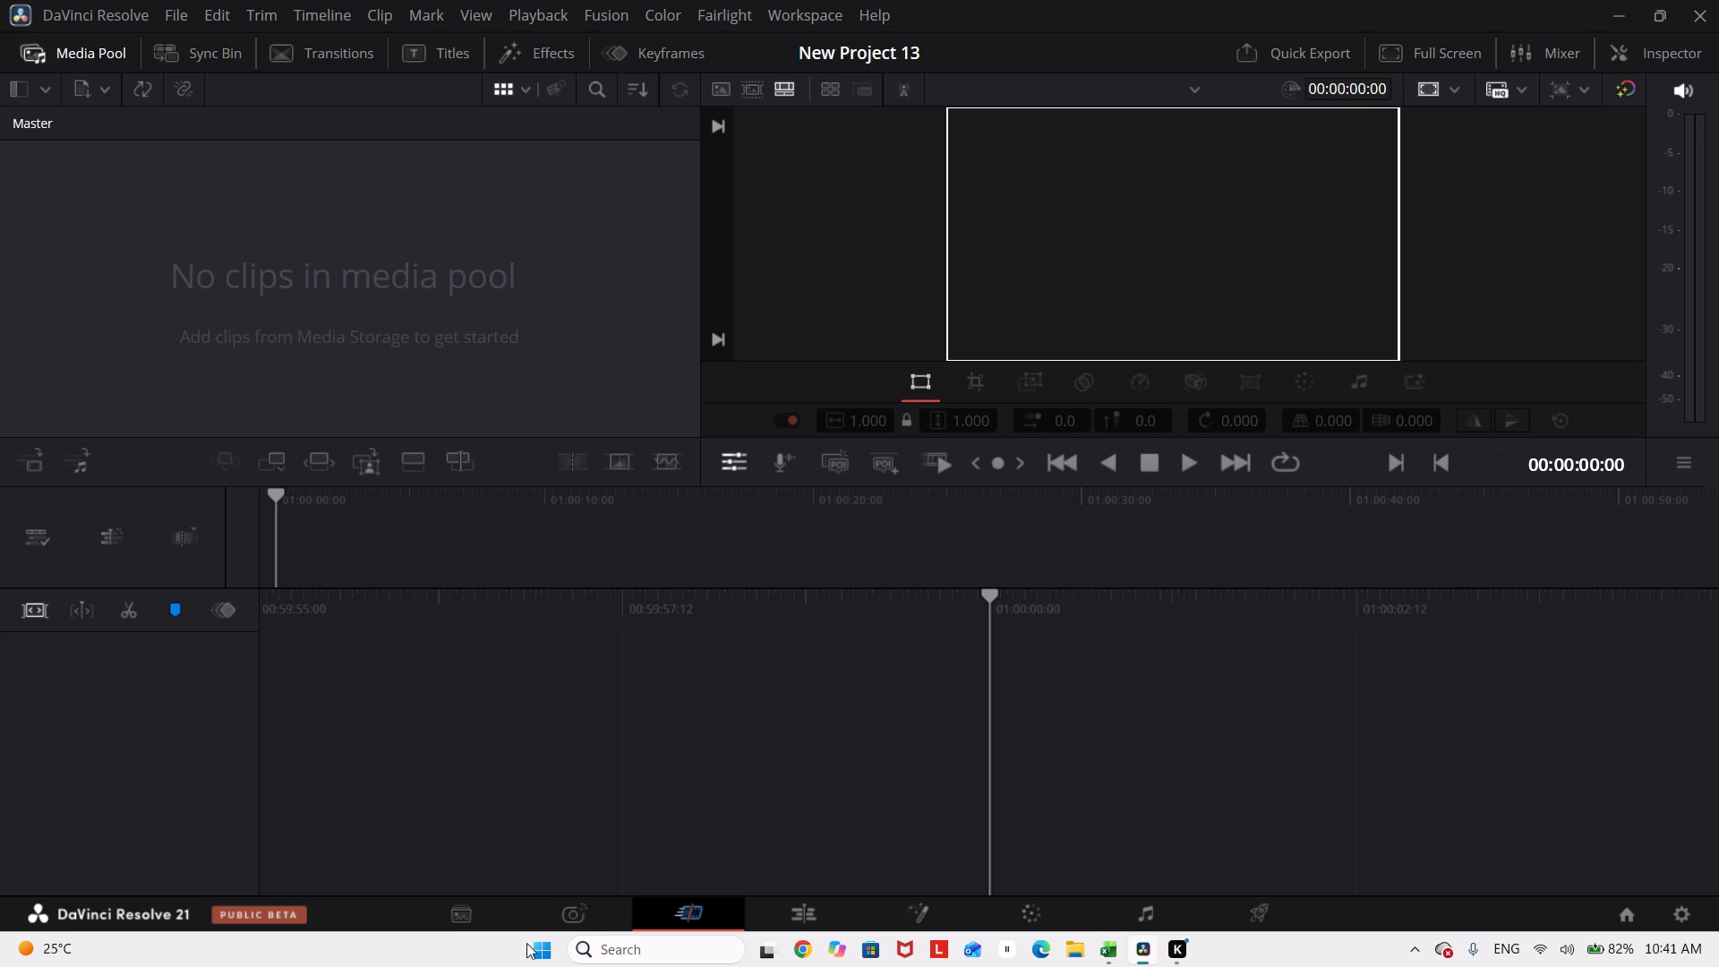
Import Recording 2026-04-21 101538.mp4 from the Videos folder again and place it at the start of a new timeline.
{"action": "left_click", "coordinate": [449, 918]}
{"action": "left_click_drag", "start_coordinate": [275, 335], "coordinate": [396, 595]}
{"action": "left_click", "coordinate": [686, 906]}
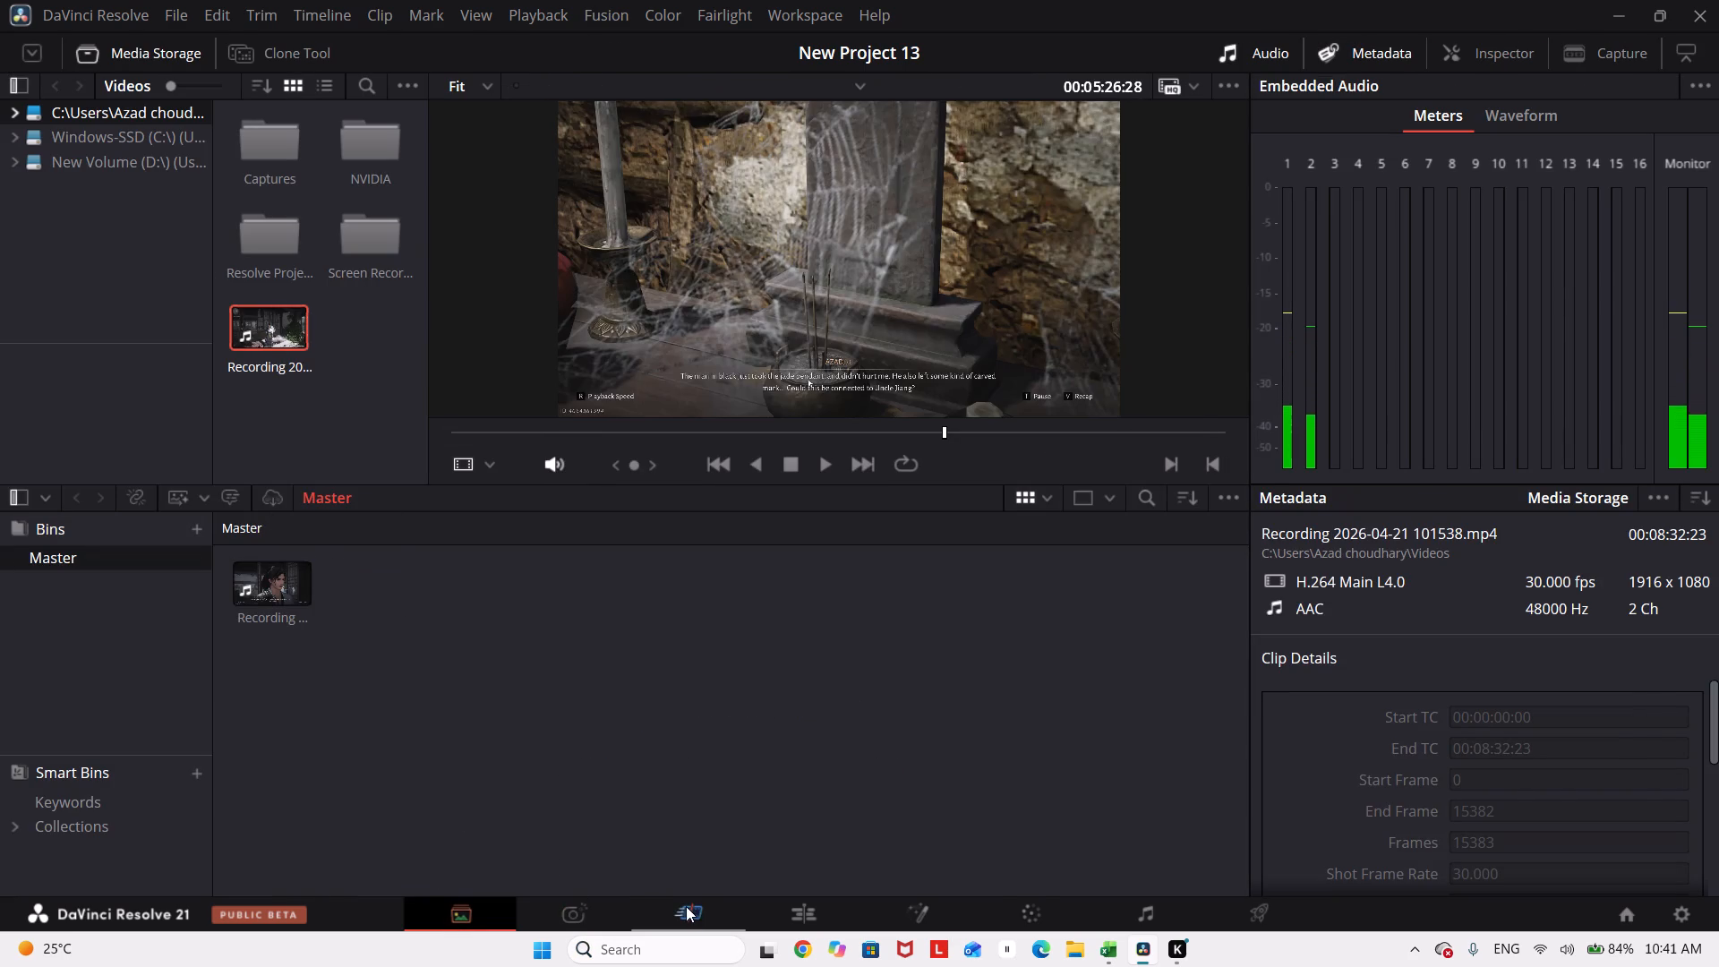
{"action": "left_click_drag", "start_coordinate": [73, 191], "coordinate": [654, 710]}
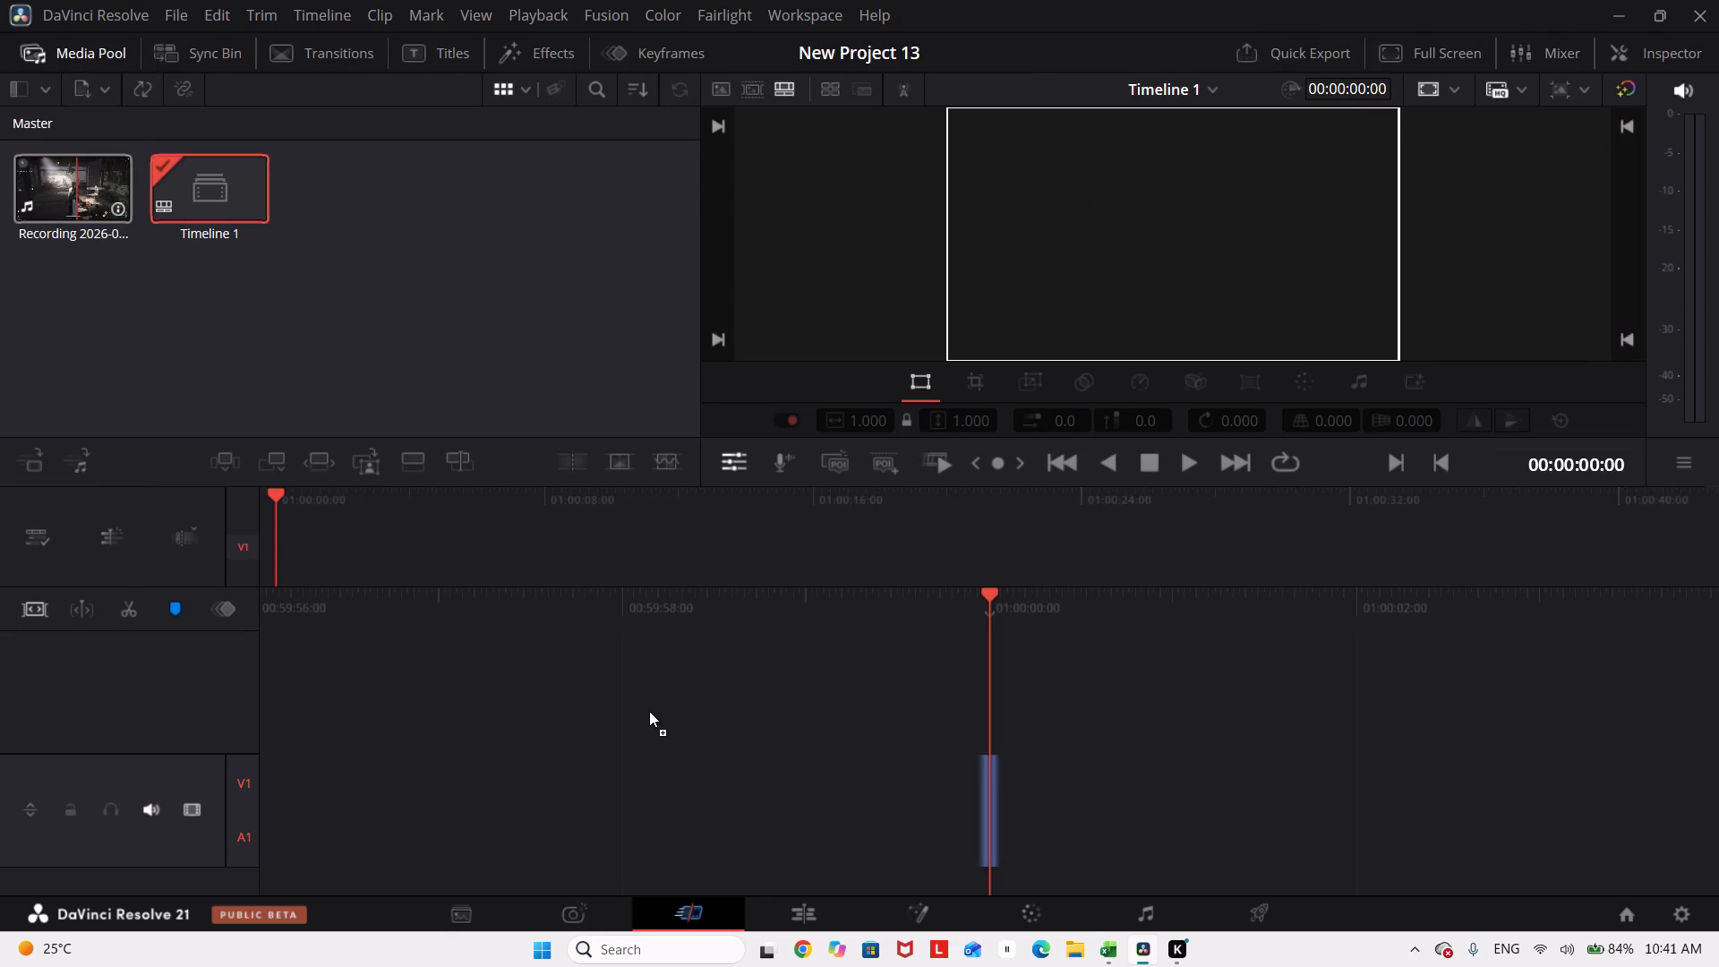
{"action": "left_click_drag", "start_coordinate": [1319, 662], "coordinate": [842, 717]}
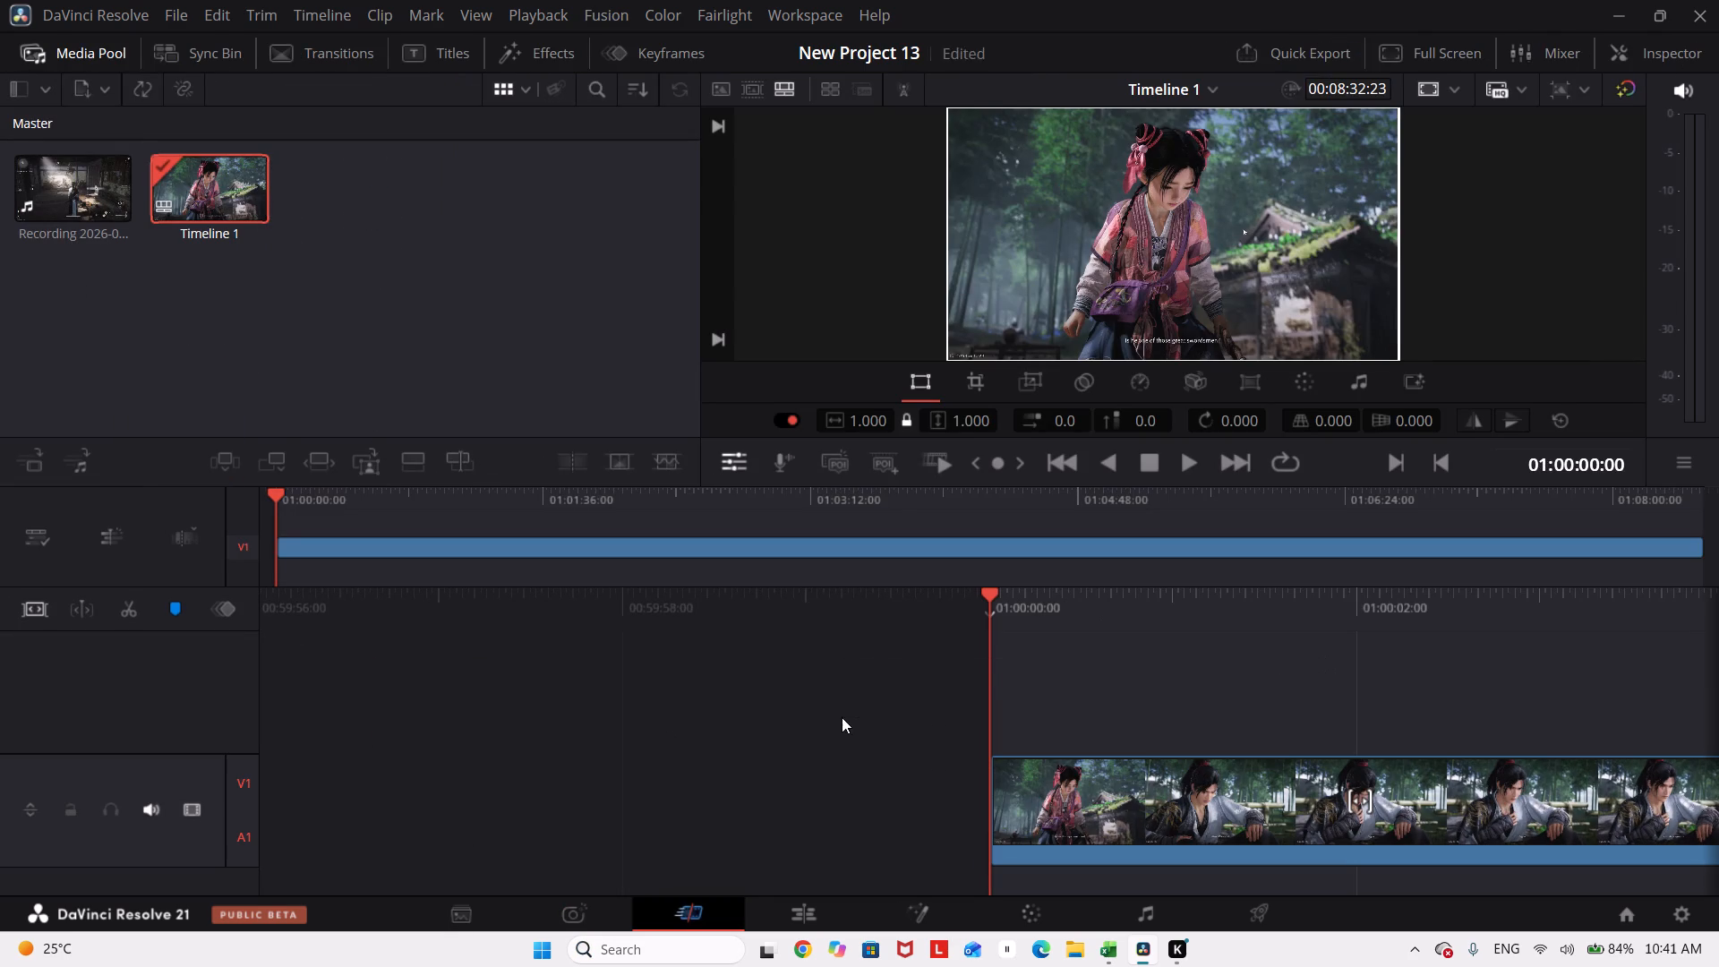
Play the beginning of the timeline briefly and scrub the playhead onward to about 01:00:07:24.
{"action": "key", "text": "space"}
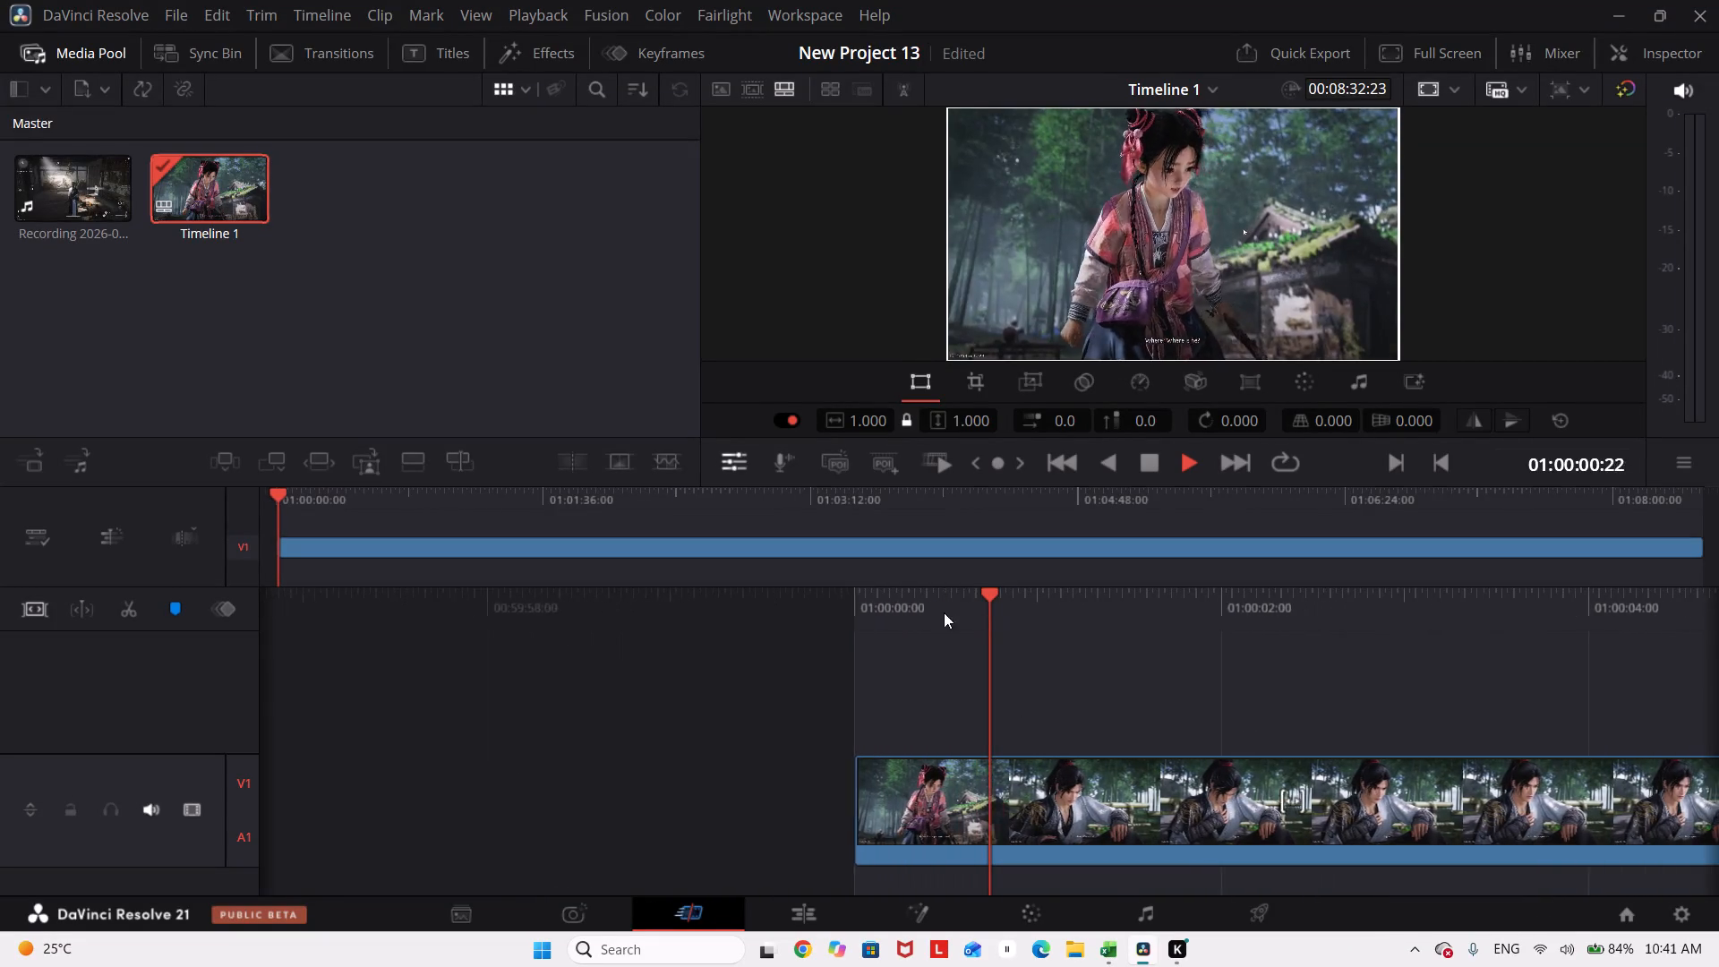
{"action": "left_click_drag", "start_coordinate": [1204, 718], "coordinate": [783, 727]}
{"action": "key", "text": "space"}
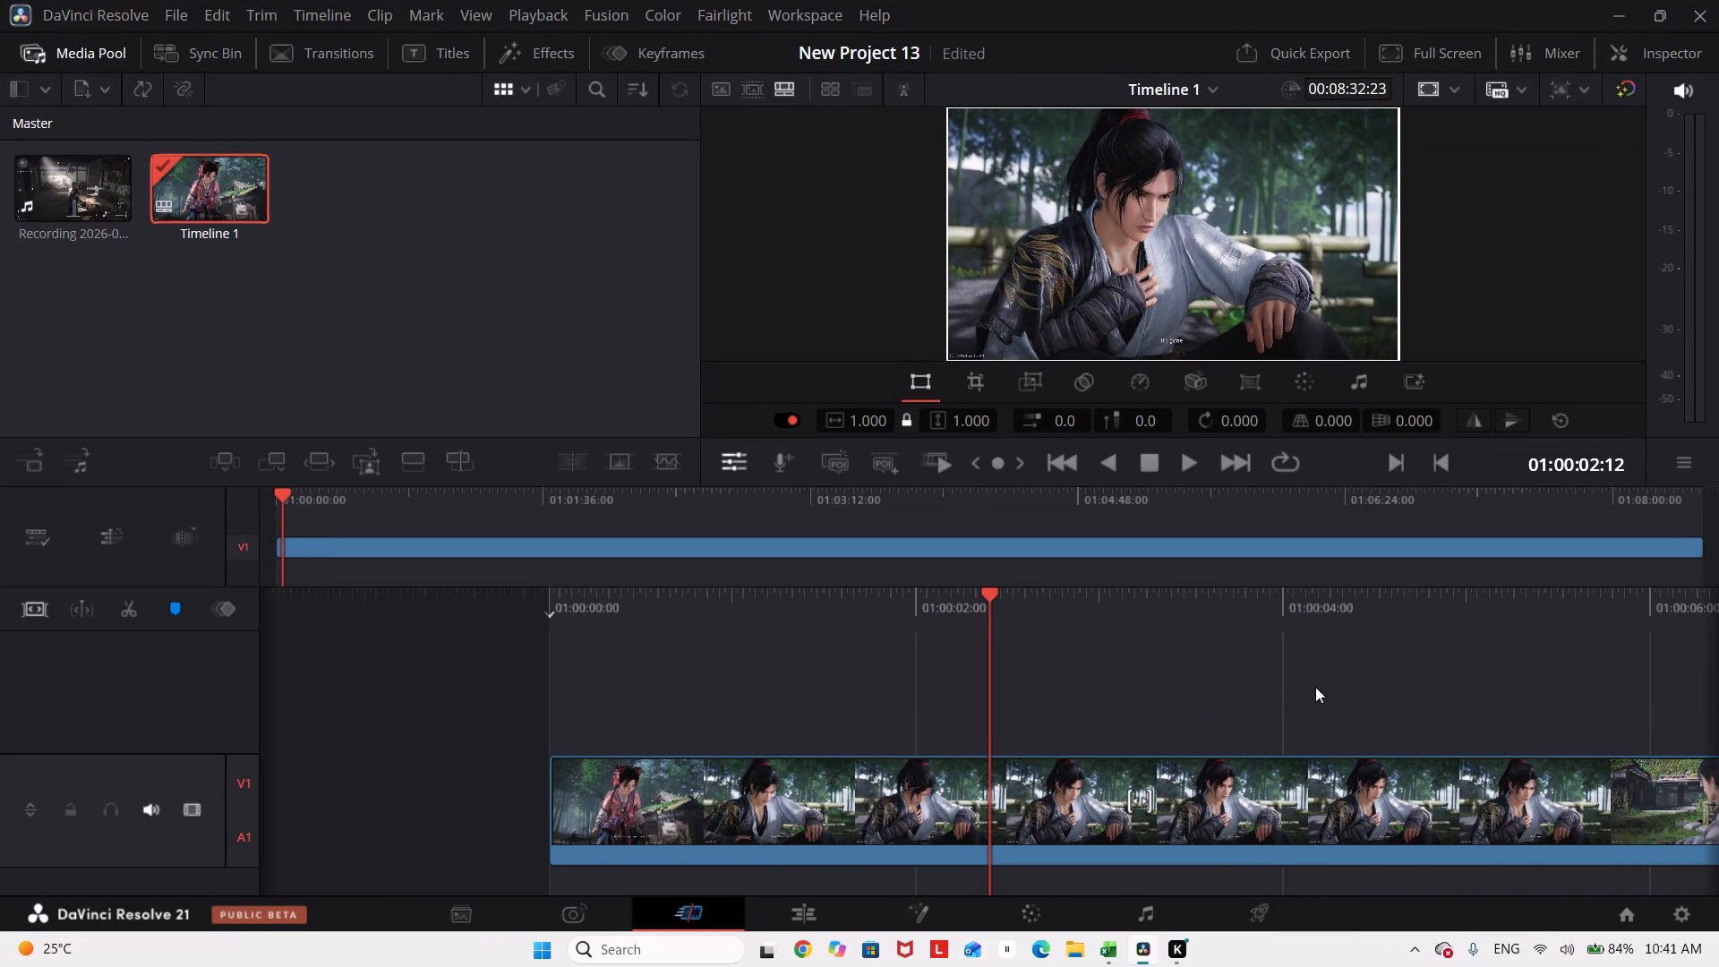
{"action": "left_click_drag", "start_coordinate": [1341, 678], "coordinate": [973, 723]}
{"action": "left_click_drag", "start_coordinate": [1211, 784], "coordinate": [878, 819]}
{"action": "left_click", "coordinate": [877, 819]}
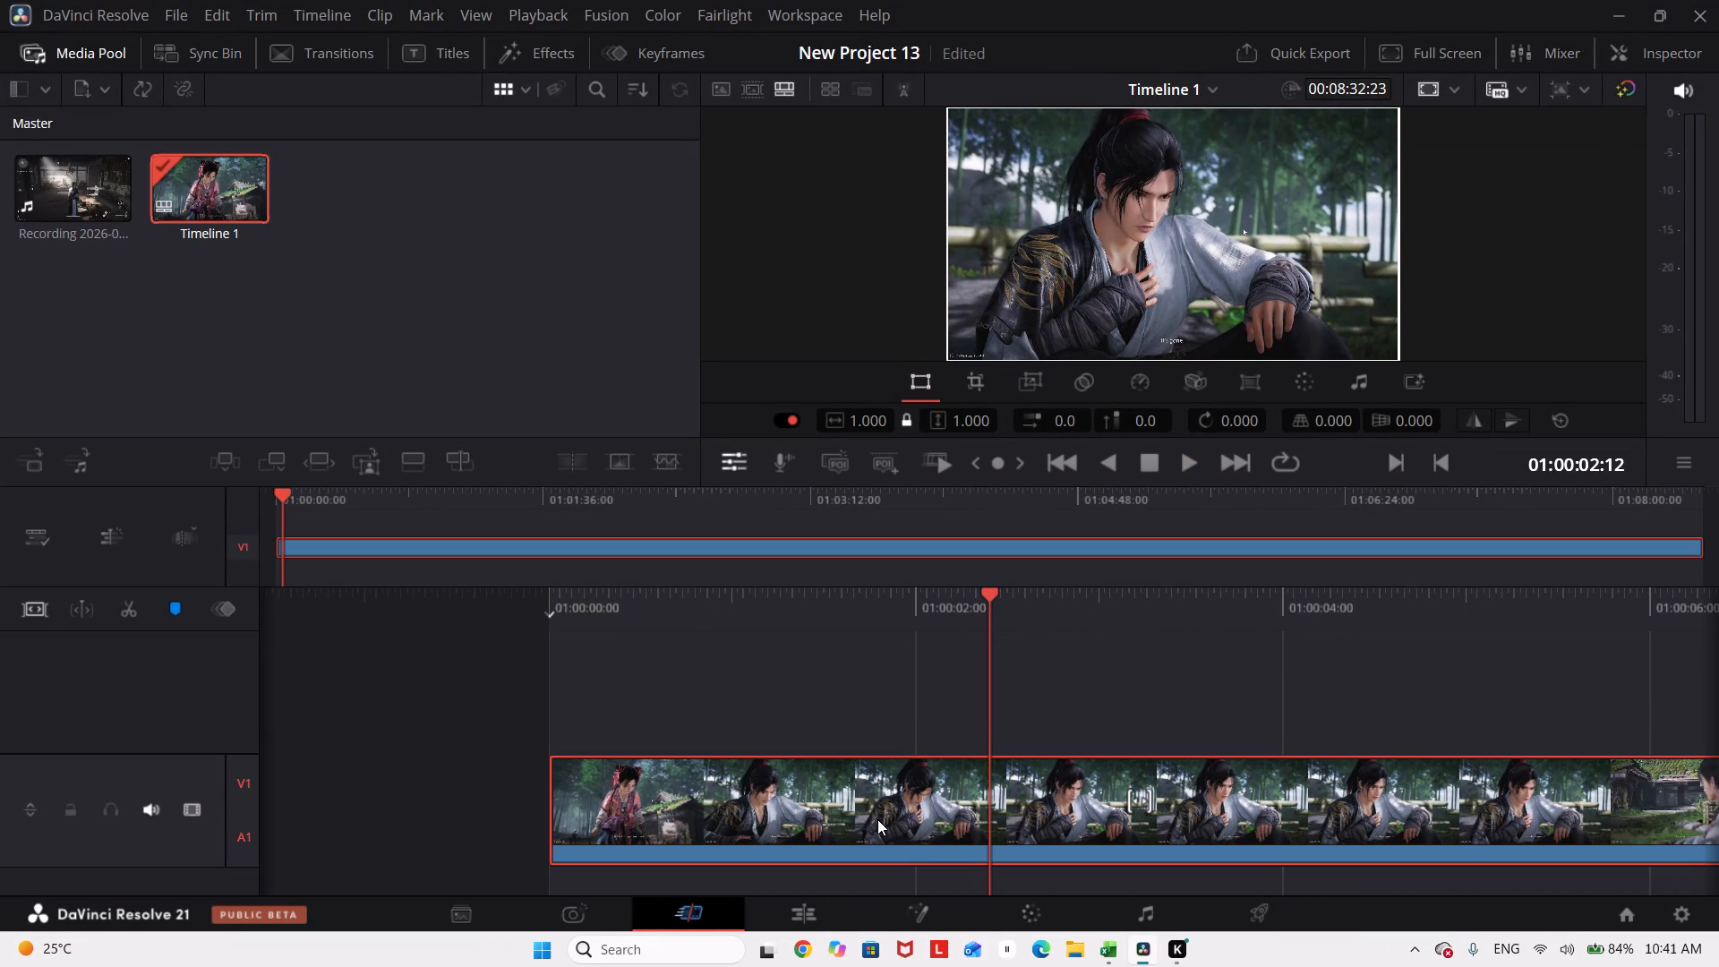
{"action": "left_click_drag", "start_coordinate": [882, 809], "coordinate": [787, 809]}
{"action": "left_click_drag", "start_coordinate": [1002, 597], "coordinate": [860, 610]}
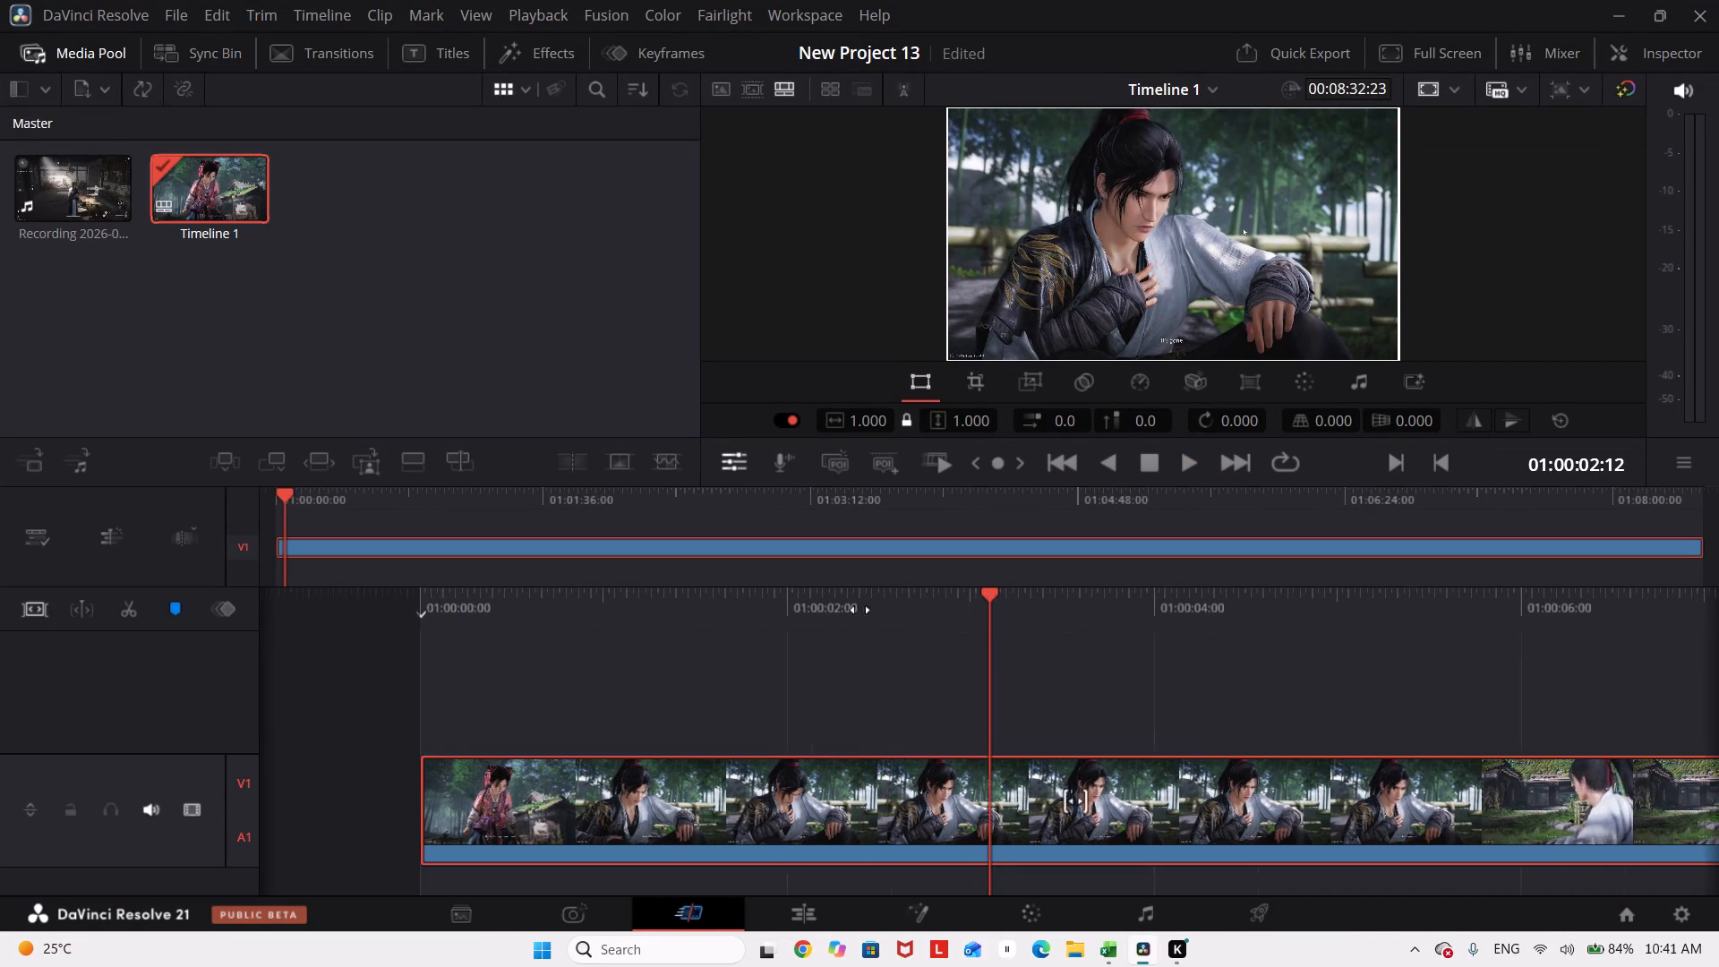
{"action": "left_click_drag", "start_coordinate": [860, 610], "coordinate": [59, 683]}
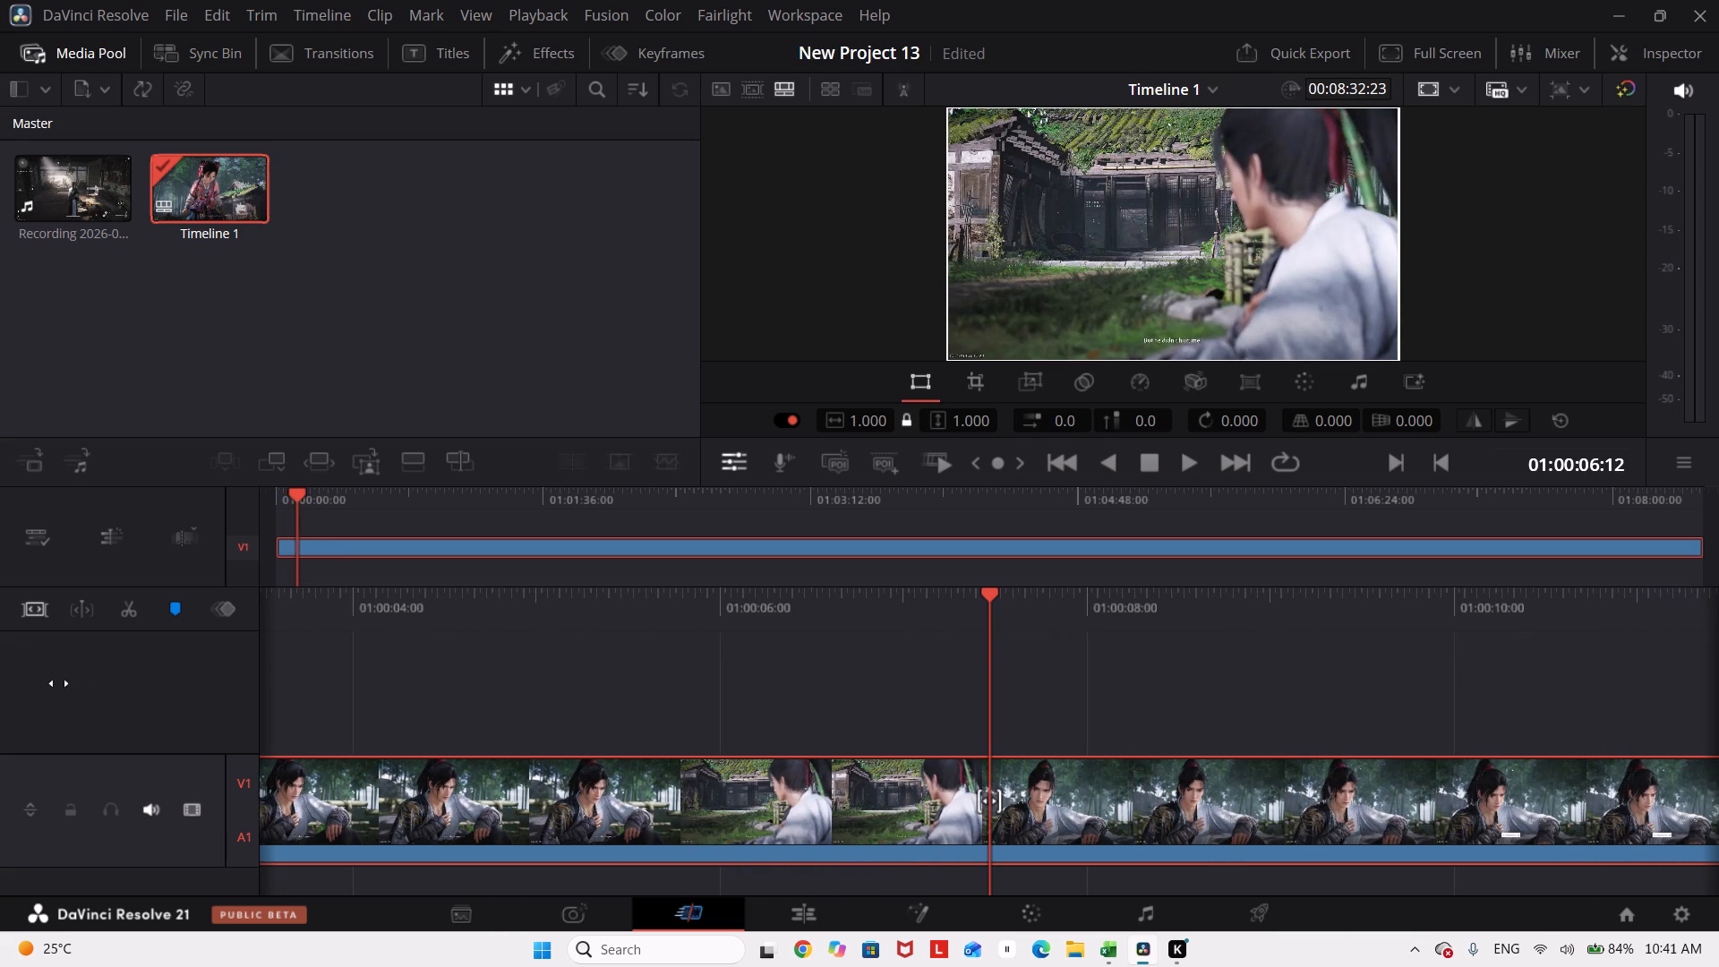
{"action": "left_click_drag", "start_coordinate": [59, 683], "coordinate": [0, 667]}
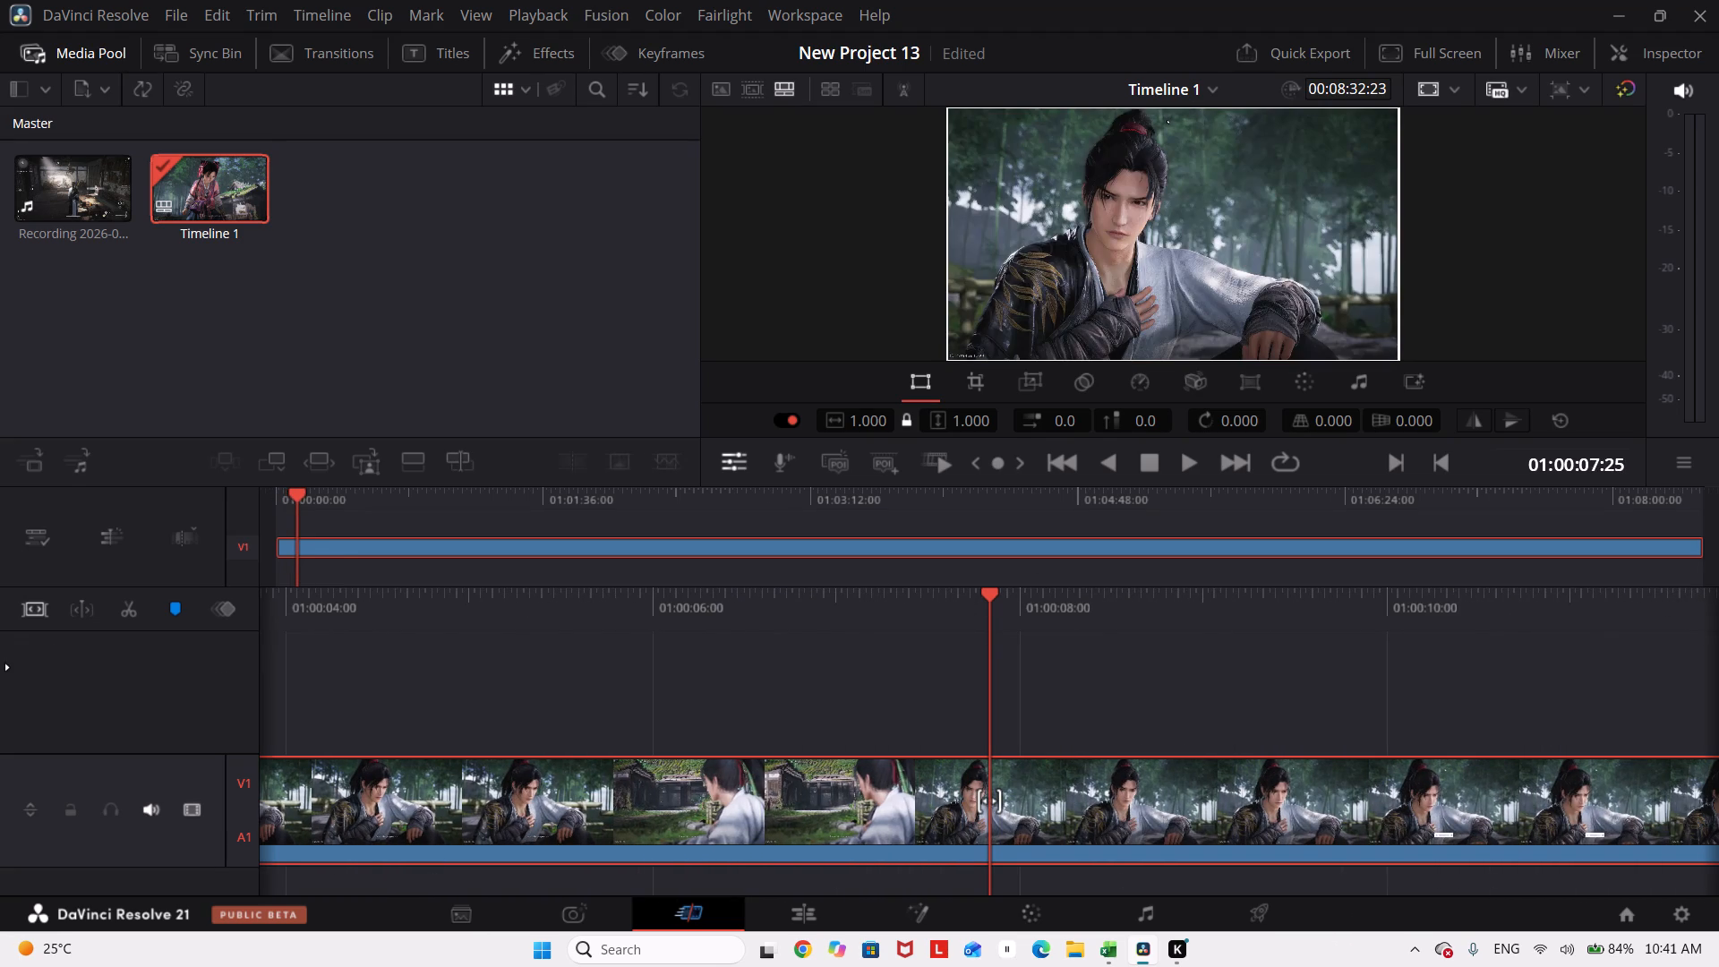
{"action": "left_click_drag", "start_coordinate": [0, 667], "coordinate": [2, 667]}
Split the timeline clip at 01:01:00:19, where the girl's scene has faded to black.
{"action": "left_click_drag", "start_coordinate": [1358, 655], "coordinate": [1074, 658]}
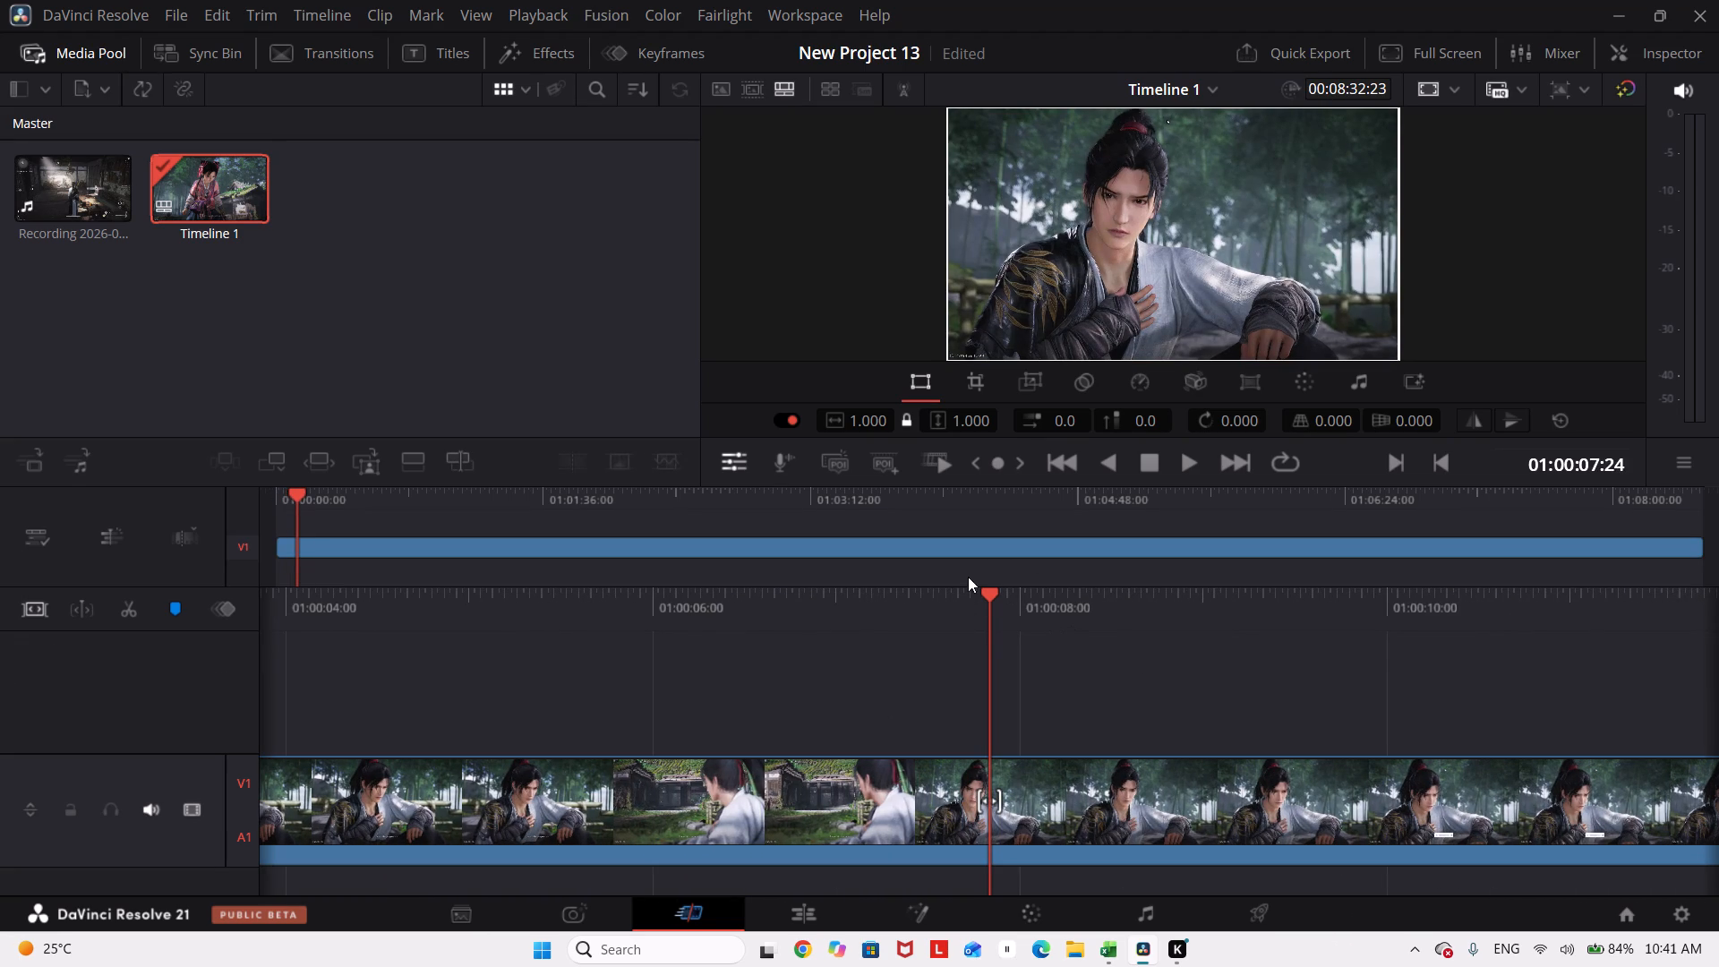
{"action": "left_click_drag", "start_coordinate": [993, 590], "coordinate": [66, 624]}
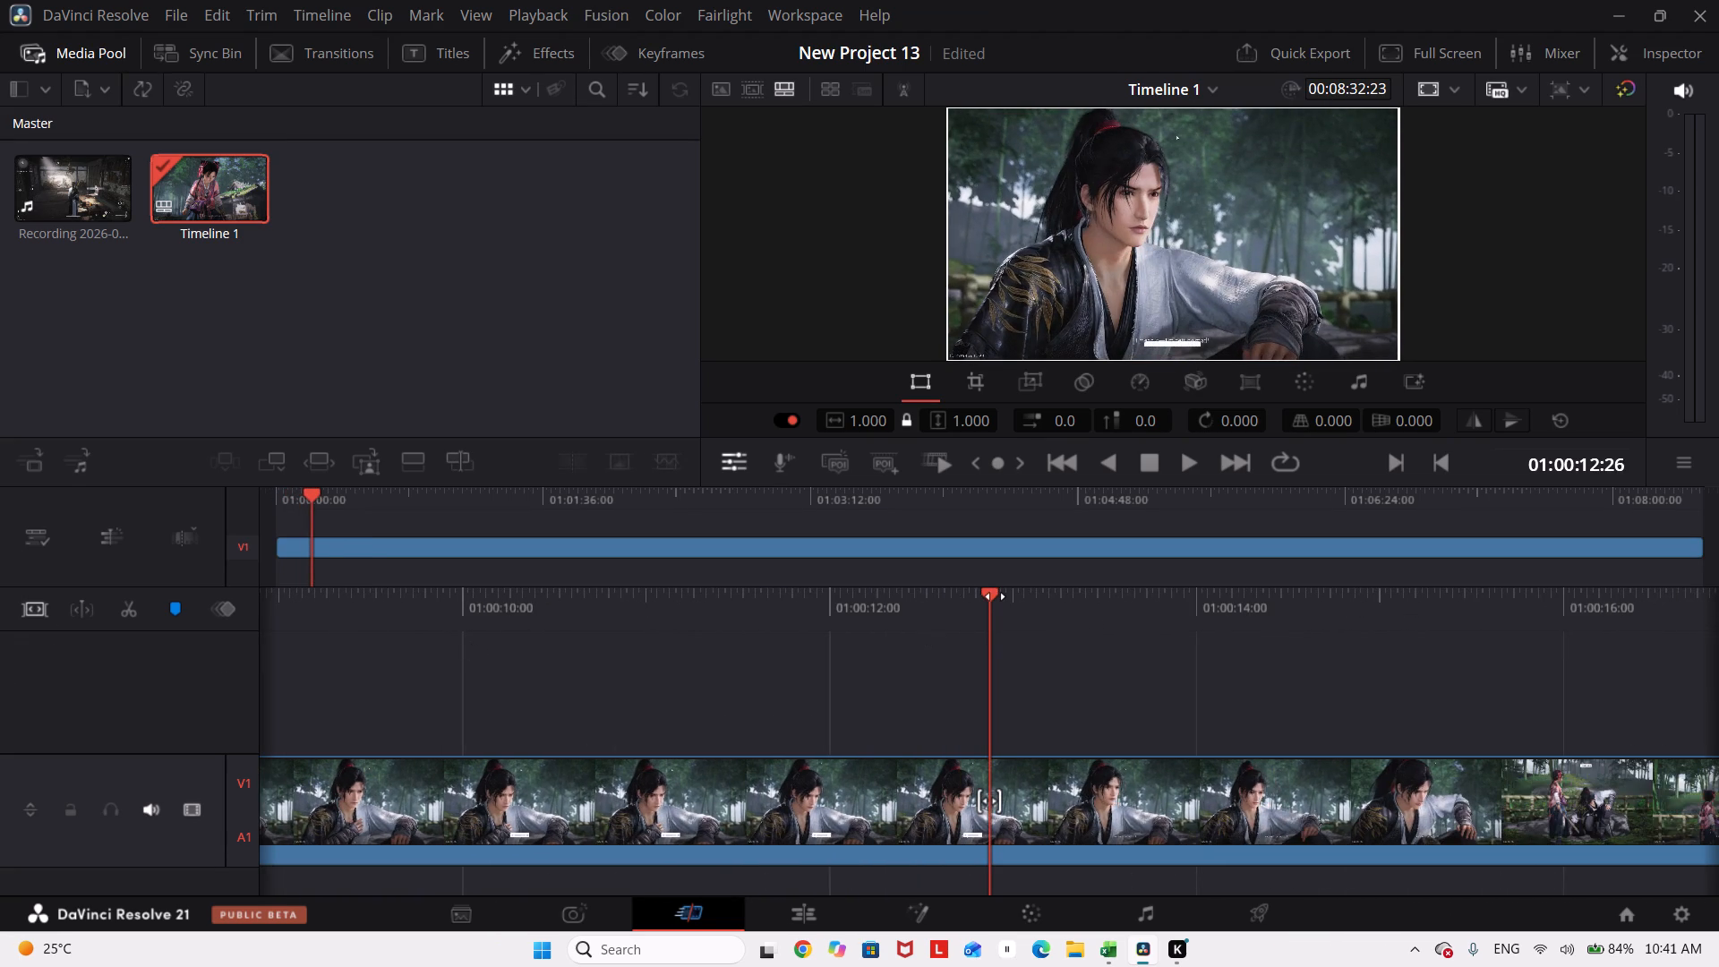
{"action": "left_click_drag", "start_coordinate": [996, 596], "coordinate": [184, 620]}
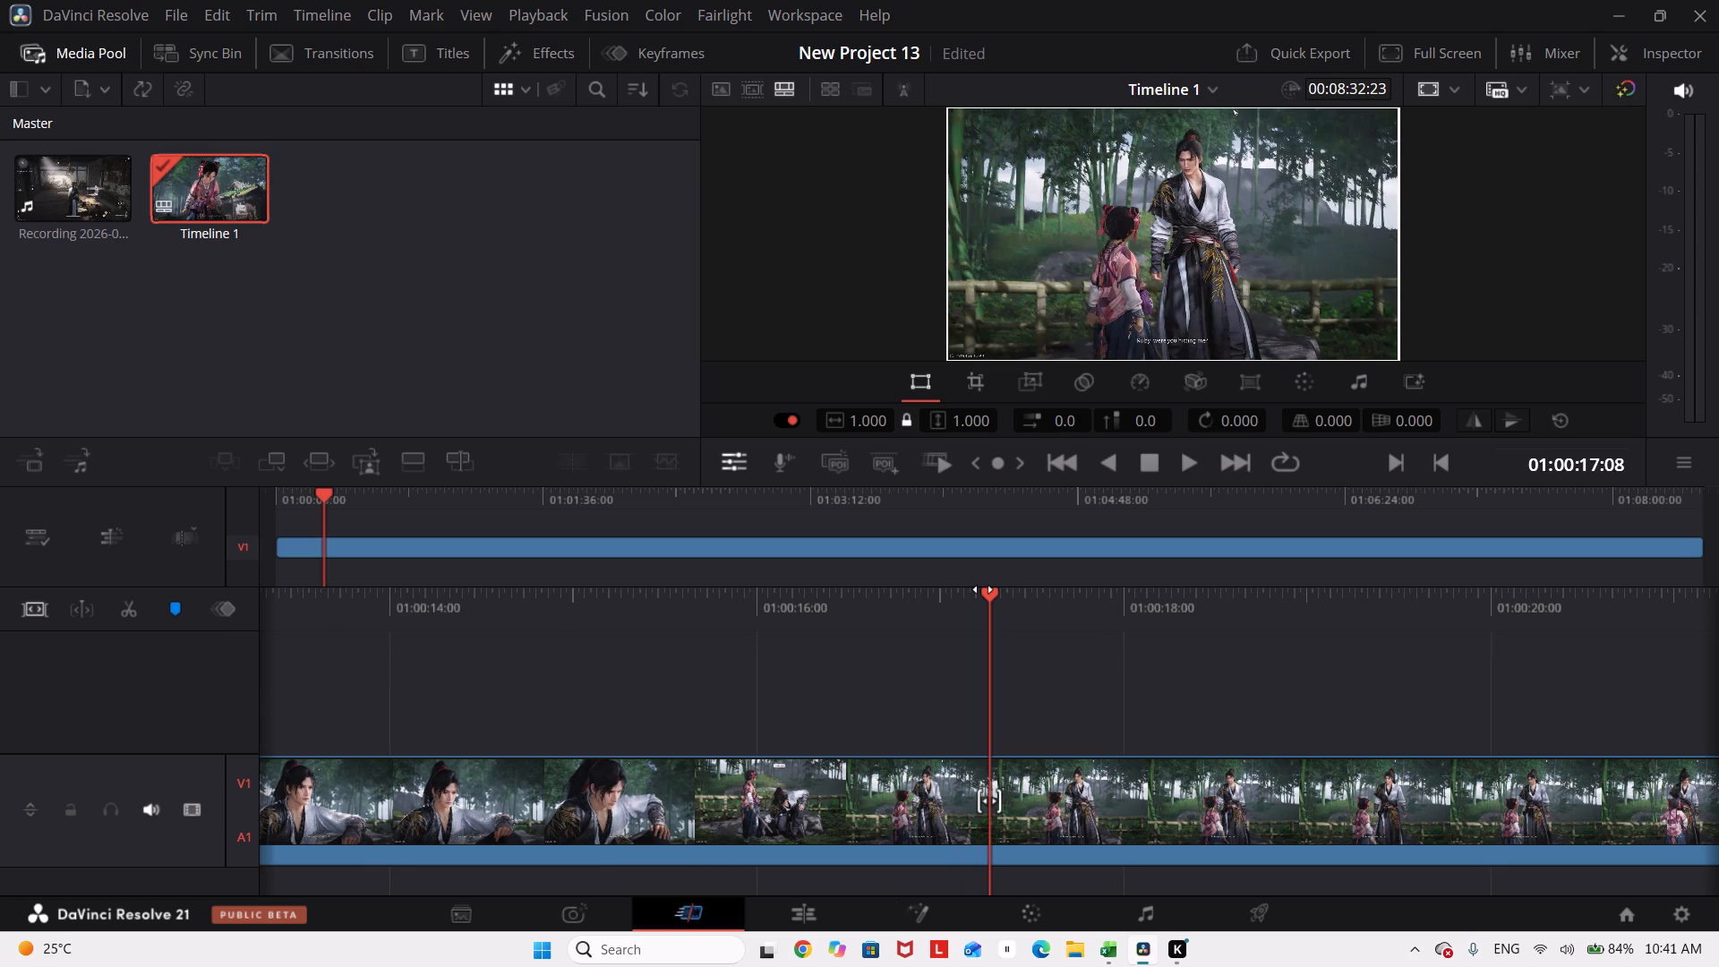
{"action": "left_click_drag", "start_coordinate": [983, 589], "coordinate": [22, 663]}
{"action": "left_click_drag", "start_coordinate": [1005, 601], "coordinate": [1003, 601]}
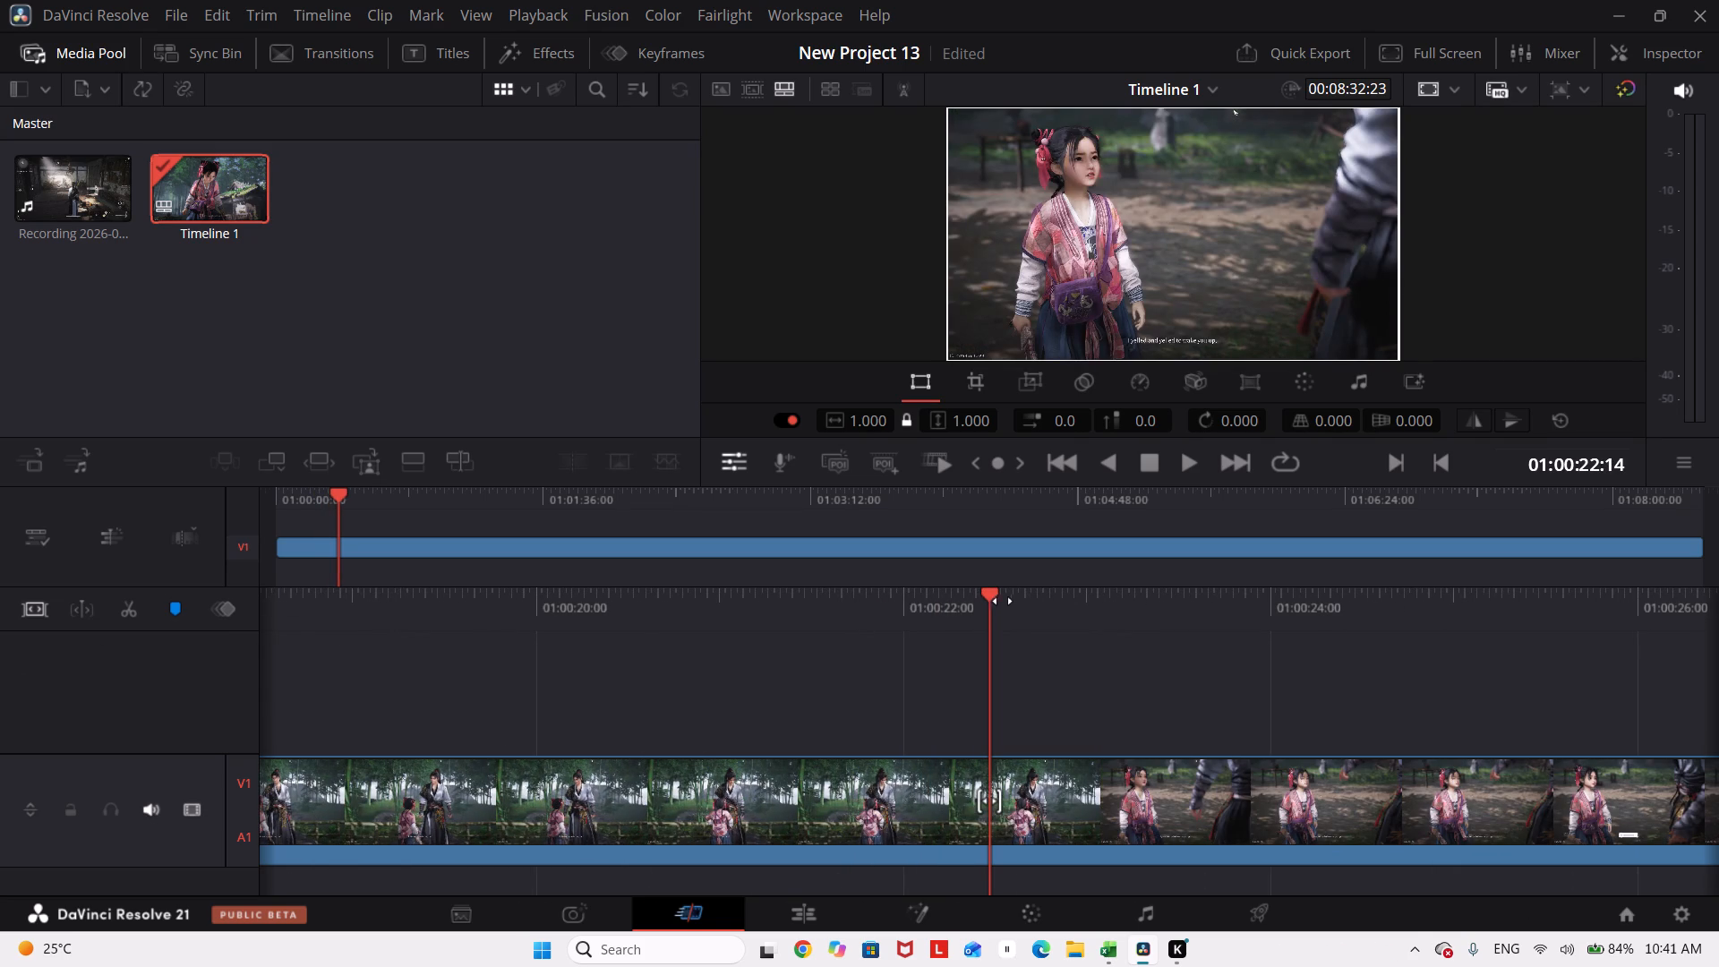
{"action": "left_click_drag", "start_coordinate": [1003, 601], "coordinate": [0, 655]}
{"action": "left_click_drag", "start_coordinate": [992, 589], "coordinate": [176, 618]}
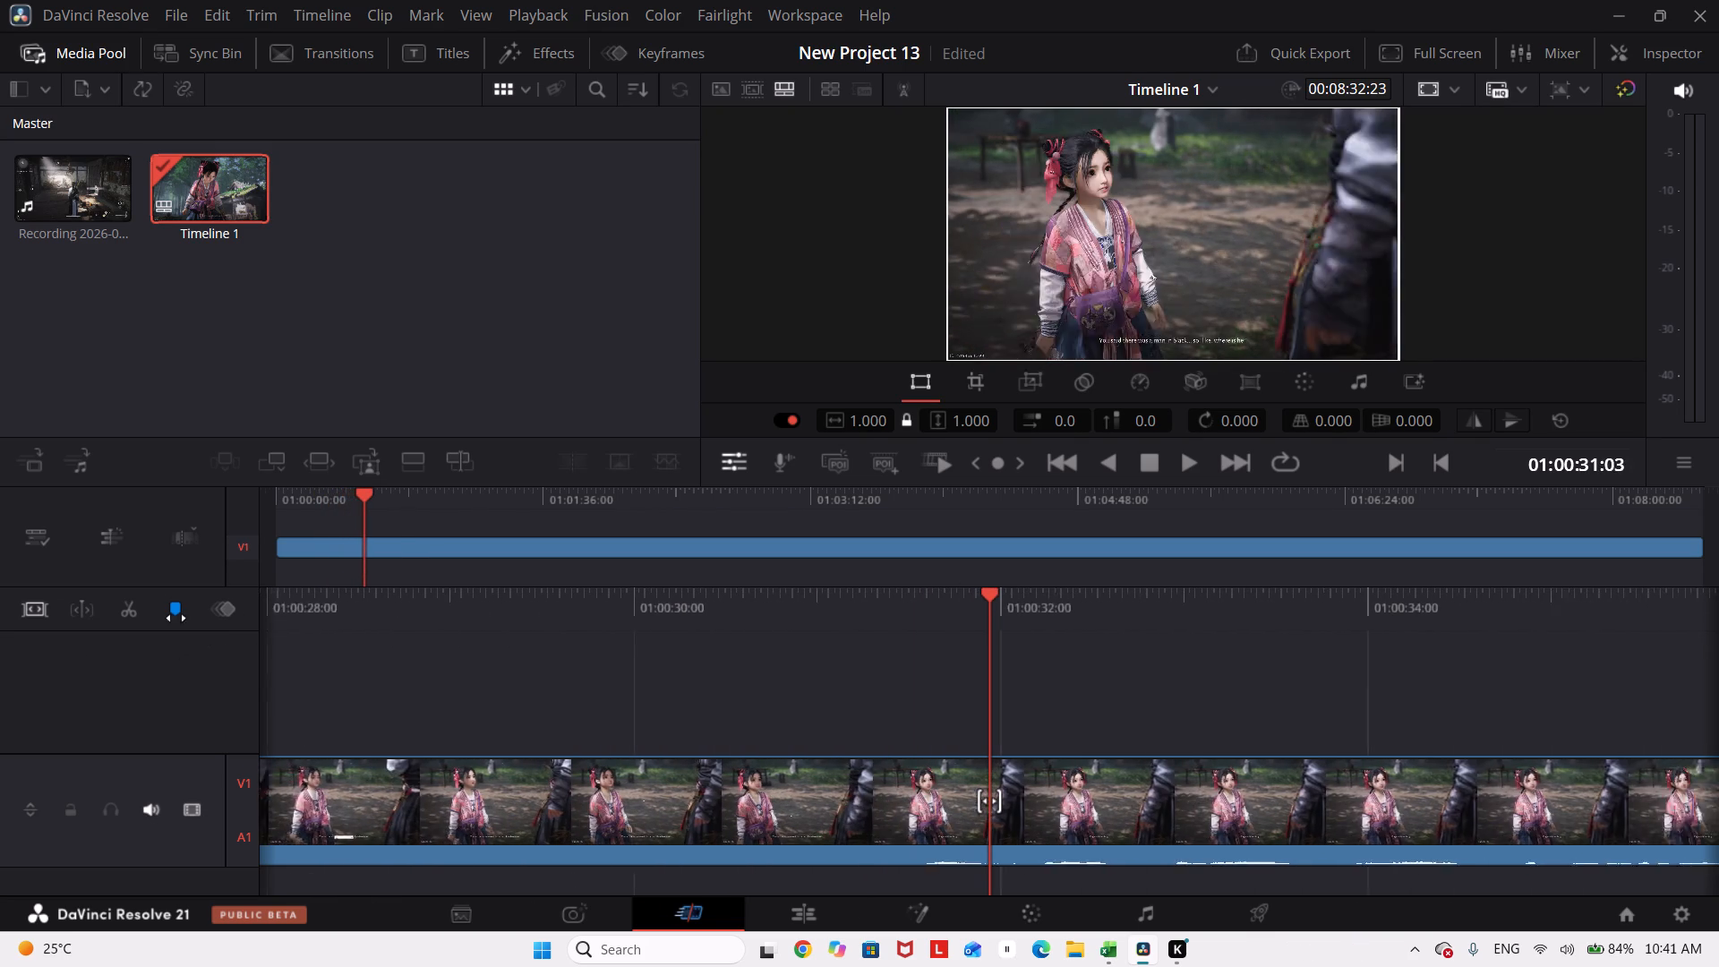
{"action": "left_click_drag", "start_coordinate": [176, 618], "coordinate": [79, 620]}
{"action": "left_click_drag", "start_coordinate": [996, 599], "coordinate": [199, 638]}
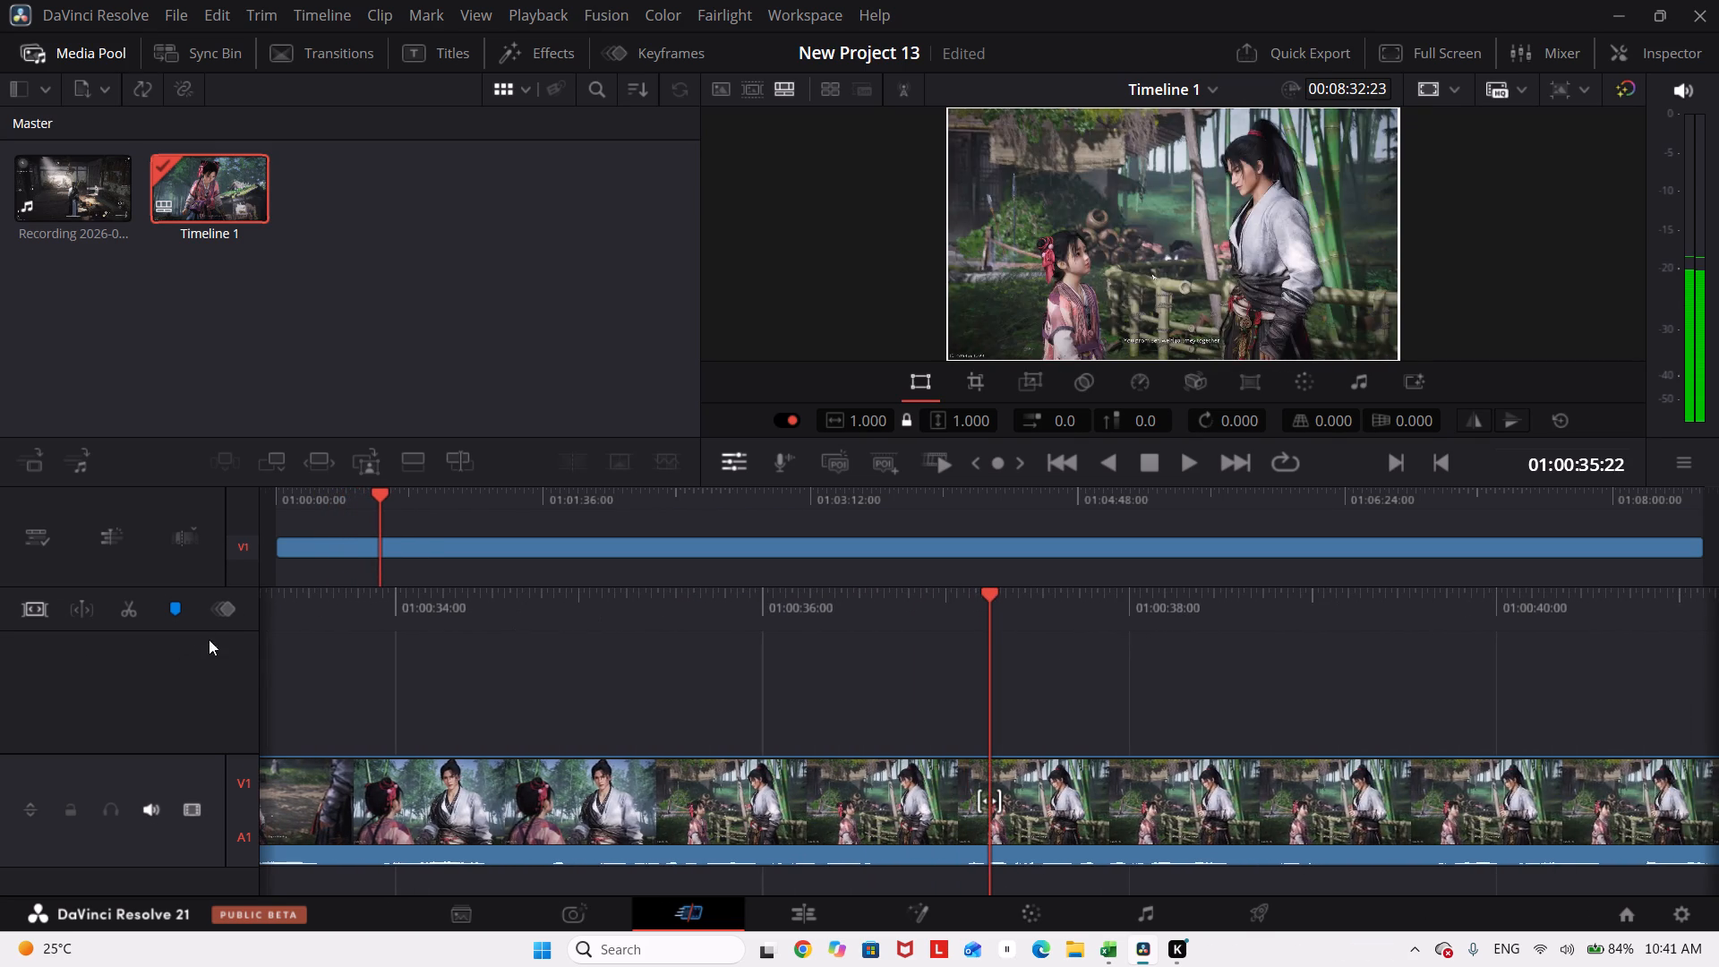
{"action": "left_click_drag", "start_coordinate": [990, 598], "coordinate": [21, 622]}
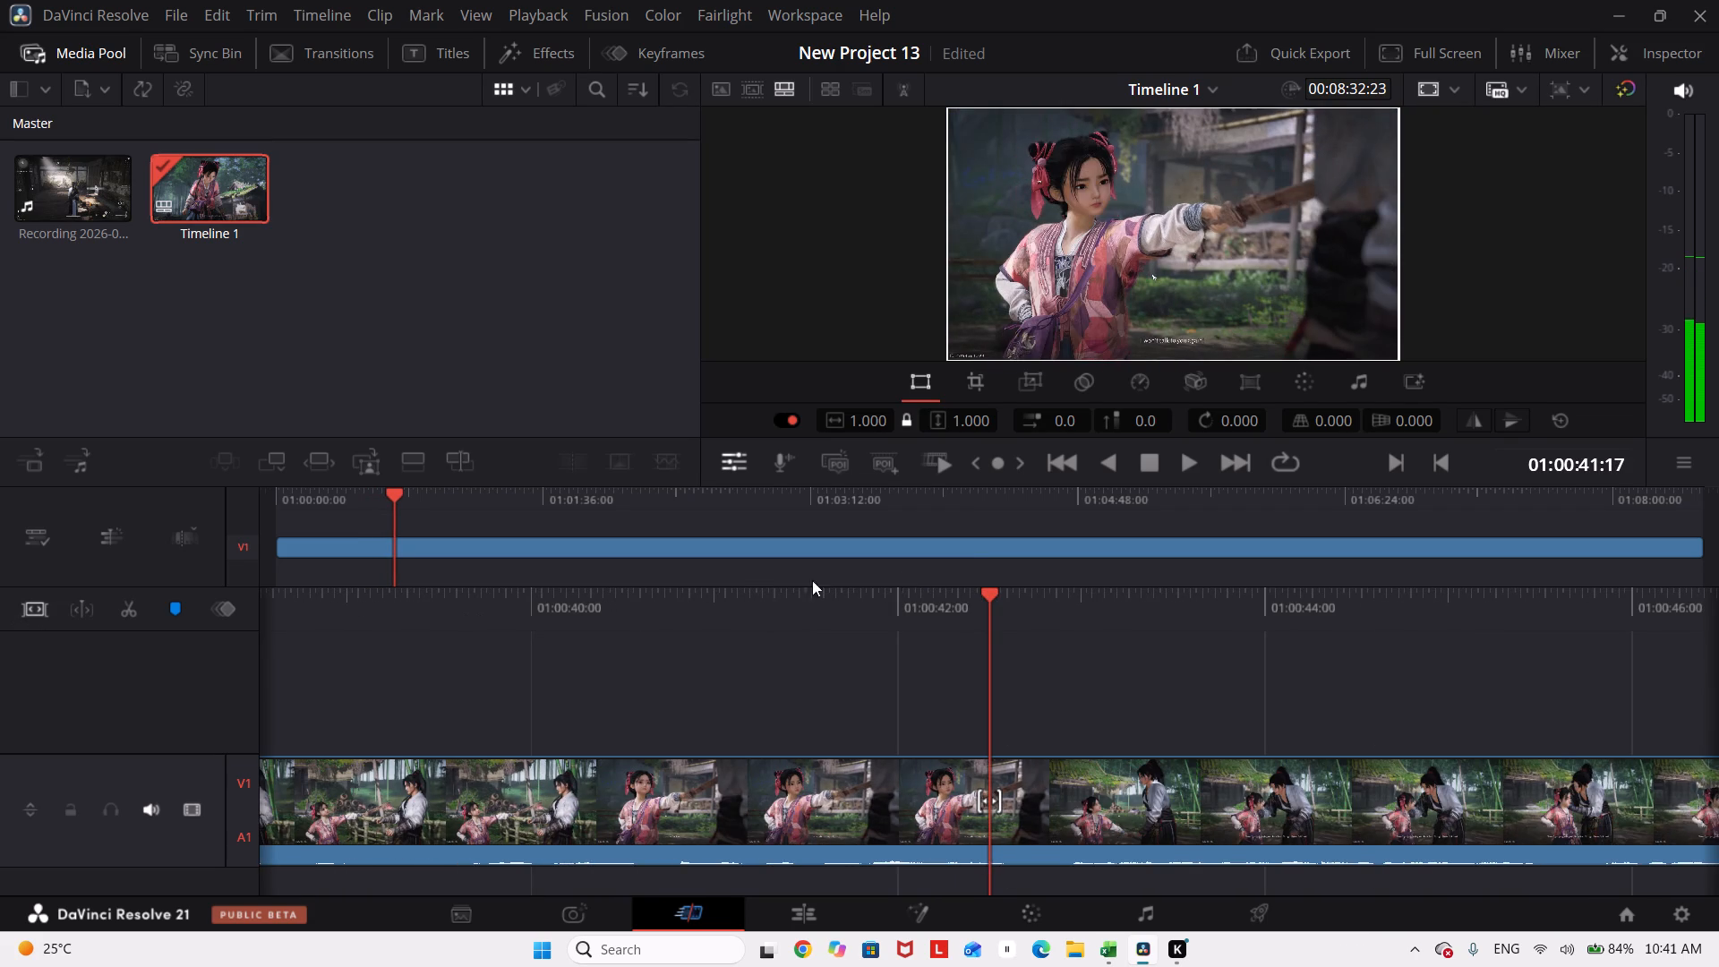
{"action": "left_click_drag", "start_coordinate": [998, 602], "coordinate": [302, 640]}
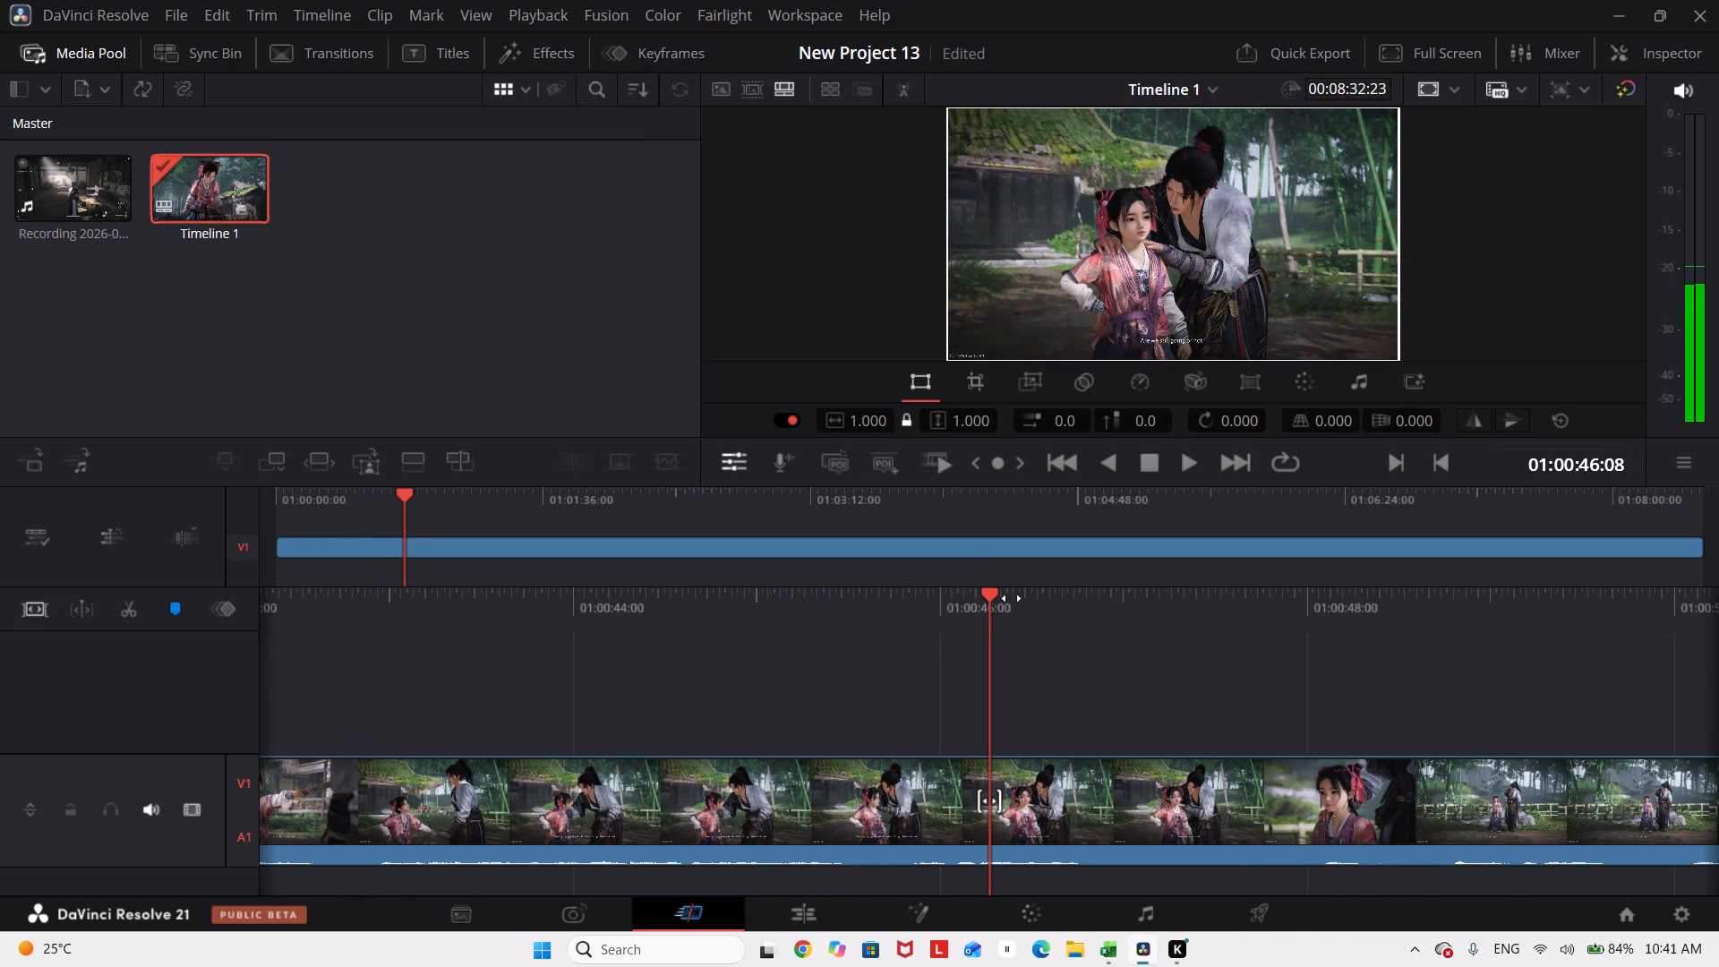
{"action": "left_click_drag", "start_coordinate": [1009, 597], "coordinate": [310, 657]}
{"action": "left_click_drag", "start_coordinate": [999, 604], "coordinate": [758, 626]}
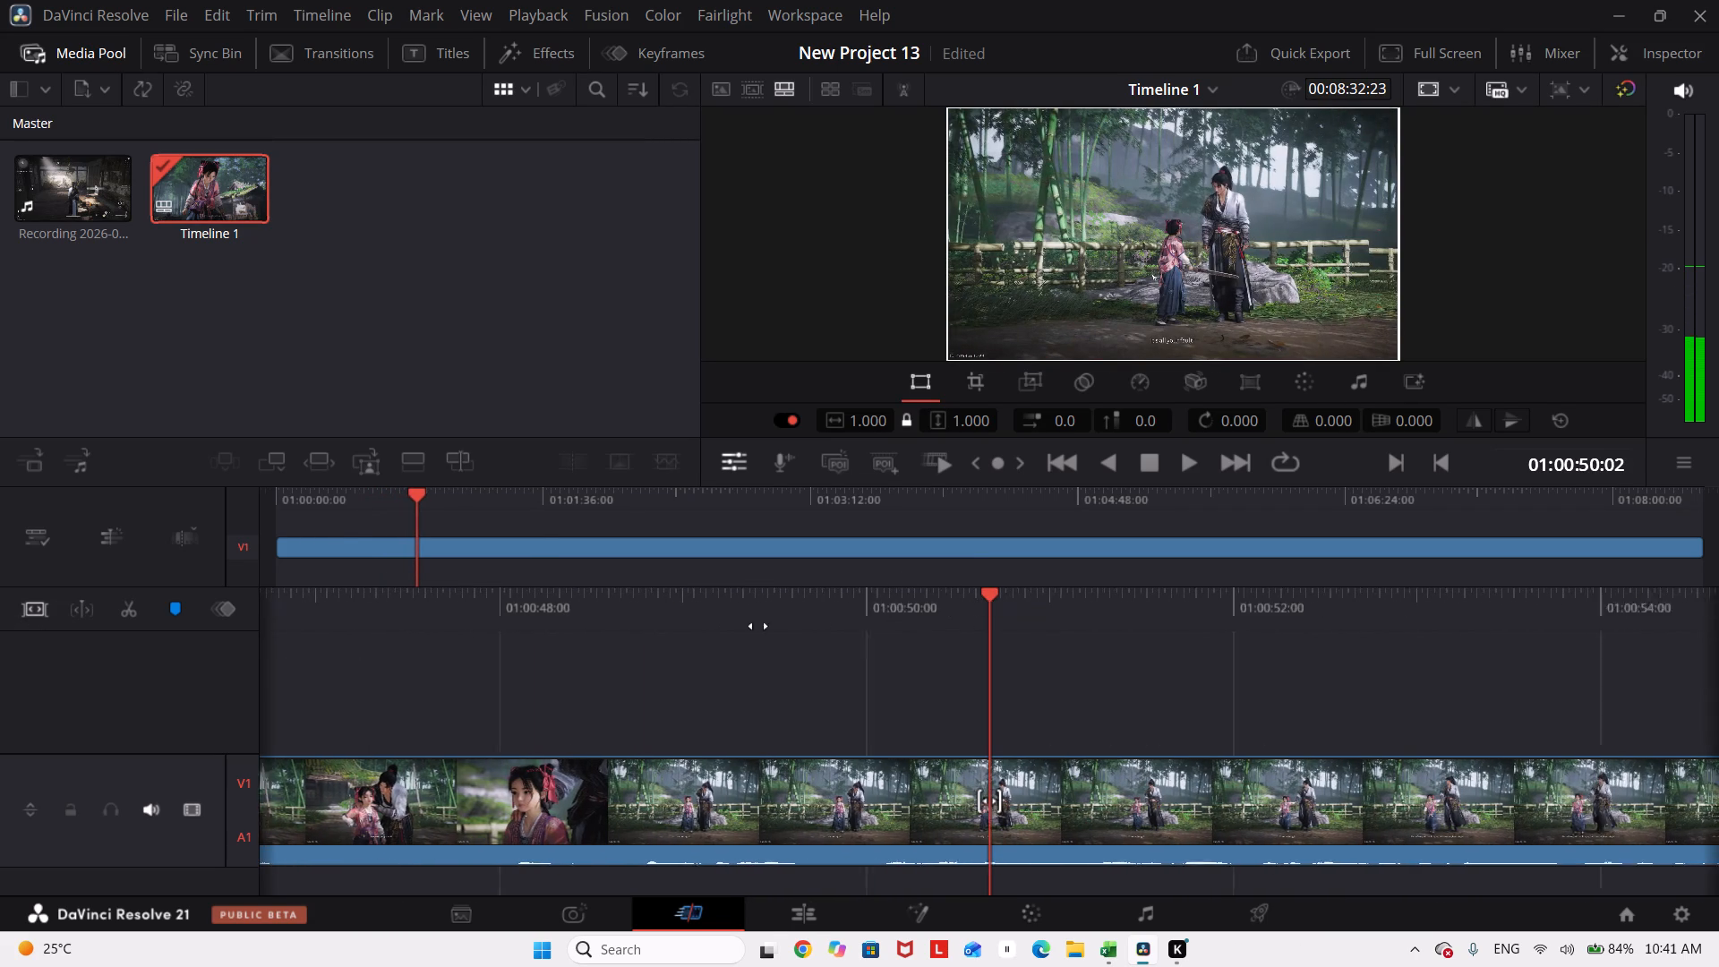
{"action": "left_click_drag", "start_coordinate": [758, 626], "coordinate": [223, 646]}
{"action": "left_click_drag", "start_coordinate": [1037, 606], "coordinate": [306, 655]}
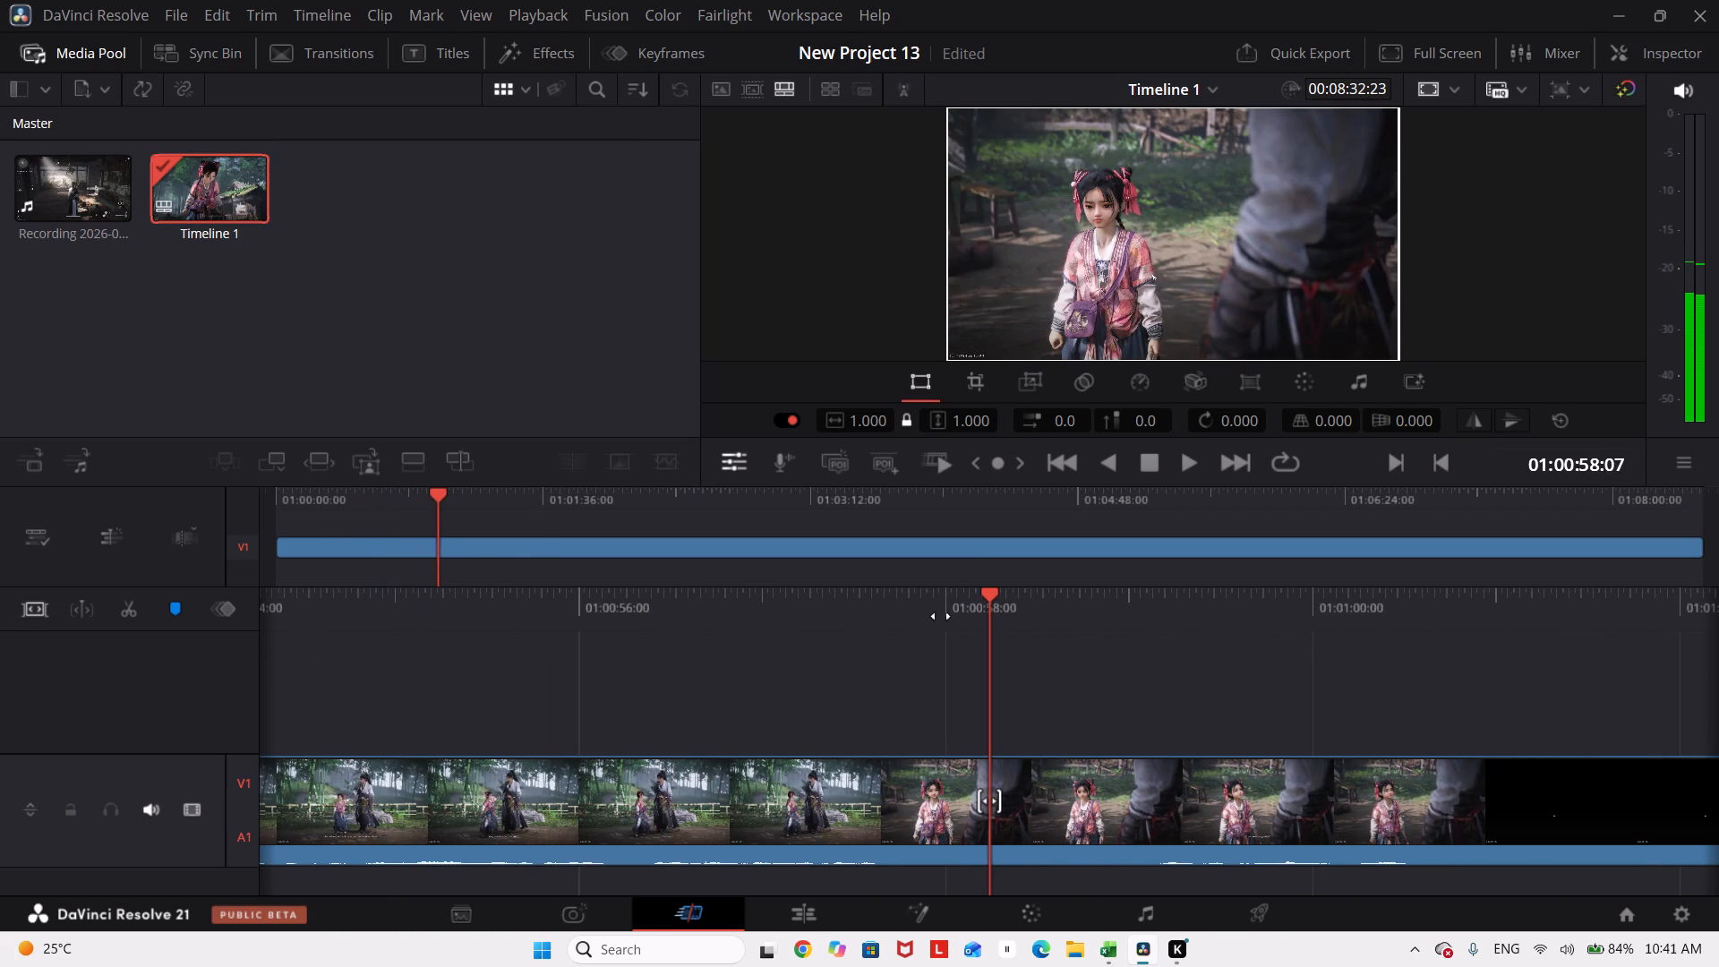
{"action": "left_click_drag", "start_coordinate": [1047, 600], "coordinate": [346, 641]}
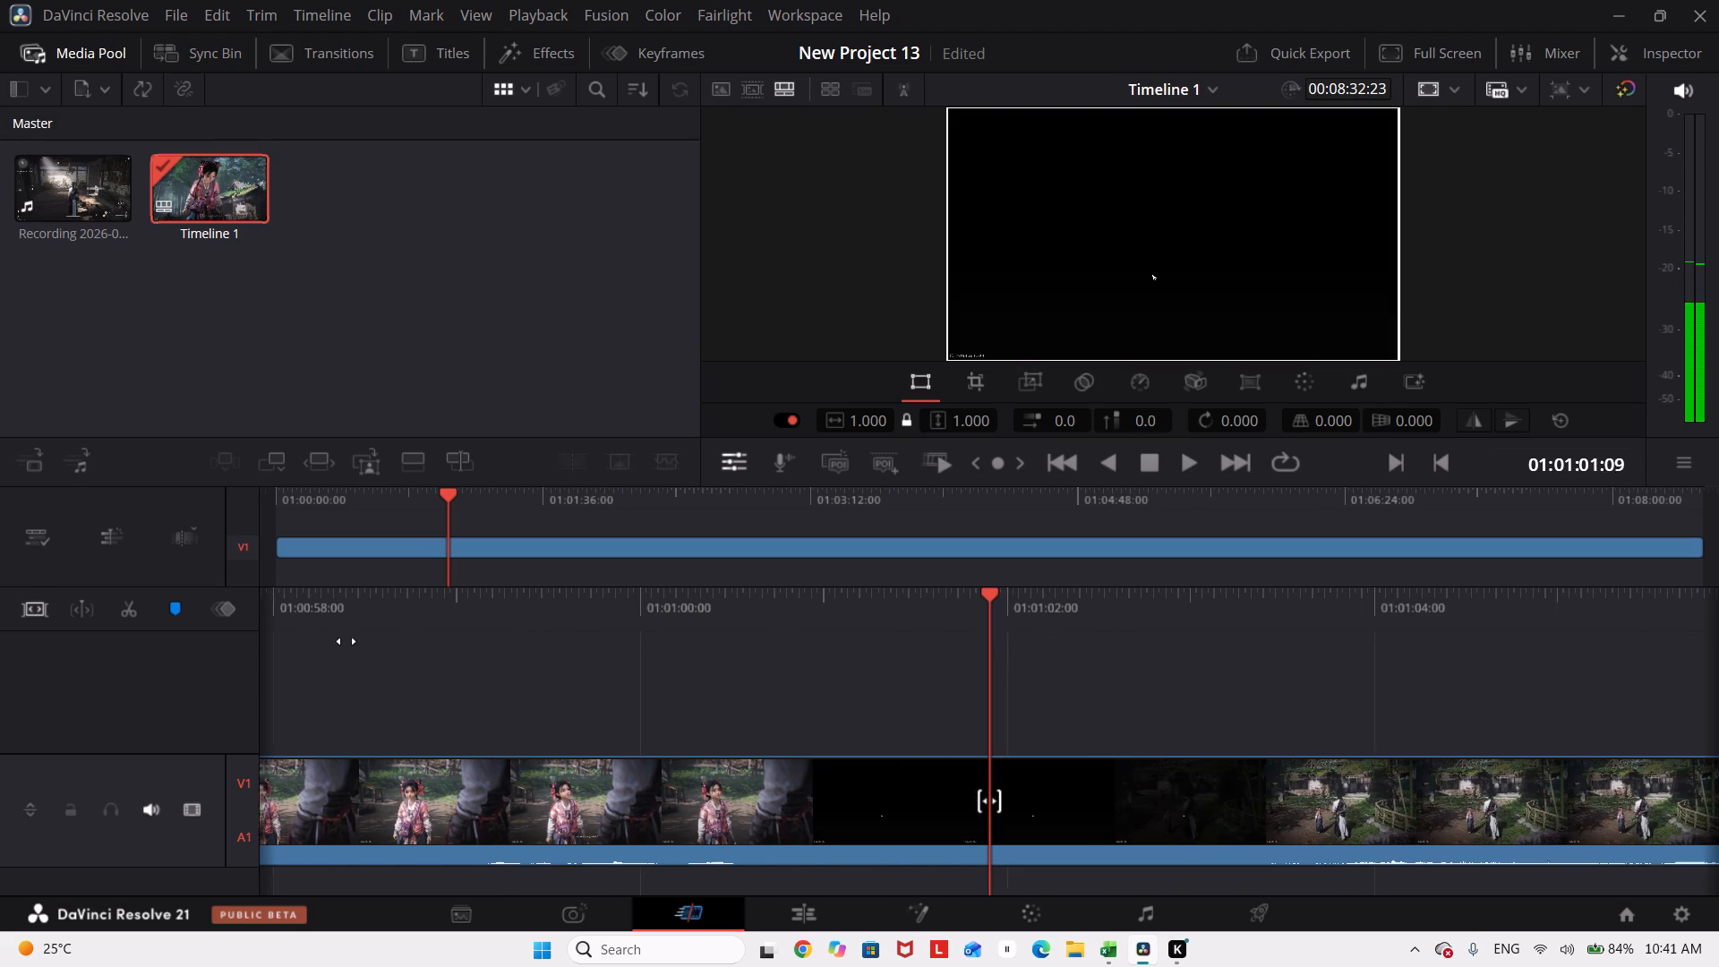
{"action": "left_click_drag", "start_coordinate": [346, 641], "coordinate": [597, 629]}
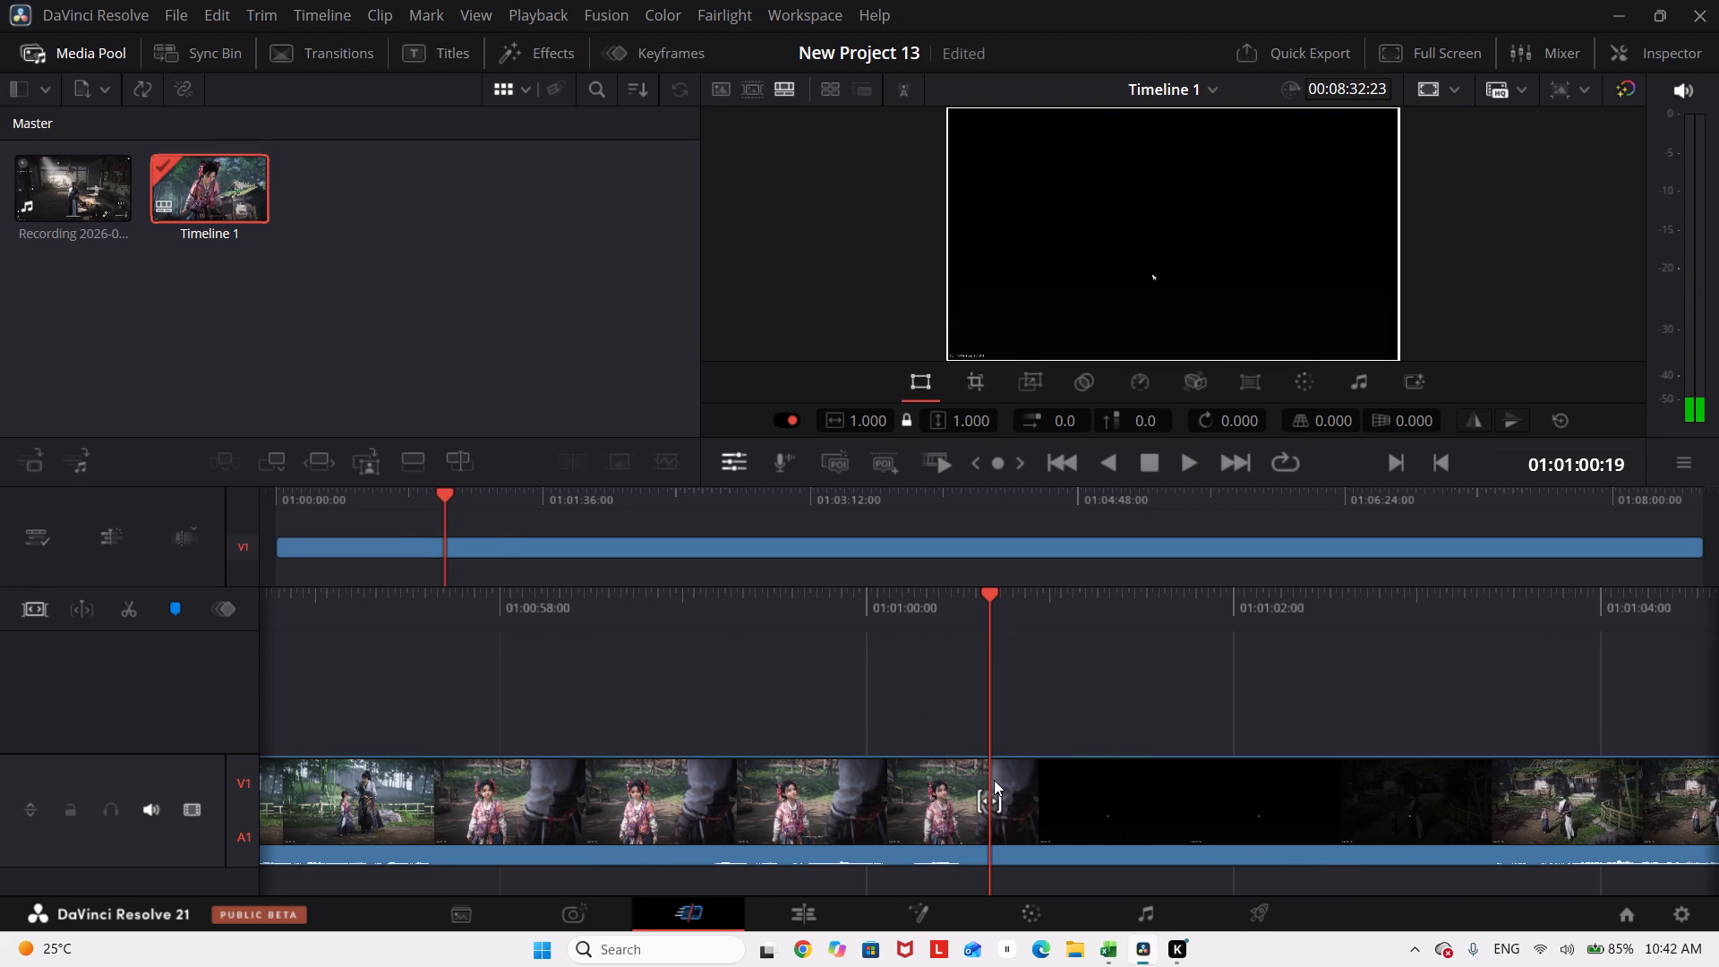
{"action": "right_click", "coordinate": [987, 800]}
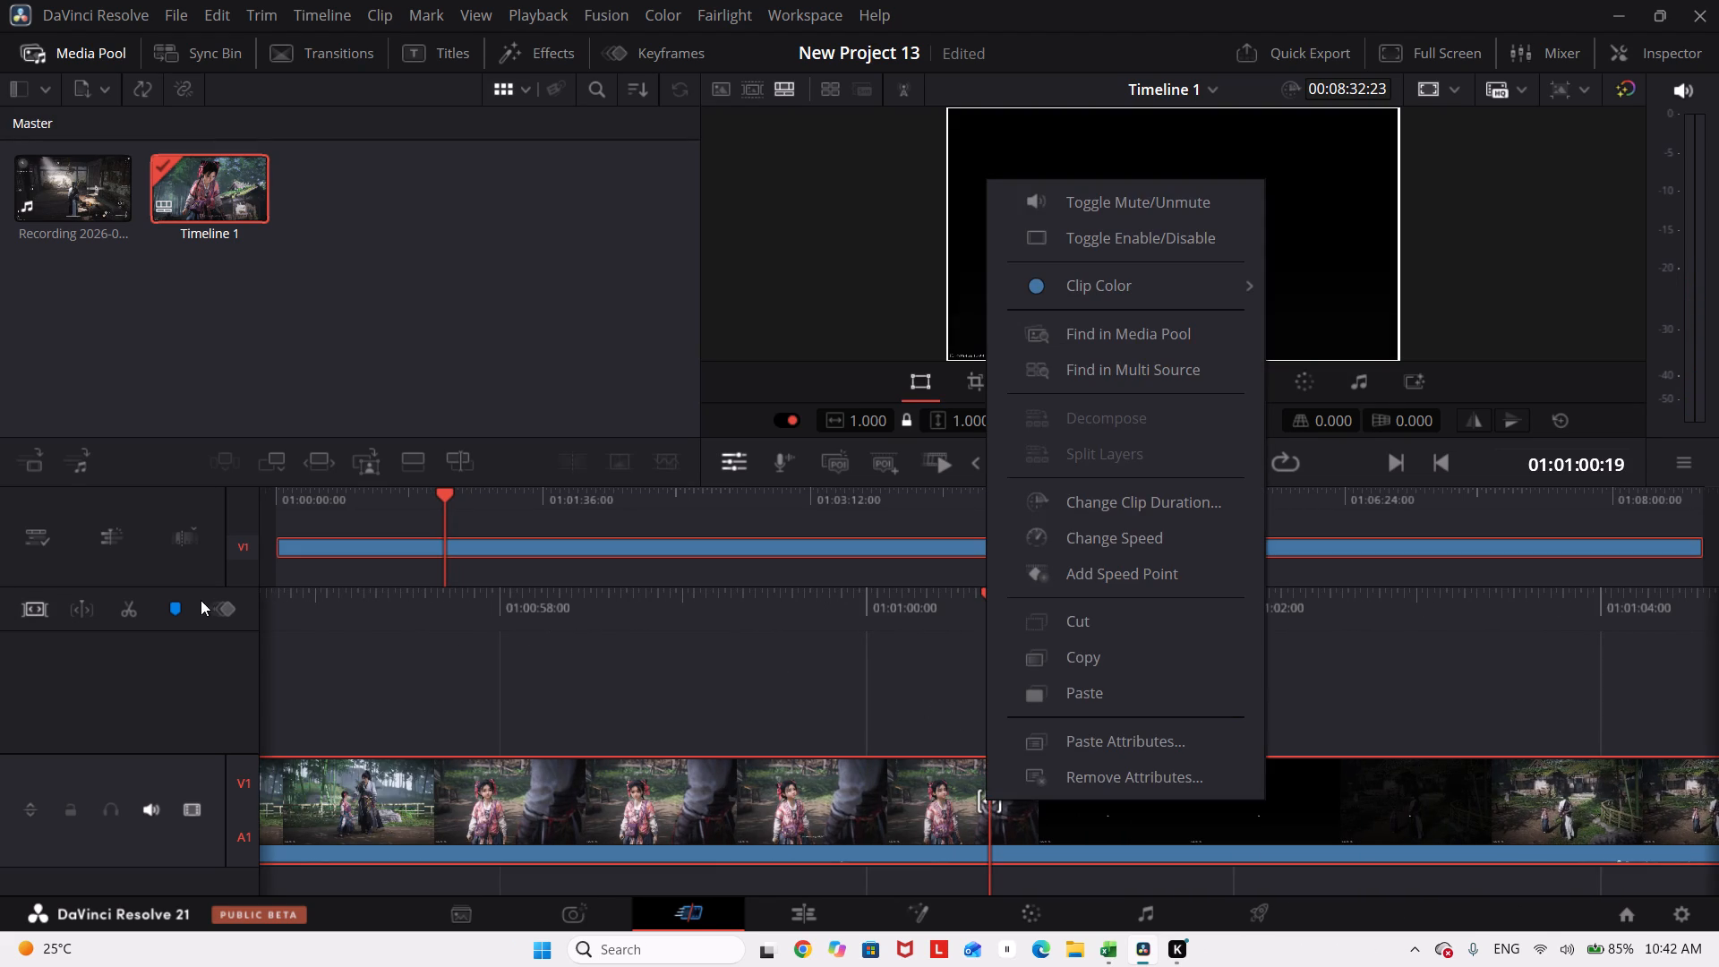
{"action": "left_click", "coordinate": [133, 608]}
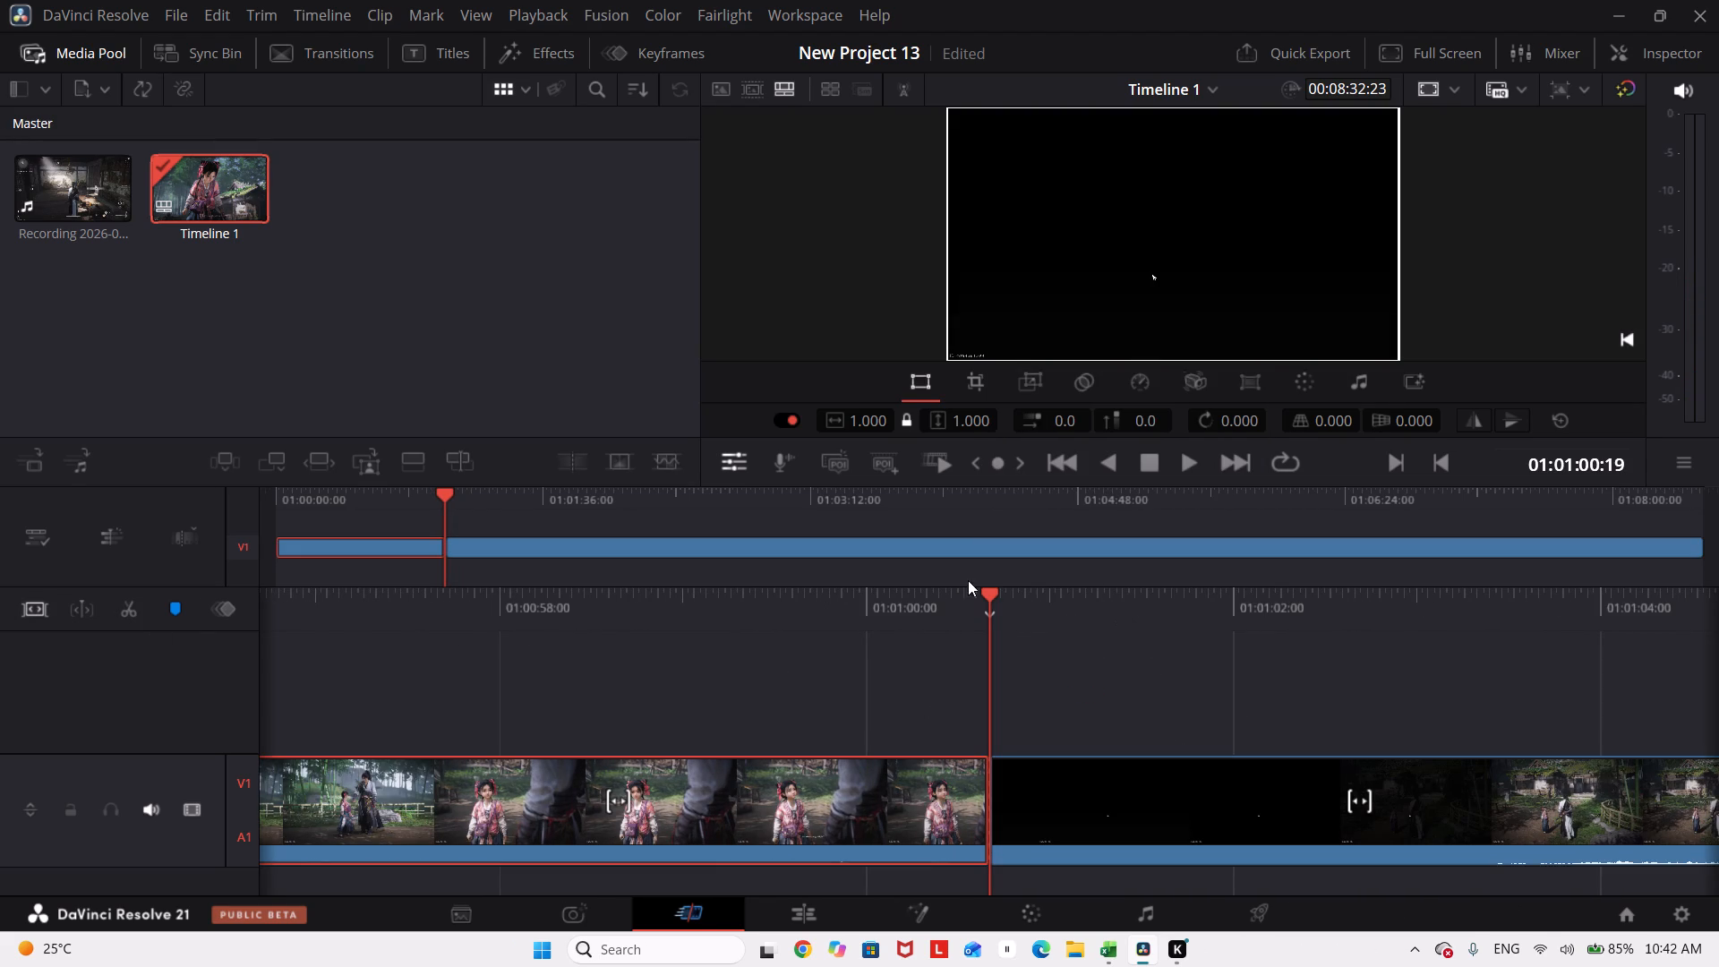
Split the clip again at 01:01:03:17, where the house scene appears, and delete the black section between the two cuts.
{"action": "left_click_drag", "start_coordinate": [991, 592], "coordinate": [458, 663]}
{"action": "left_click", "coordinate": [121, 601]}
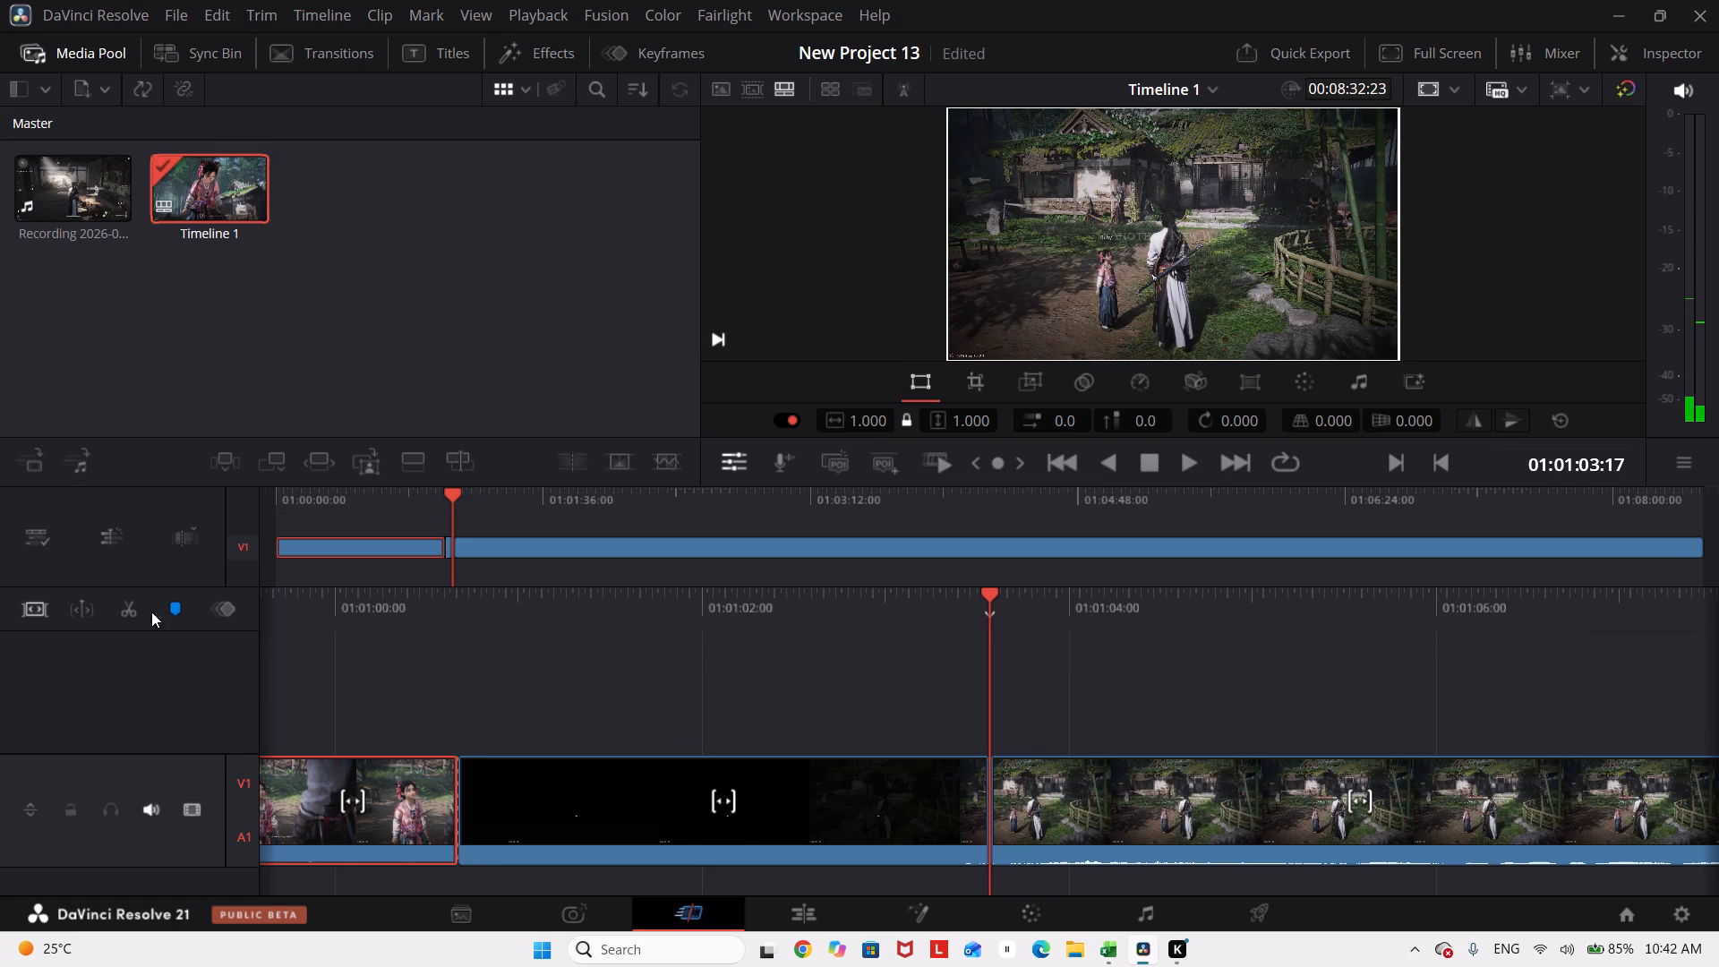
{"action": "left_click", "coordinate": [687, 821]}
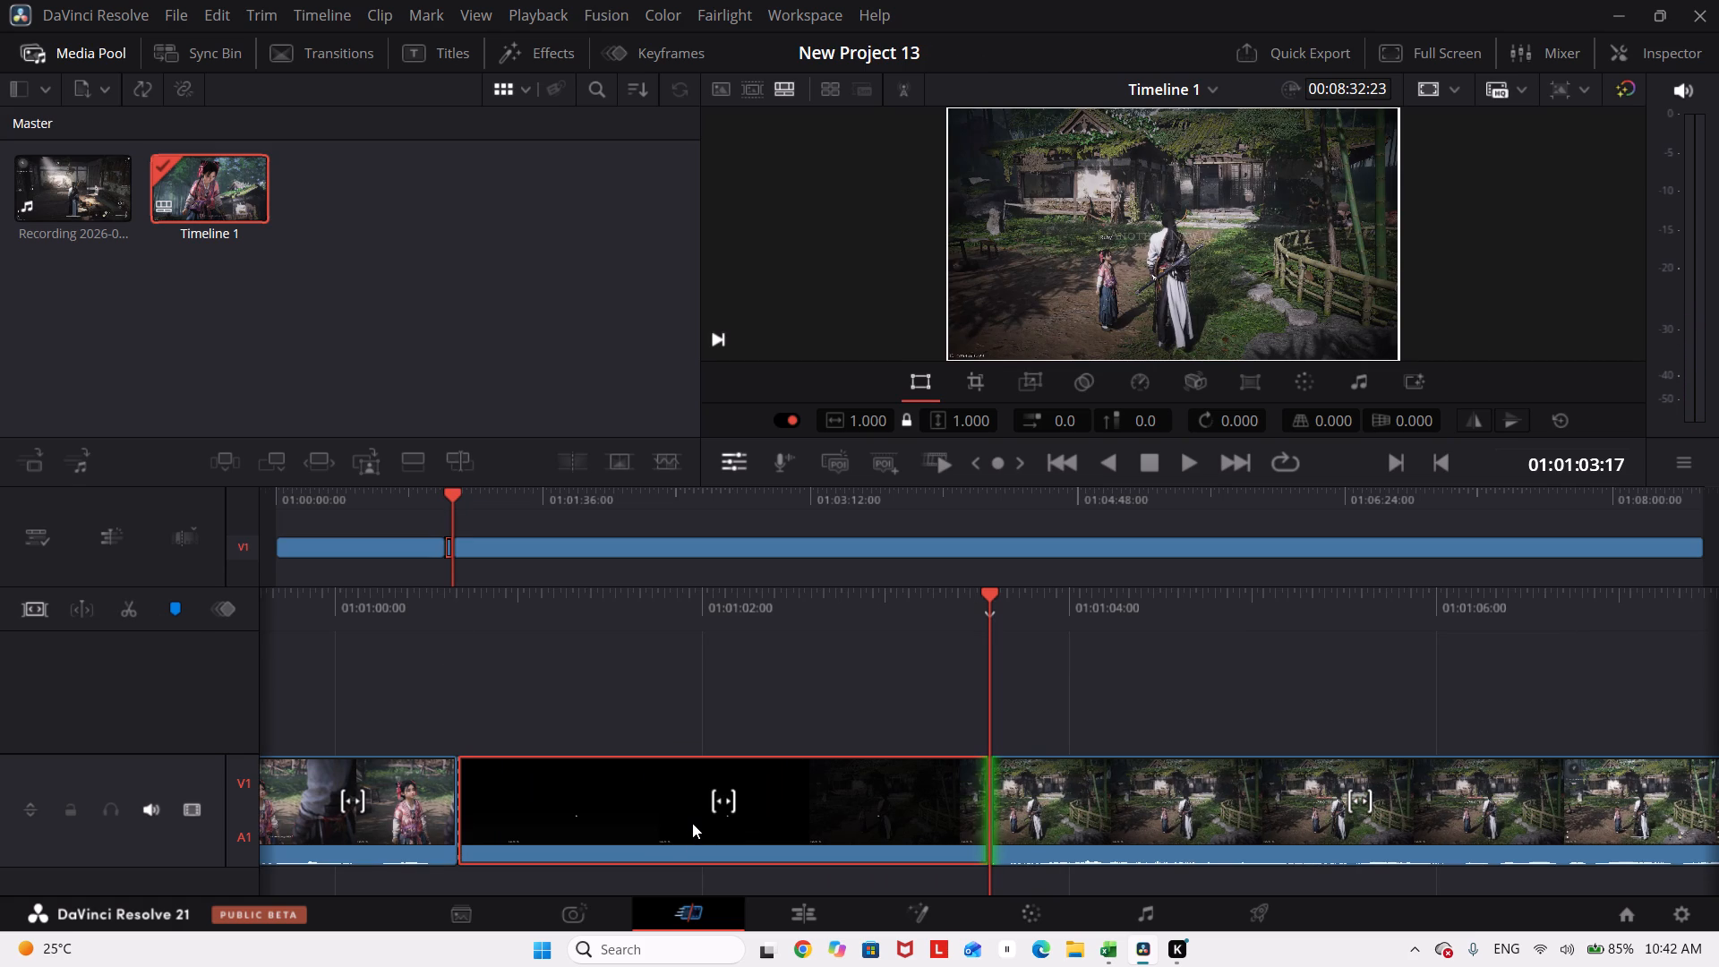
{"action": "key", "text": "Delete"}
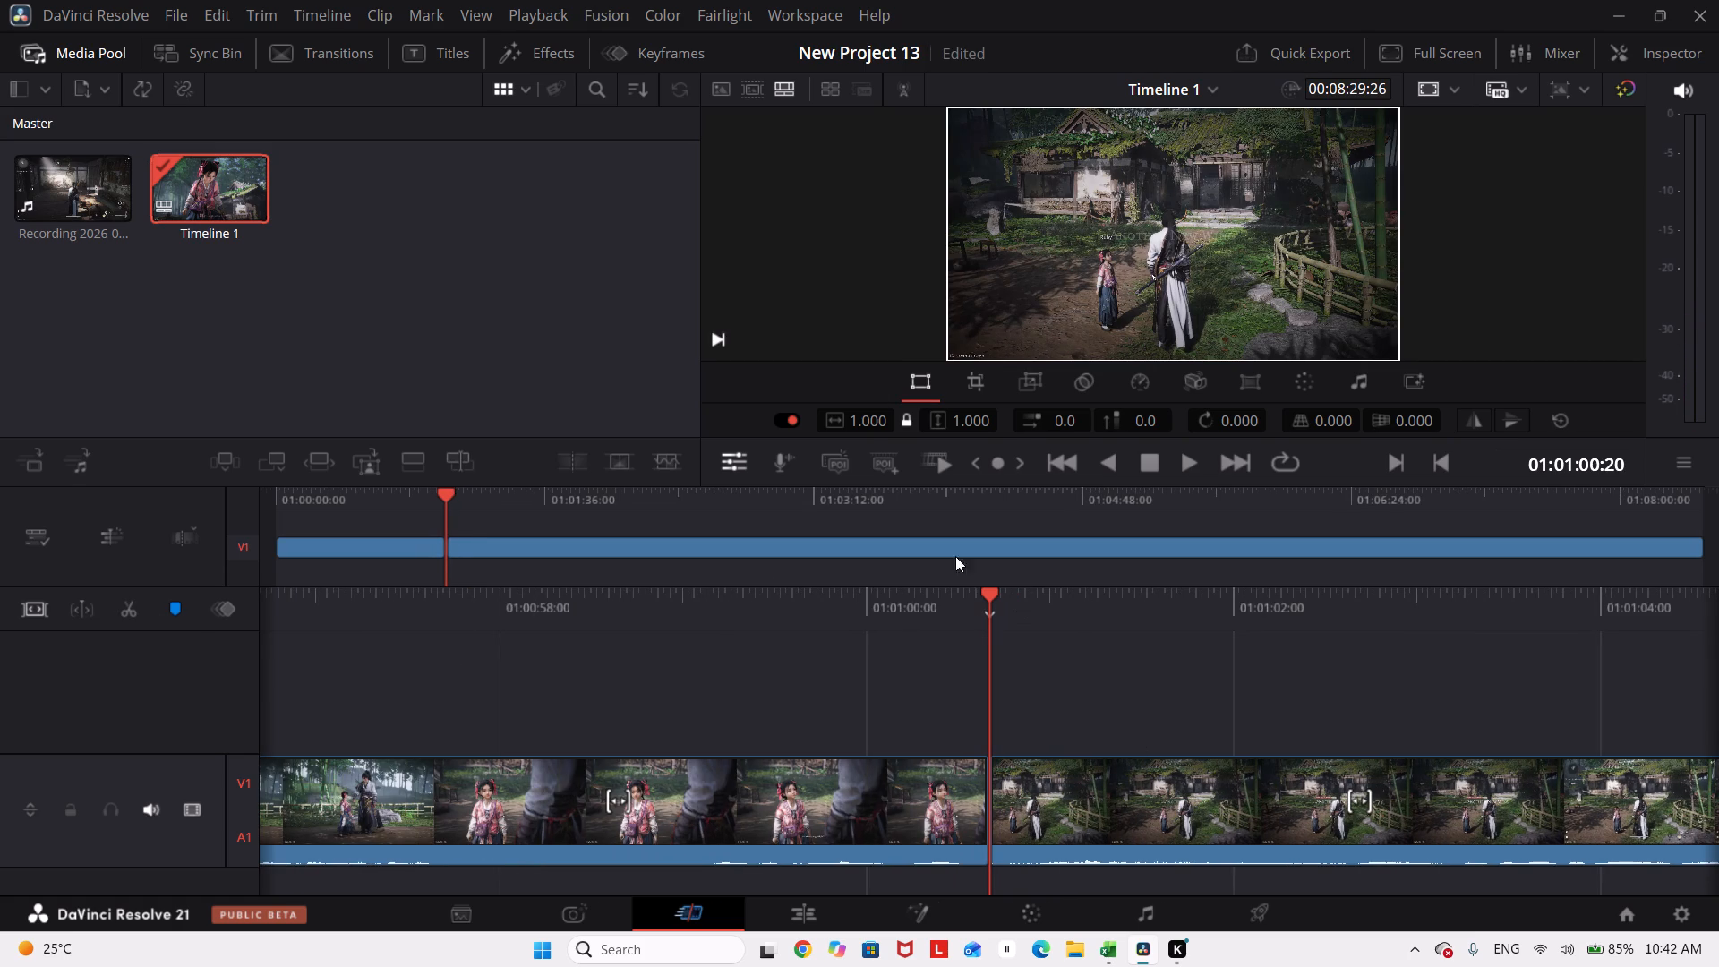
Trim 13 frames off the end of the girl's scene at the cut, using the trim editor.
{"action": "left_click_drag", "start_coordinate": [999, 594], "coordinate": [822, 612]}
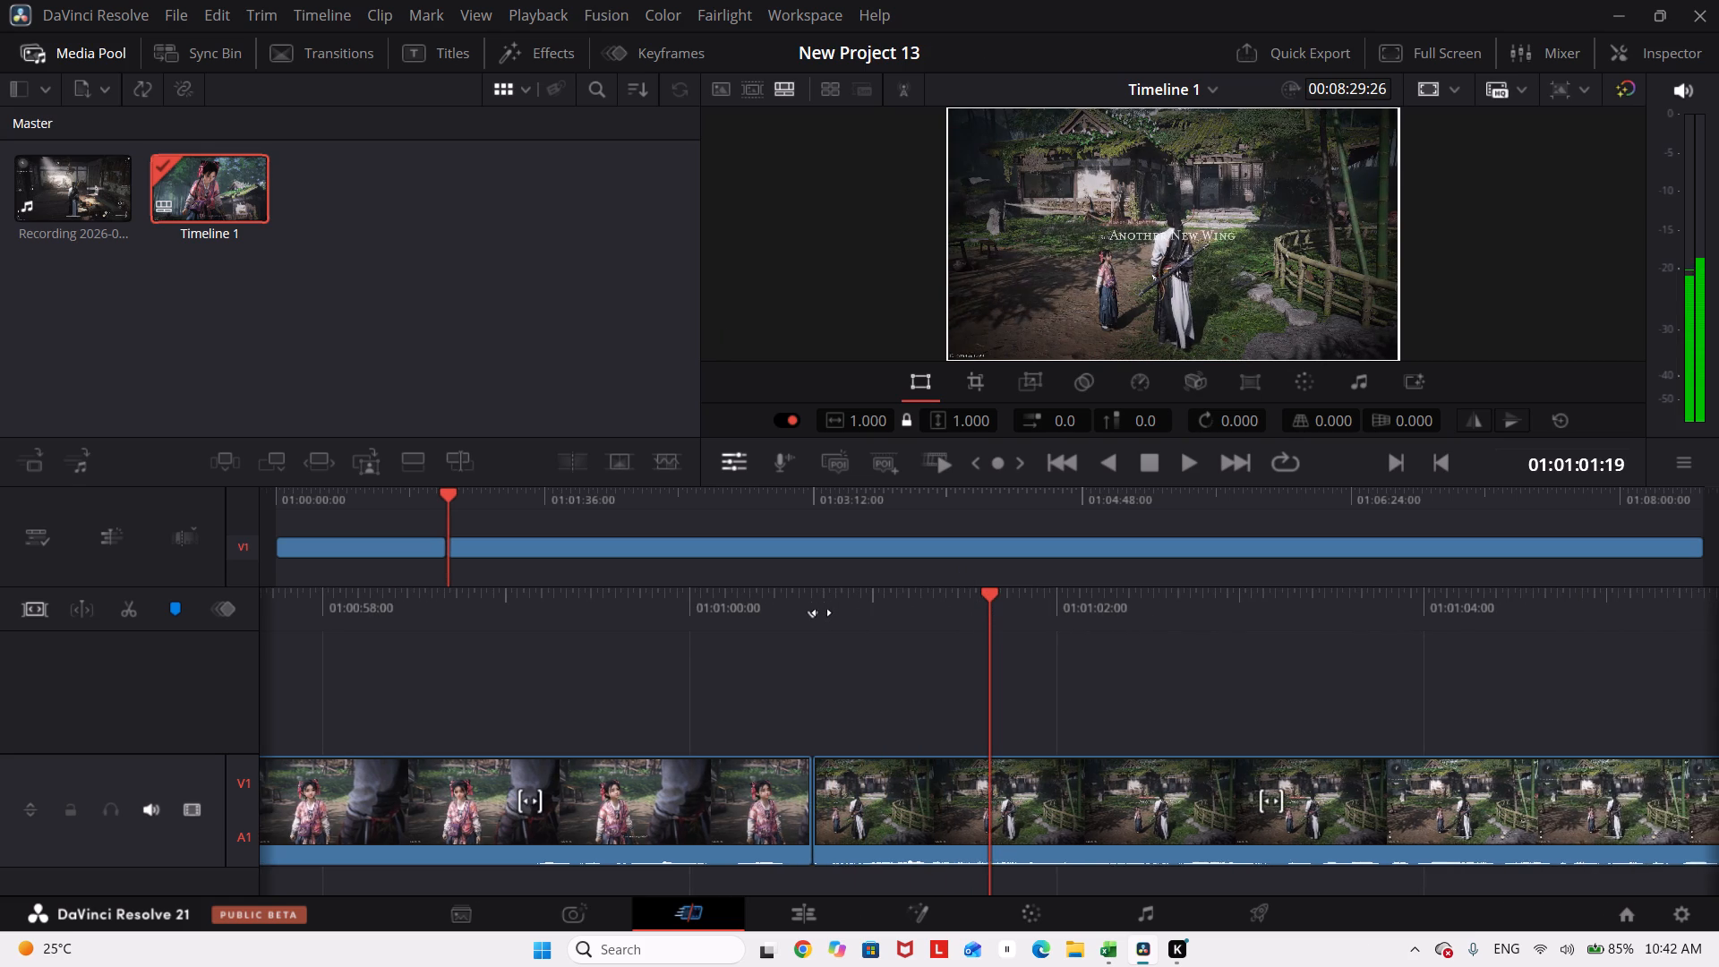
{"action": "left_click_drag", "start_coordinate": [822, 612], "coordinate": [1244, 602]}
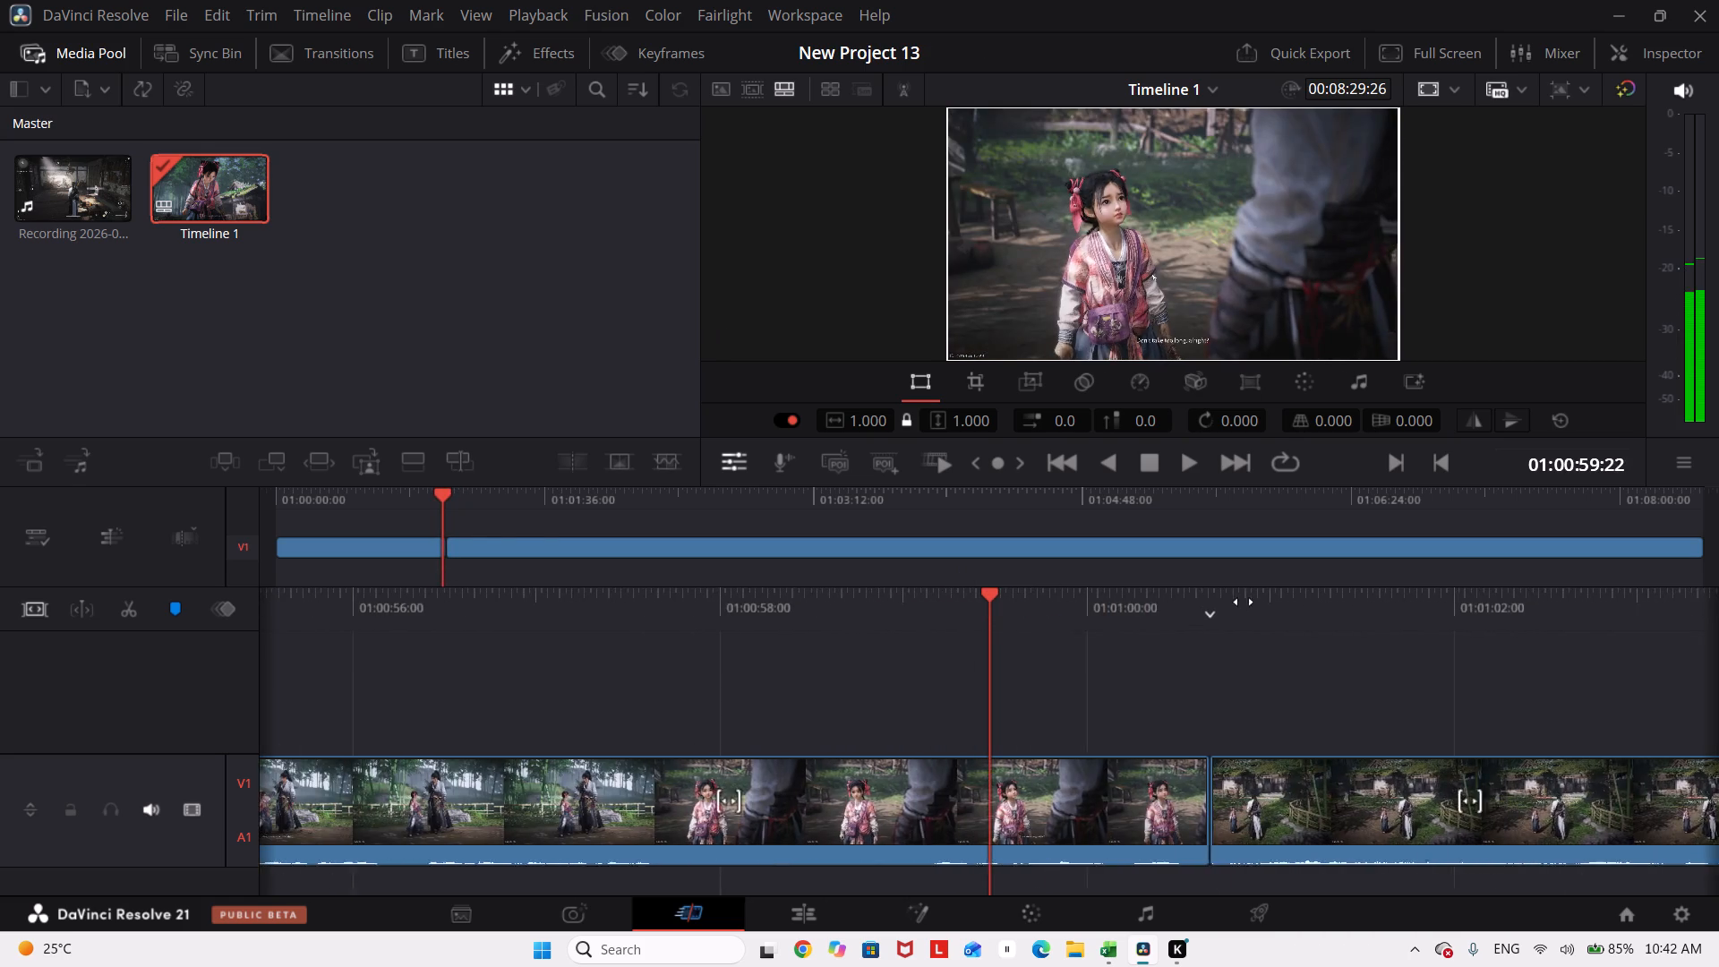
{"action": "left_click_drag", "start_coordinate": [1244, 602], "coordinate": [1091, 637]}
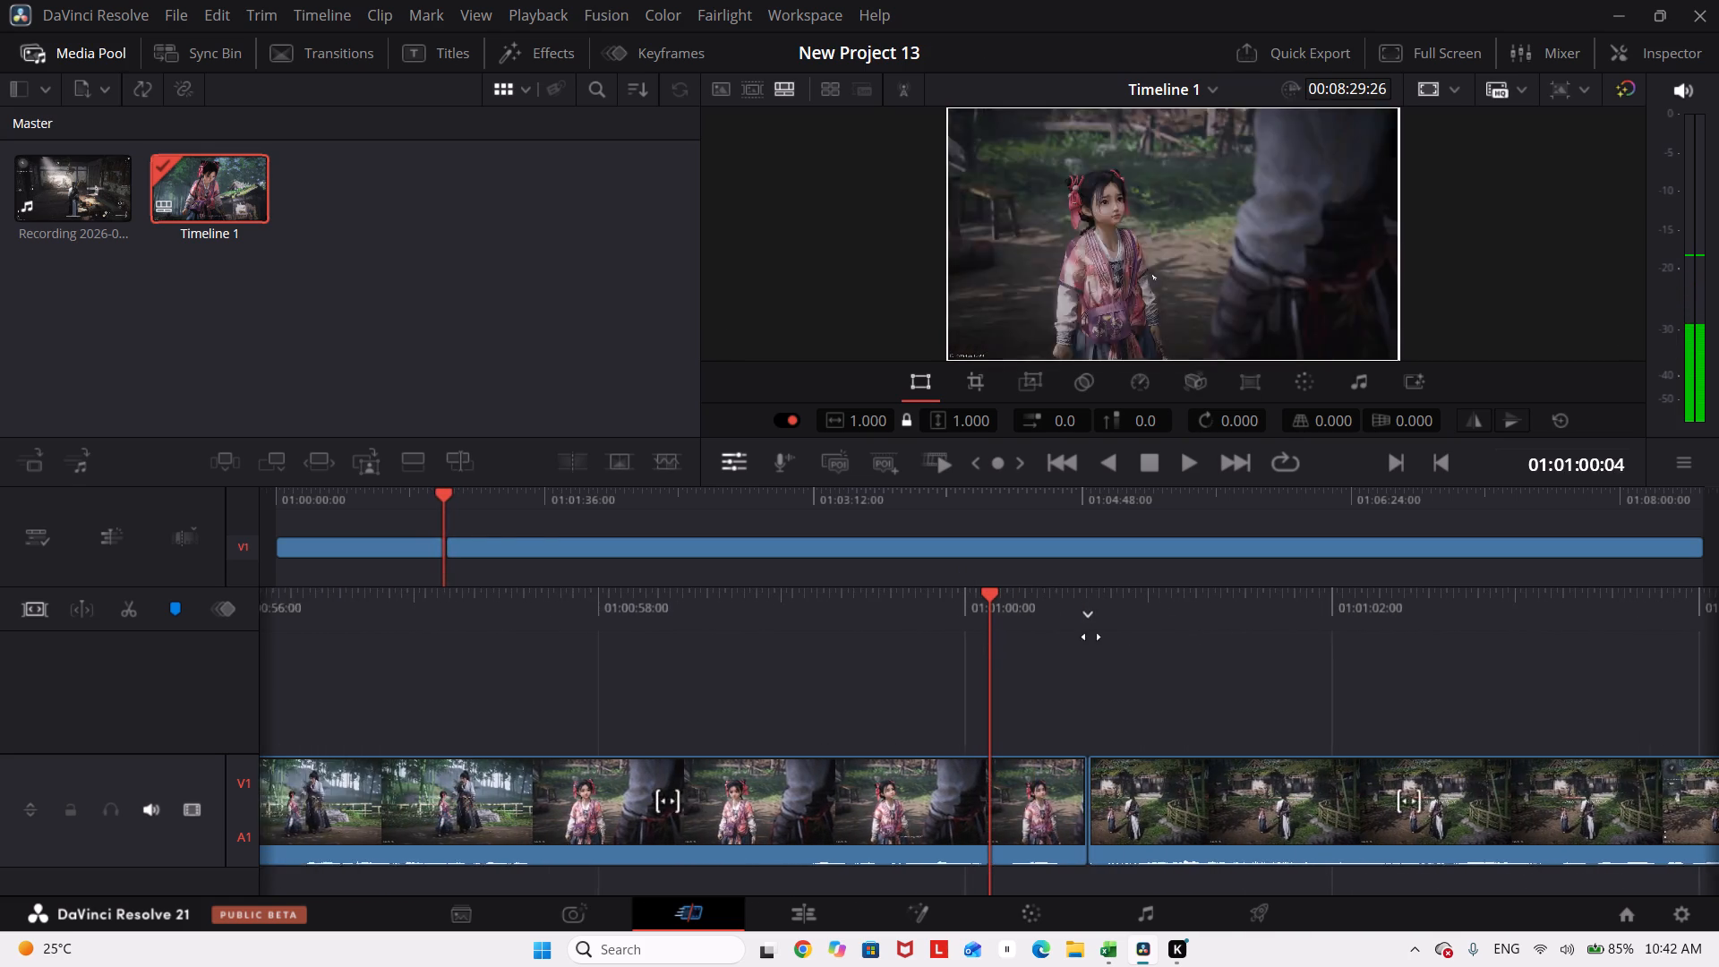
{"action": "left_click_drag", "start_coordinate": [1091, 637], "coordinate": [1011, 640]}
{"action": "left_click", "coordinate": [1005, 779]}
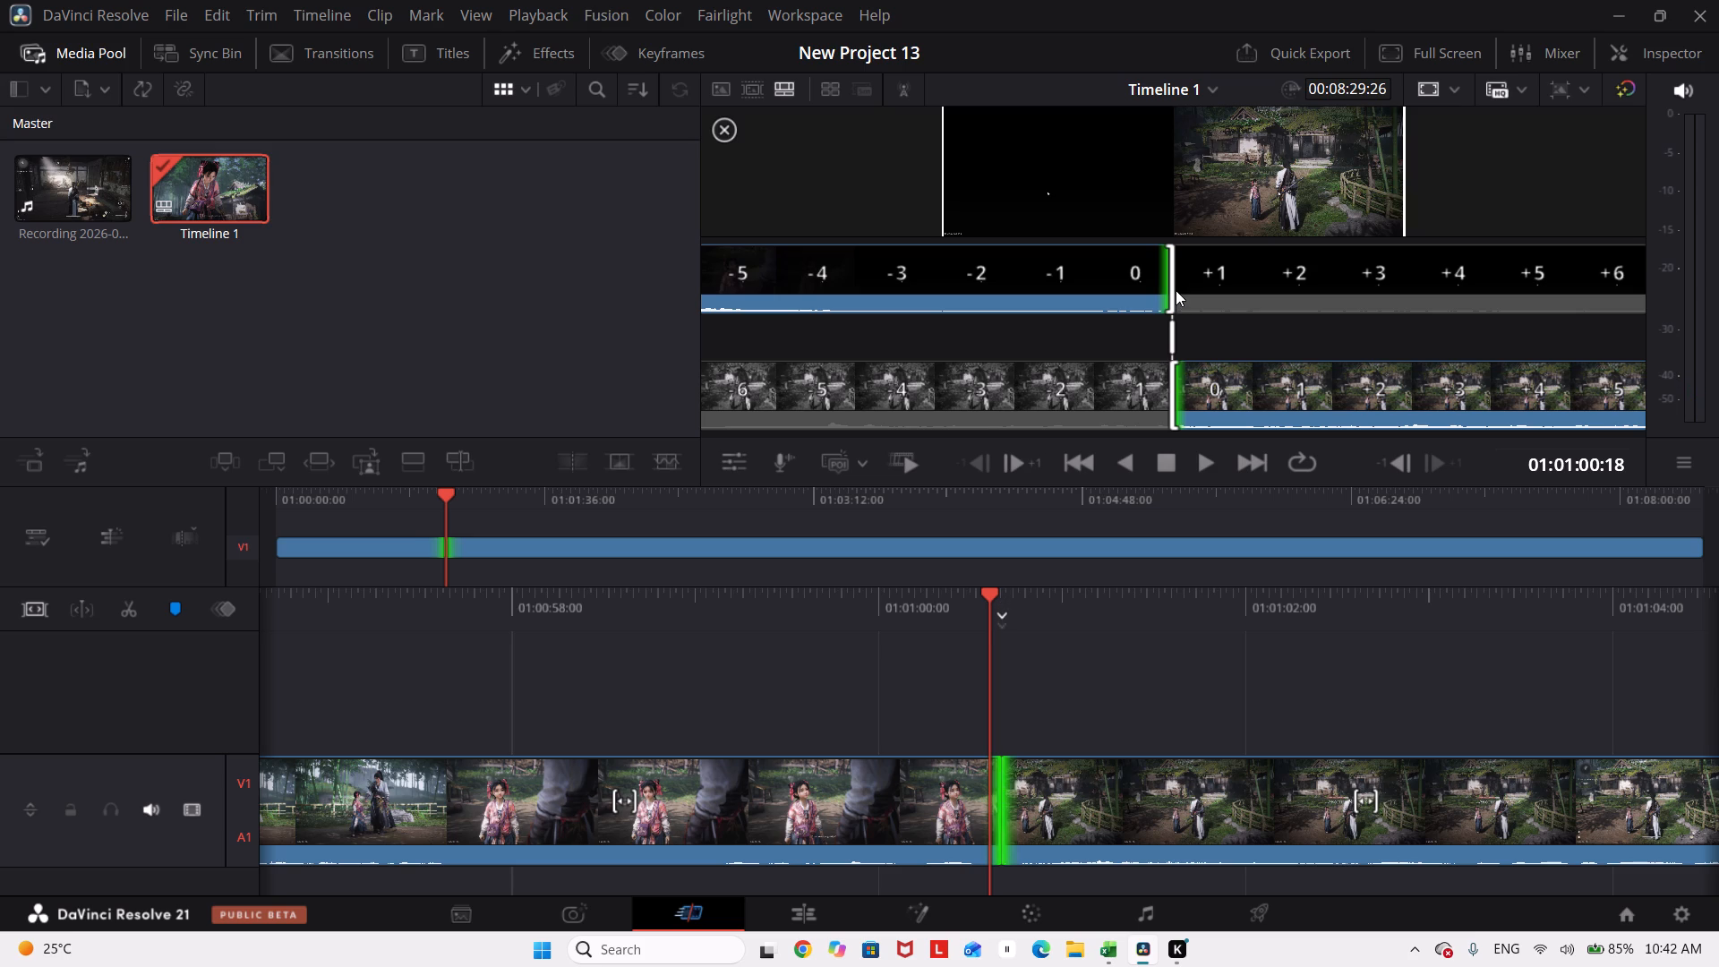
{"action": "left_click_drag", "start_coordinate": [1168, 290], "coordinate": [1113, 282]}
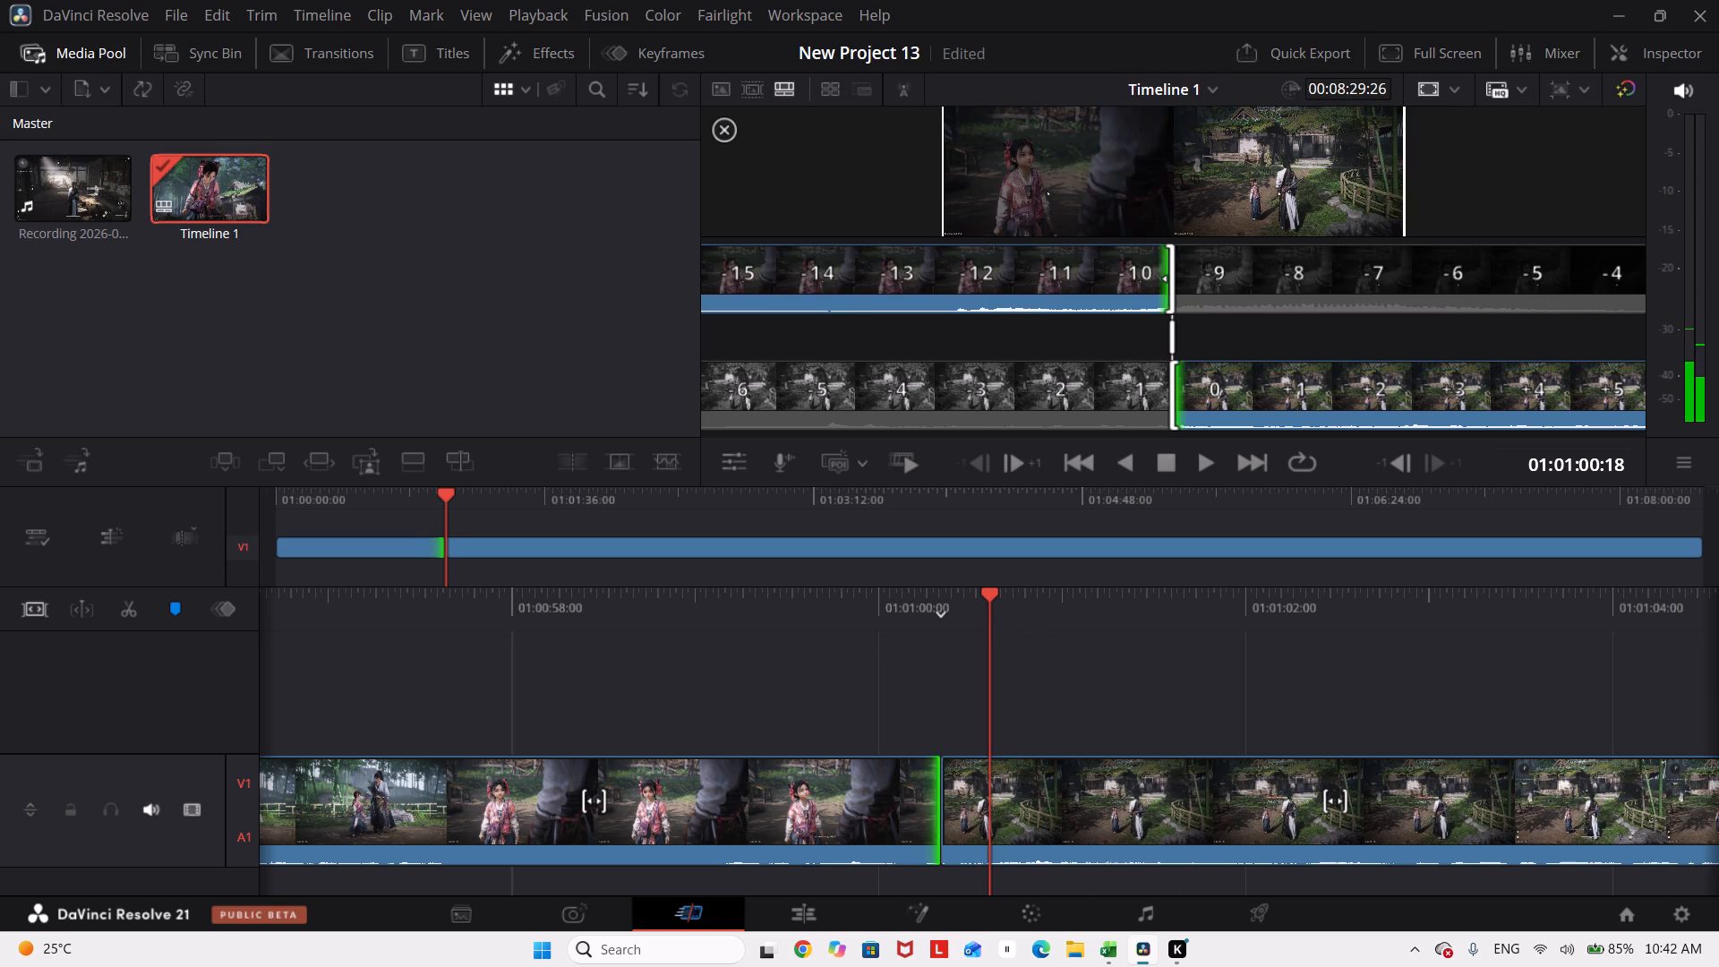
{"action": "left_click_drag", "start_coordinate": [1113, 282], "coordinate": [1162, 287]}
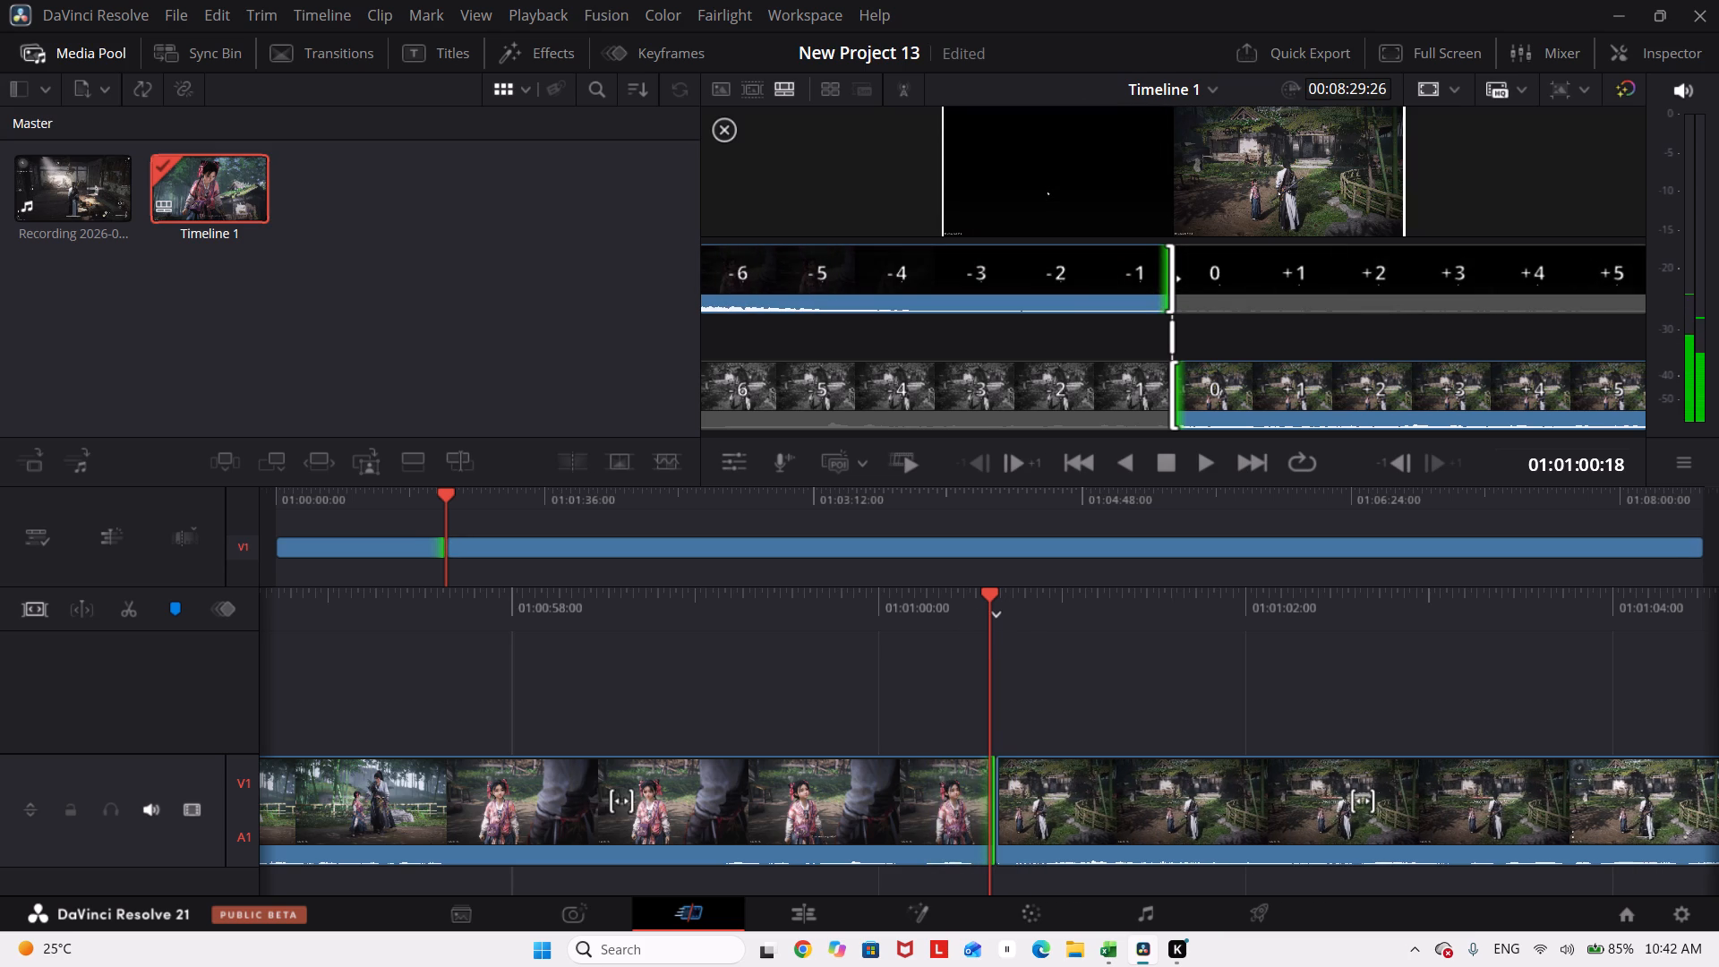
{"action": "left_click_drag", "start_coordinate": [1162, 287], "coordinate": [1093, 411]}
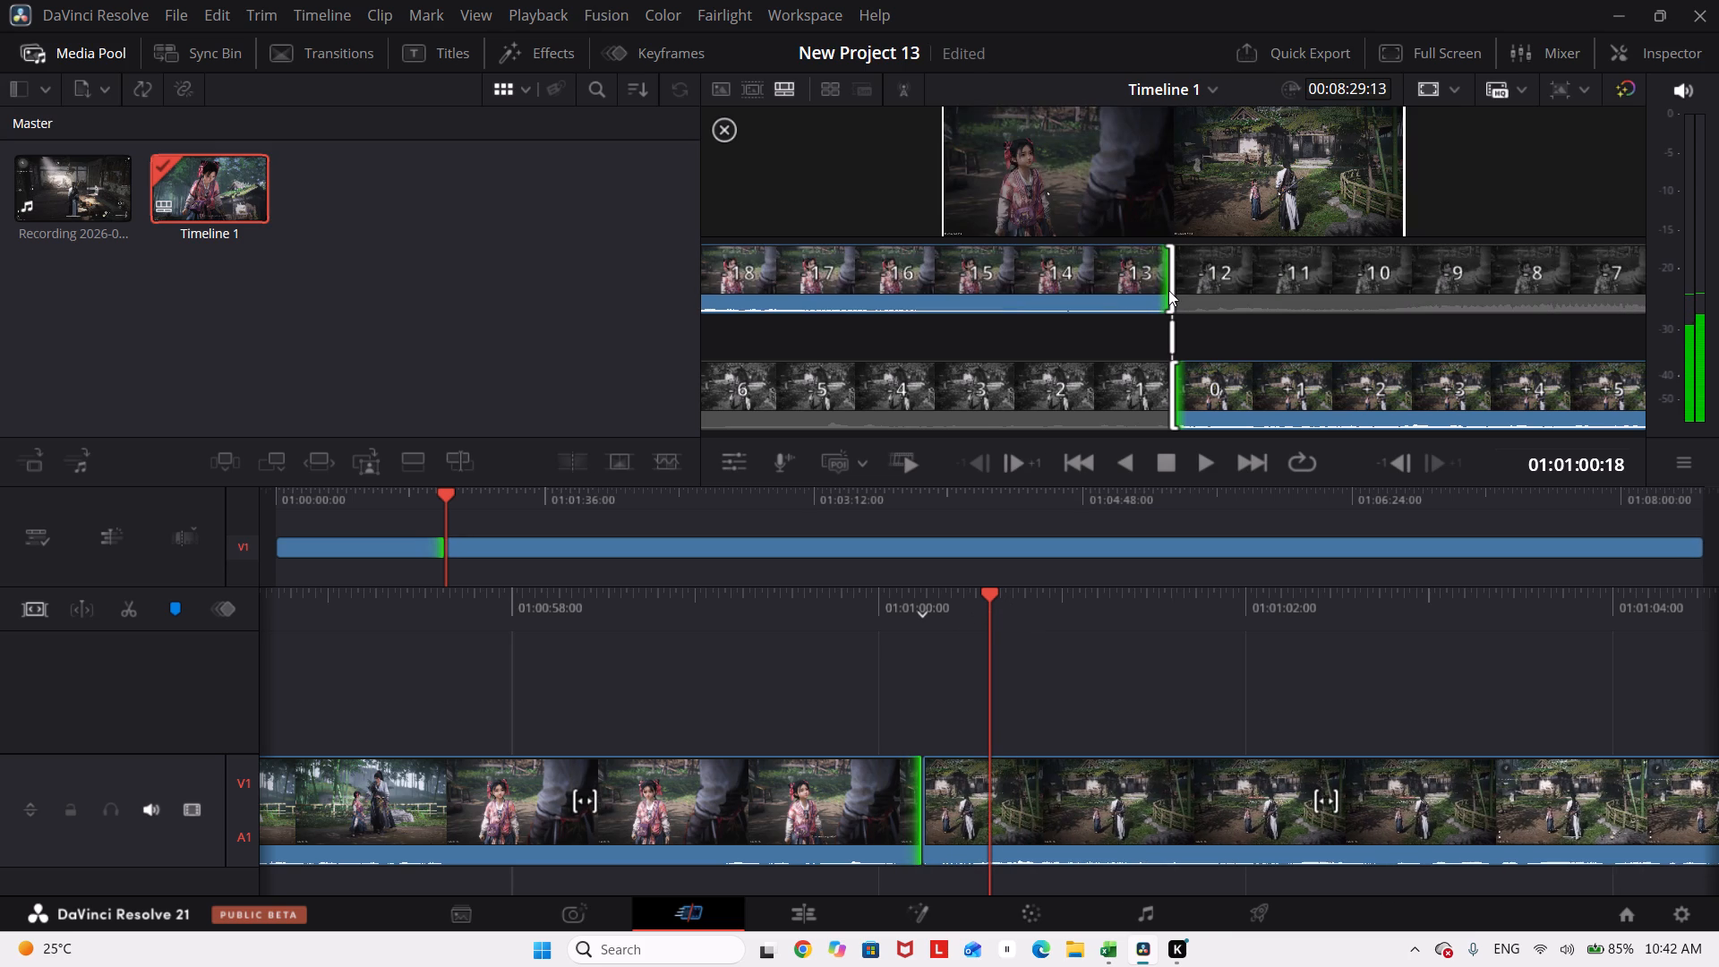
Extend the start of the house scene clip about 28 frames earlier at the cut and leave the trim editor.
{"action": "left_click_drag", "start_coordinate": [1277, 377], "coordinate": [1142, 376]}
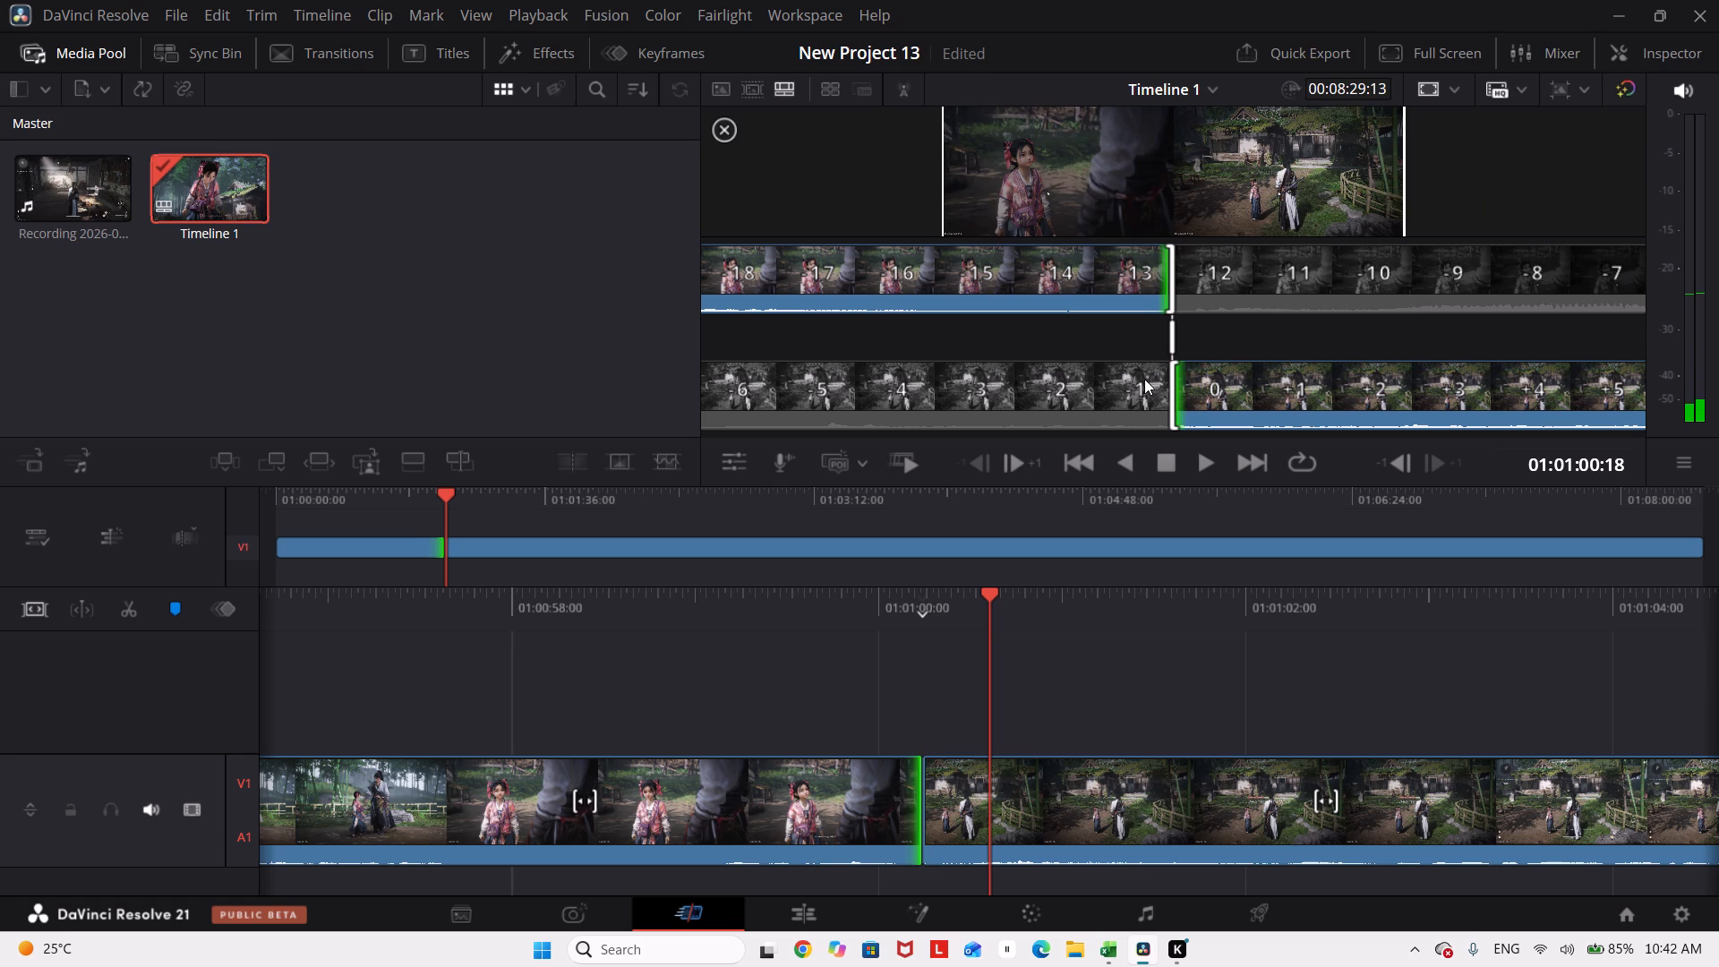
{"action": "left_click_drag", "start_coordinate": [1174, 402], "coordinate": [1209, 390]}
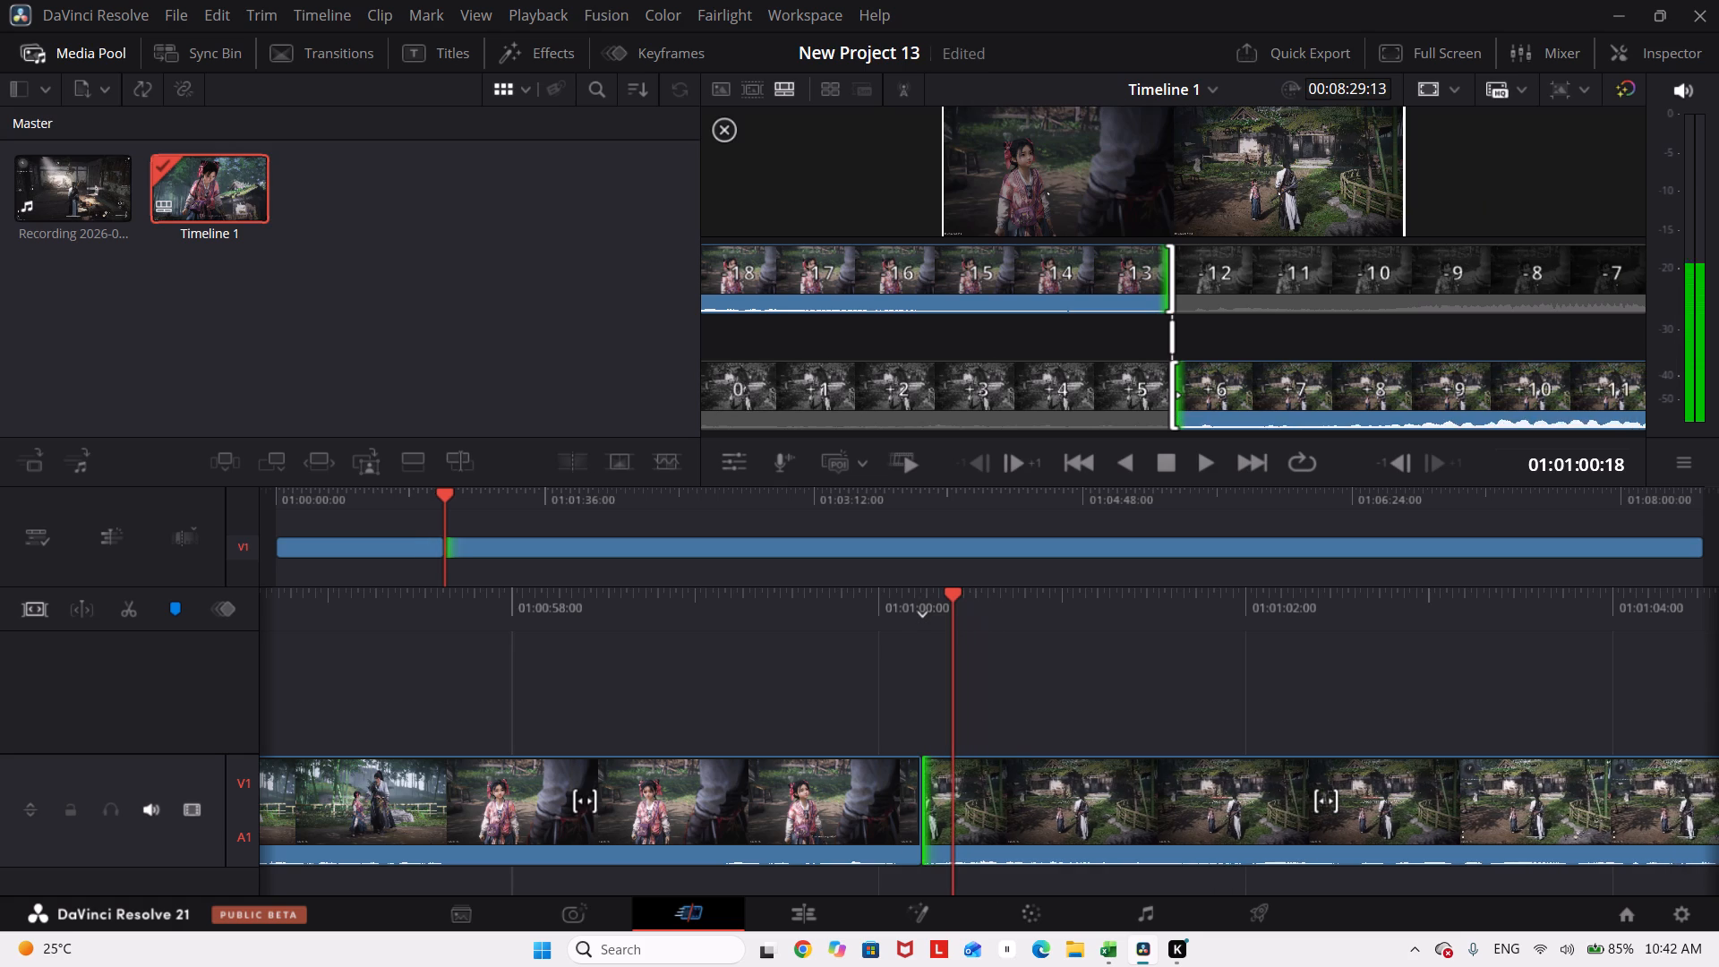
{"action": "left_click_drag", "start_coordinate": [1209, 390], "coordinate": [928, 395]}
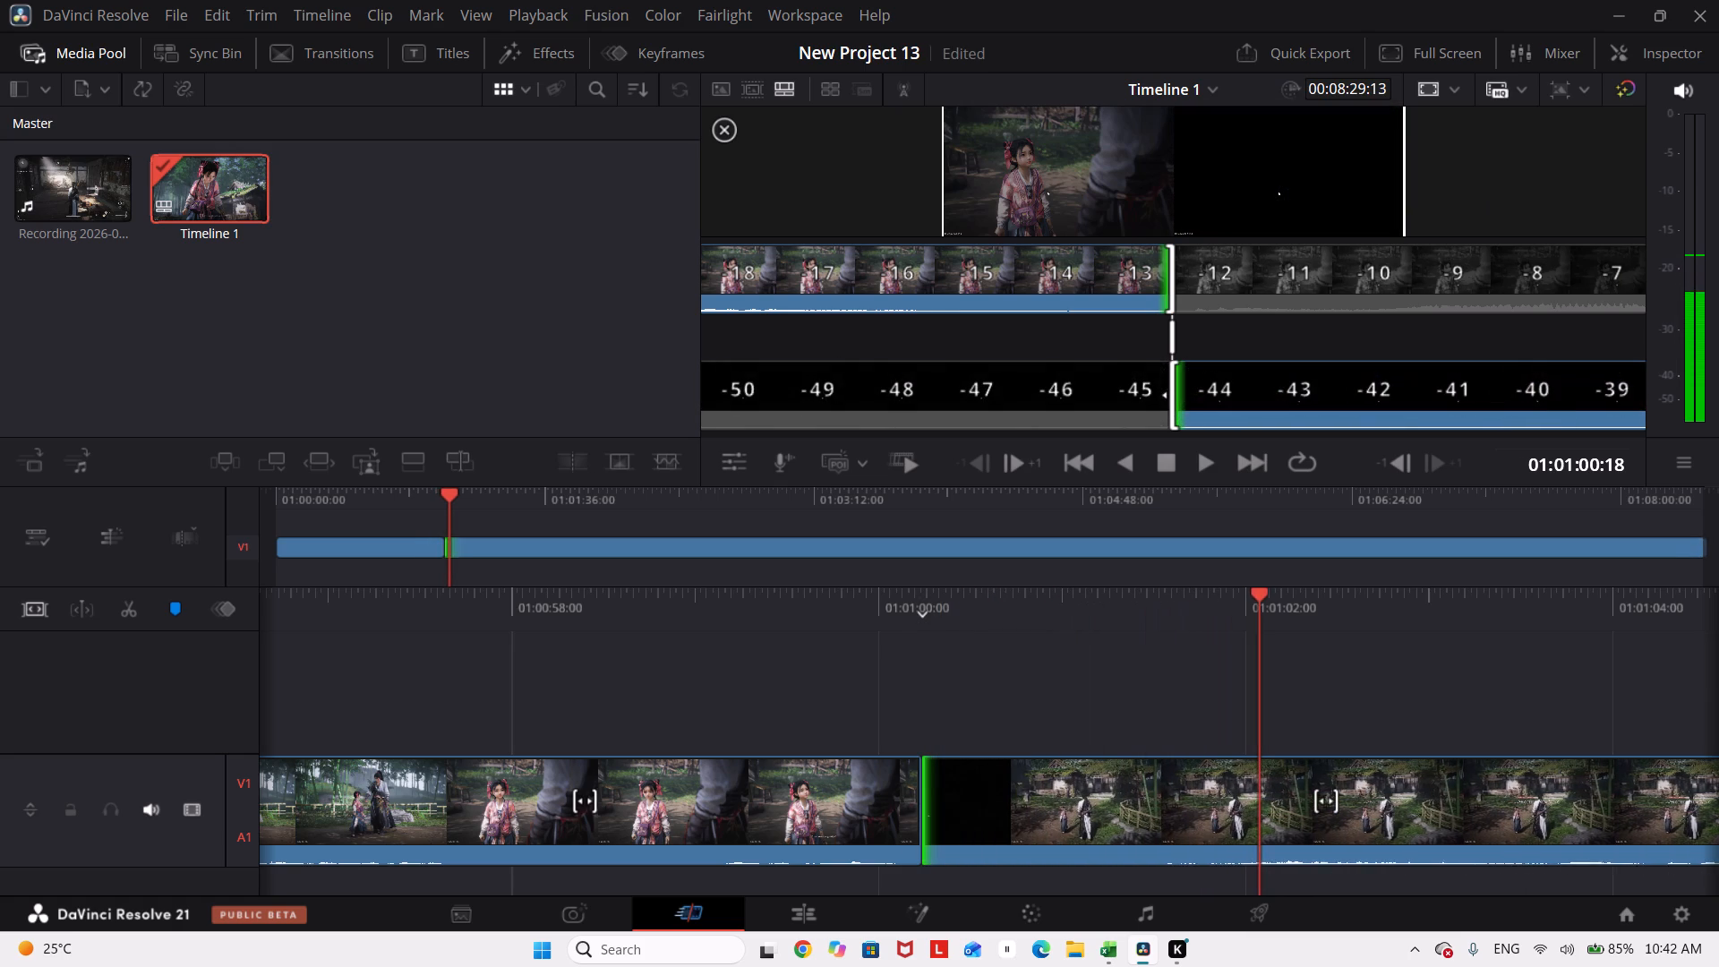
{"action": "left_click_drag", "start_coordinate": [928, 395], "coordinate": [1014, 414]}
{"action": "left_click", "coordinate": [1045, 696]}
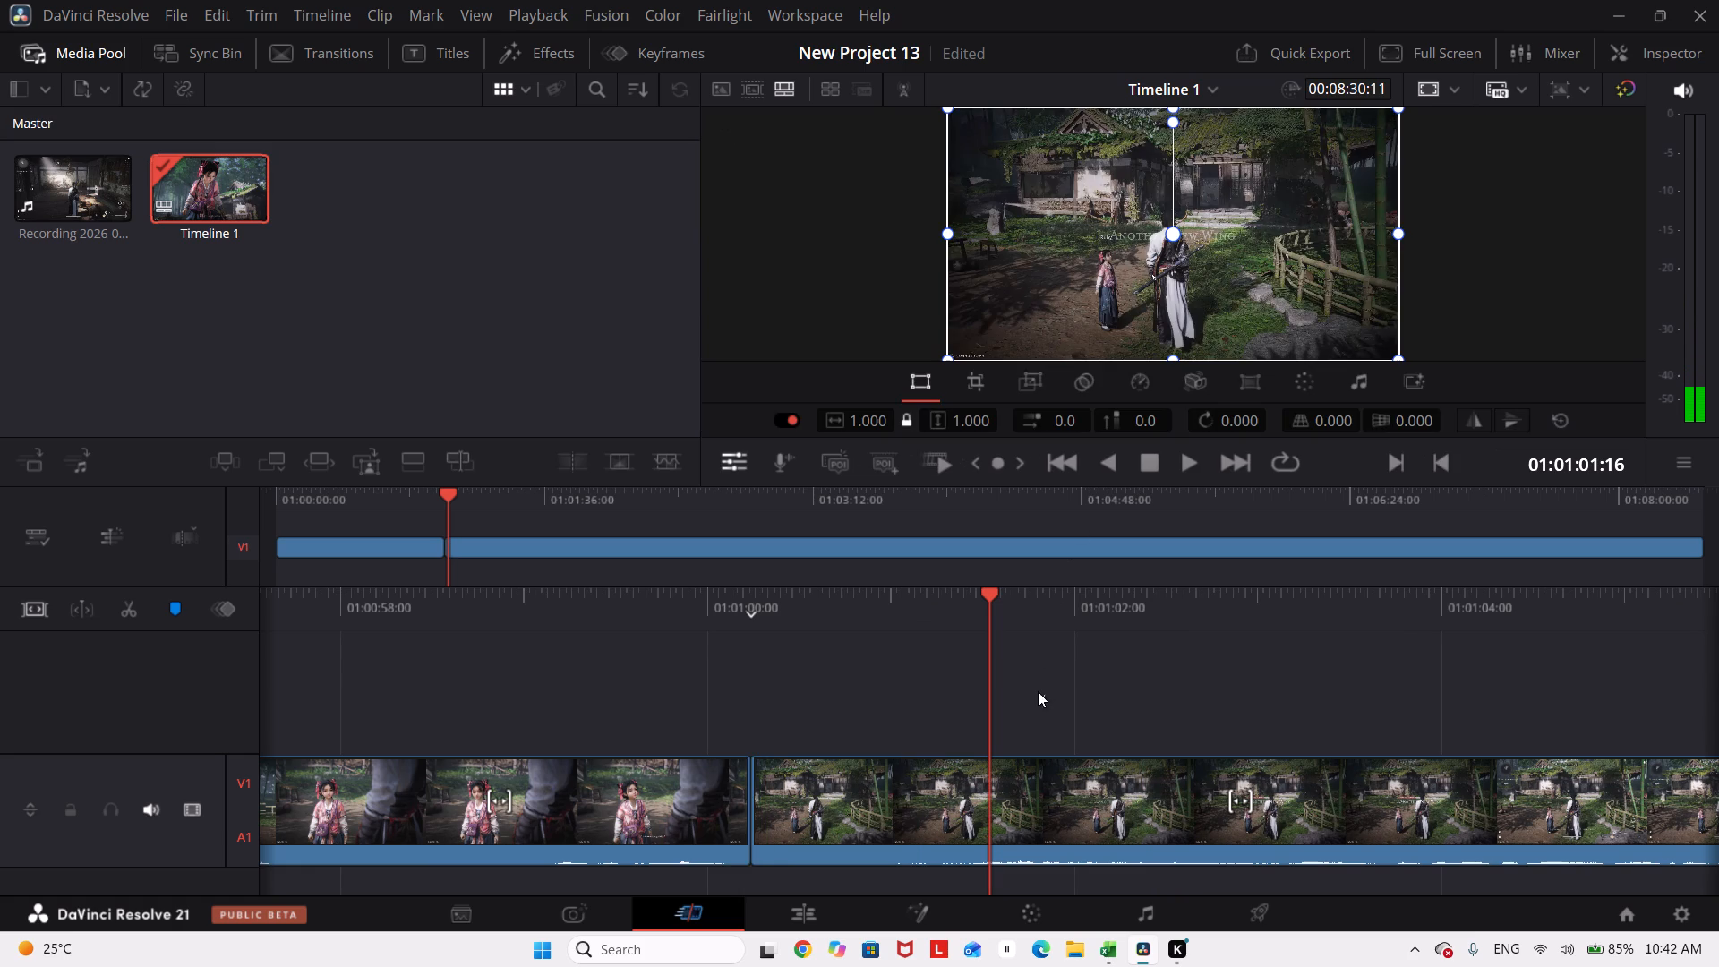
Move the house scene clip's transform anchor point a little to the right of the frame's centre.
{"action": "left_click_drag", "start_coordinate": [1174, 227], "coordinate": [1218, 235]}
{"action": "left_click", "coordinate": [1218, 235]}
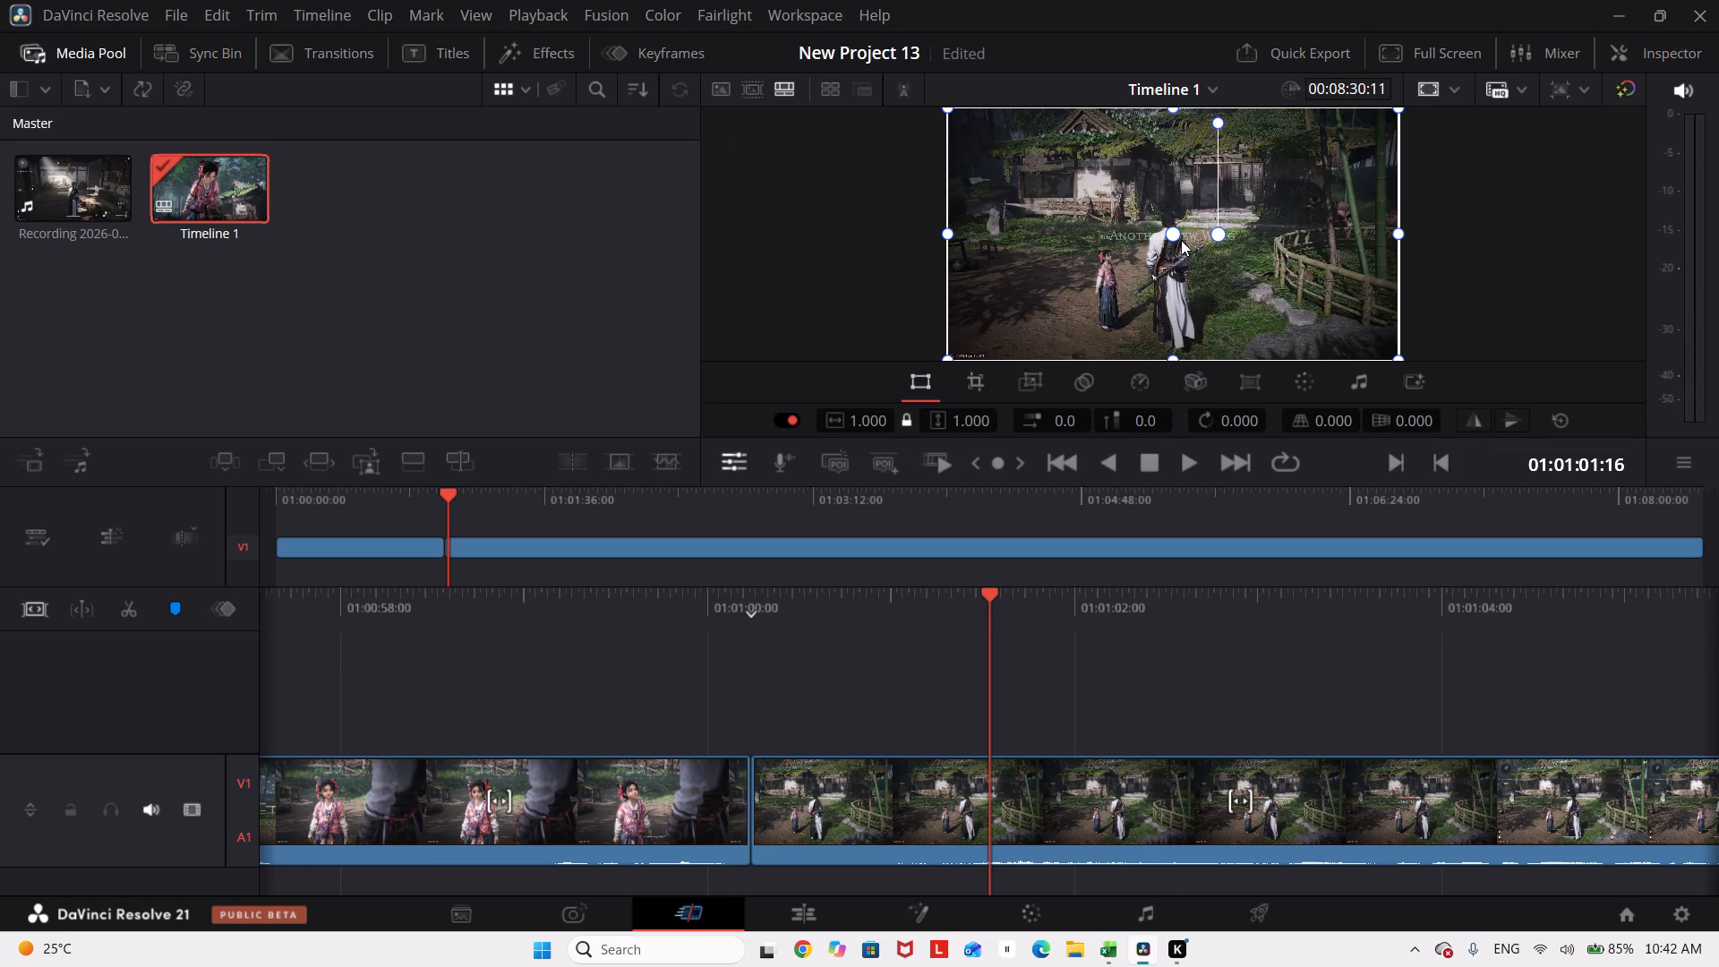
Rotate the house scene clip about its anchor point, trying several angles and settling at about -0.52 degrees.
{"action": "left_click_drag", "start_coordinate": [1218, 127], "coordinate": [1123, 149]}
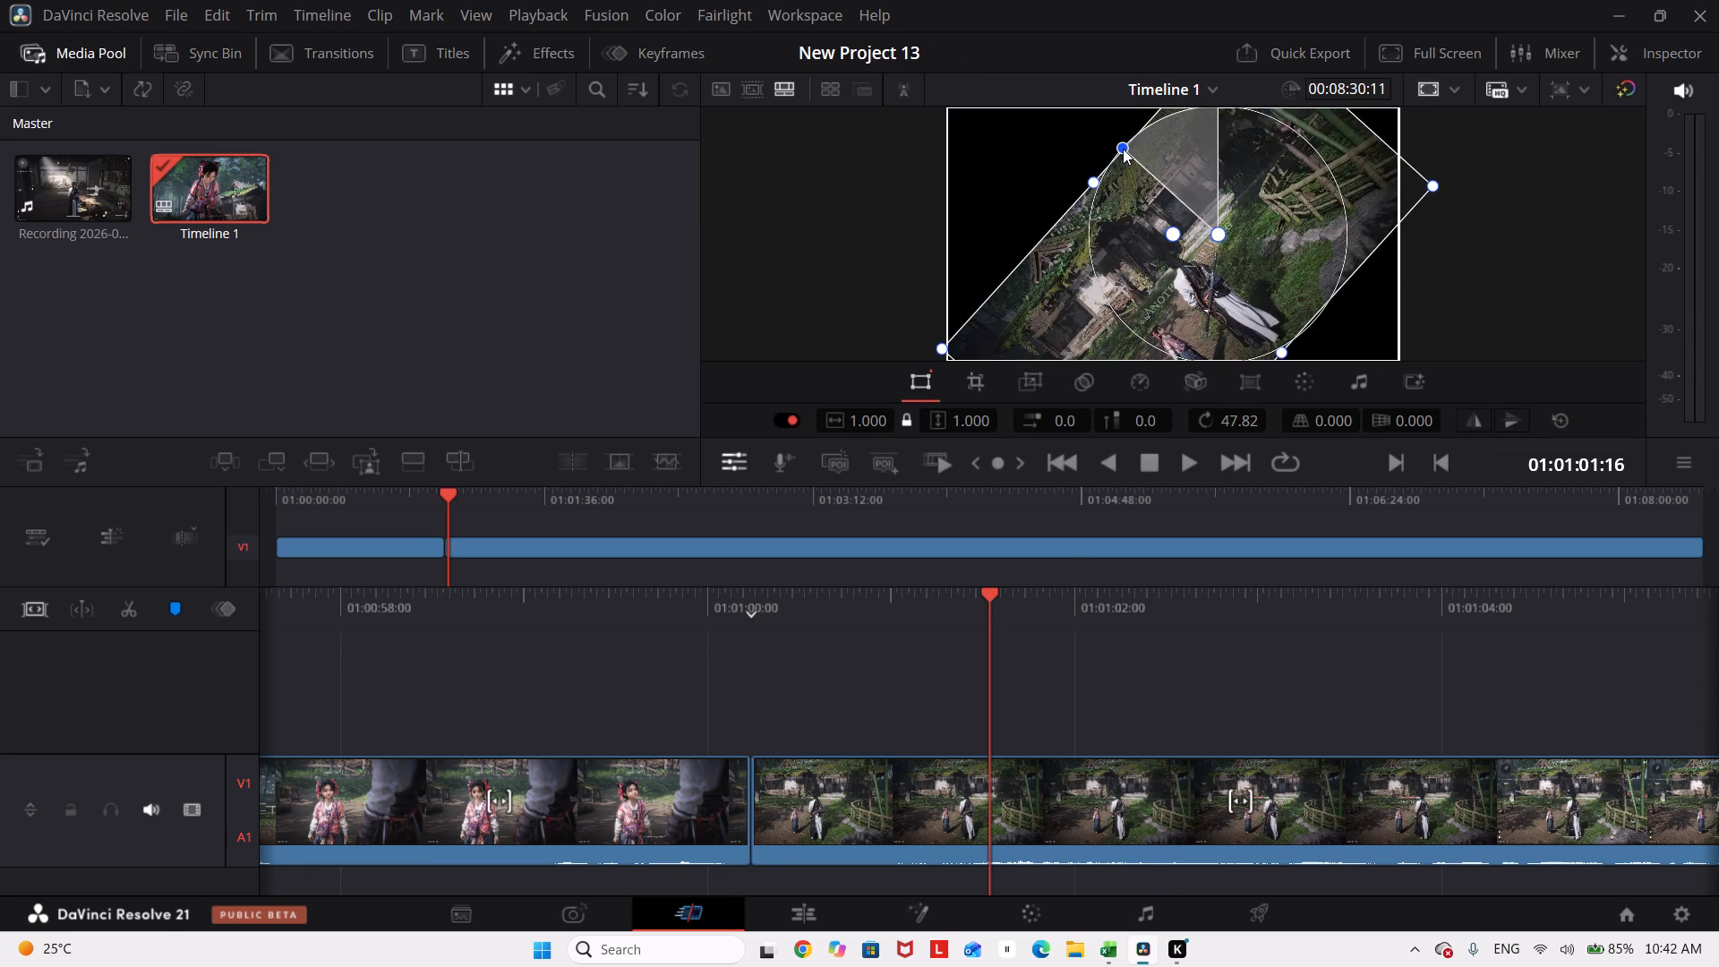
{"action": "left_click_drag", "start_coordinate": [1123, 149], "coordinate": [1242, 118]}
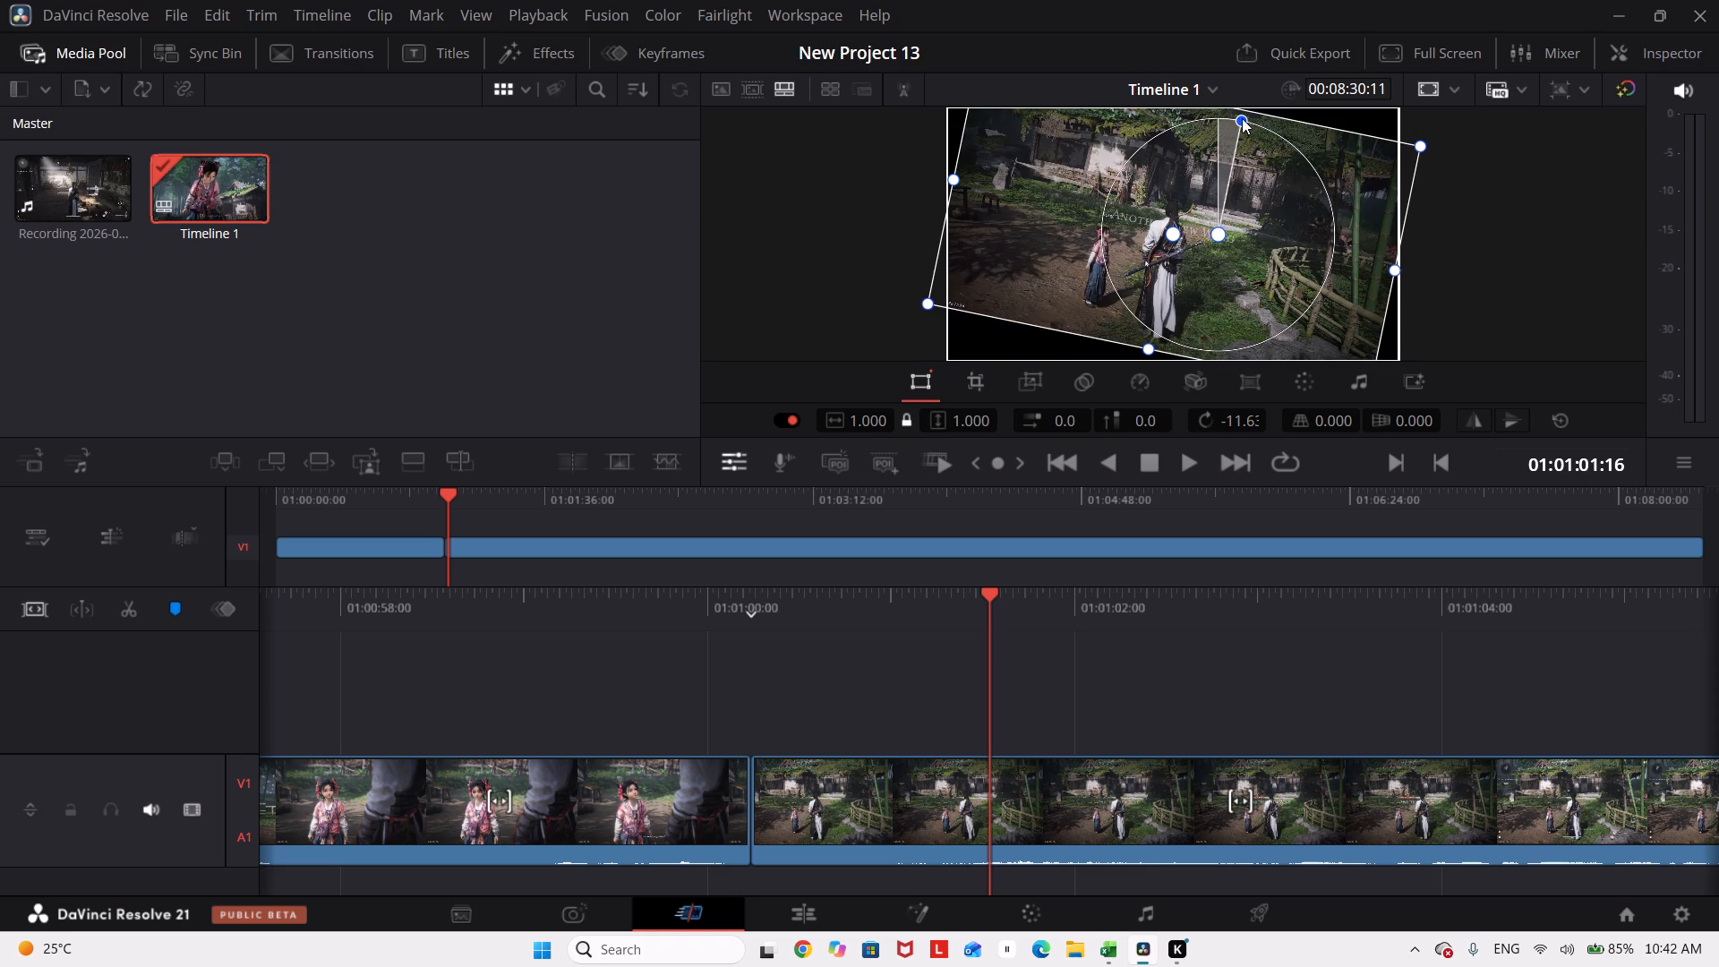
{"action": "left_click_drag", "start_coordinate": [1242, 118], "coordinate": [1216, 133]}
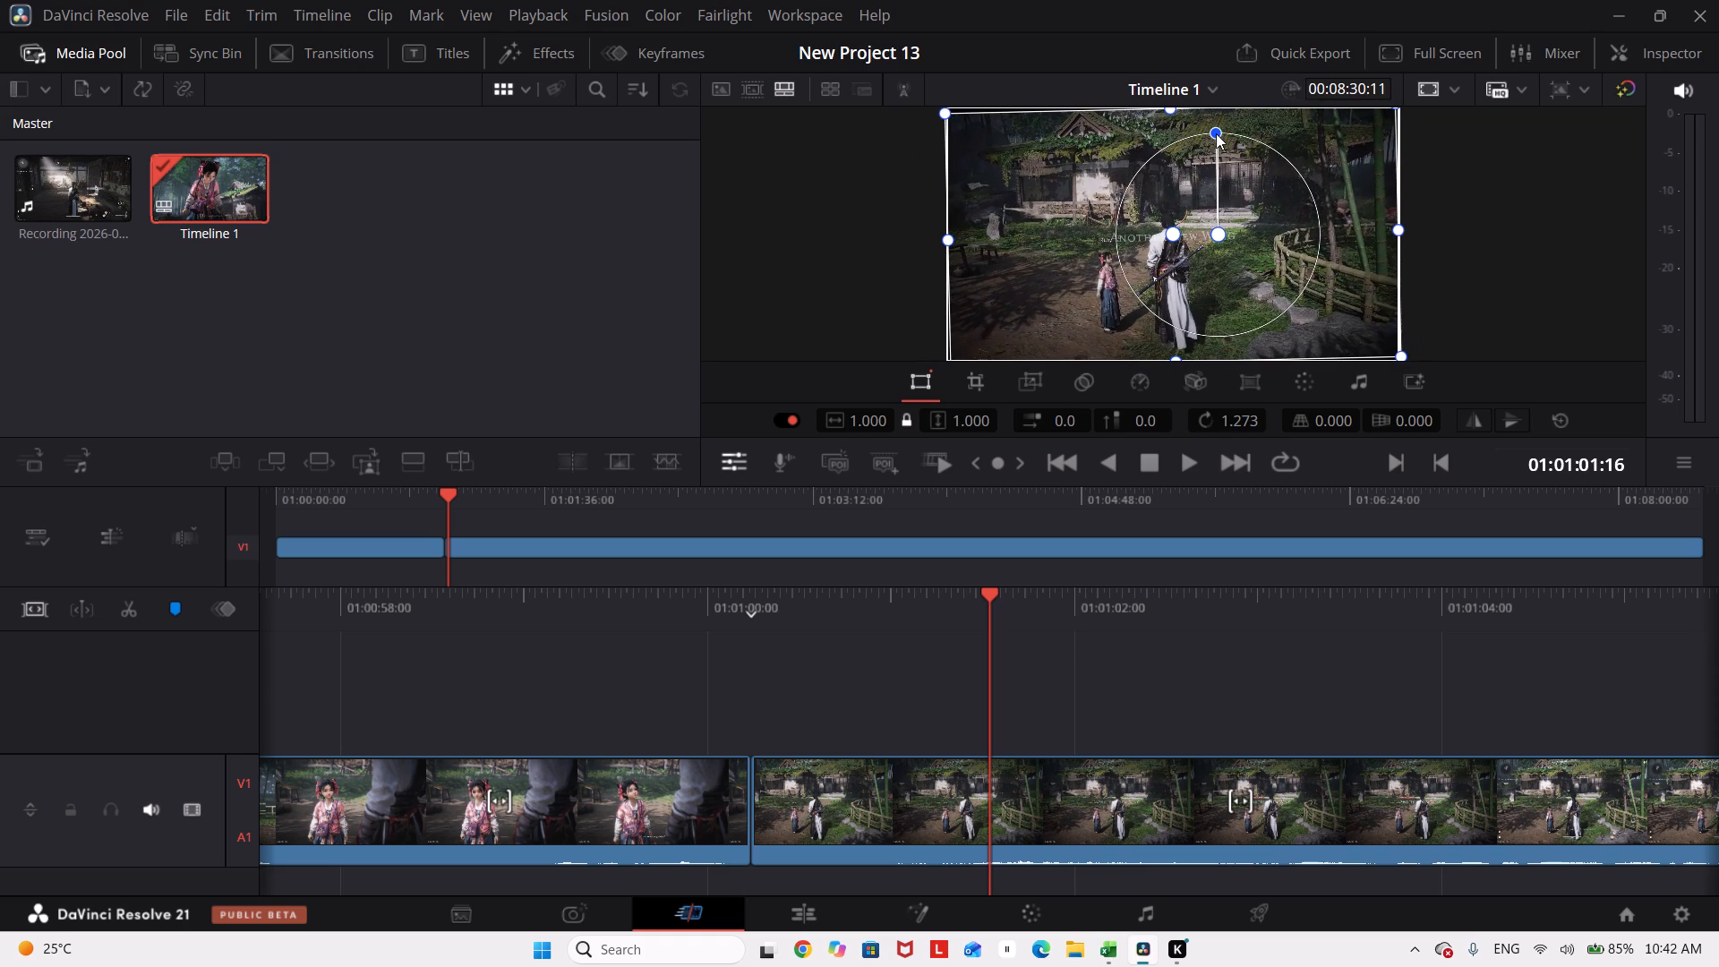
{"action": "left_click_drag", "start_coordinate": [1216, 133], "coordinate": [1204, 167]}
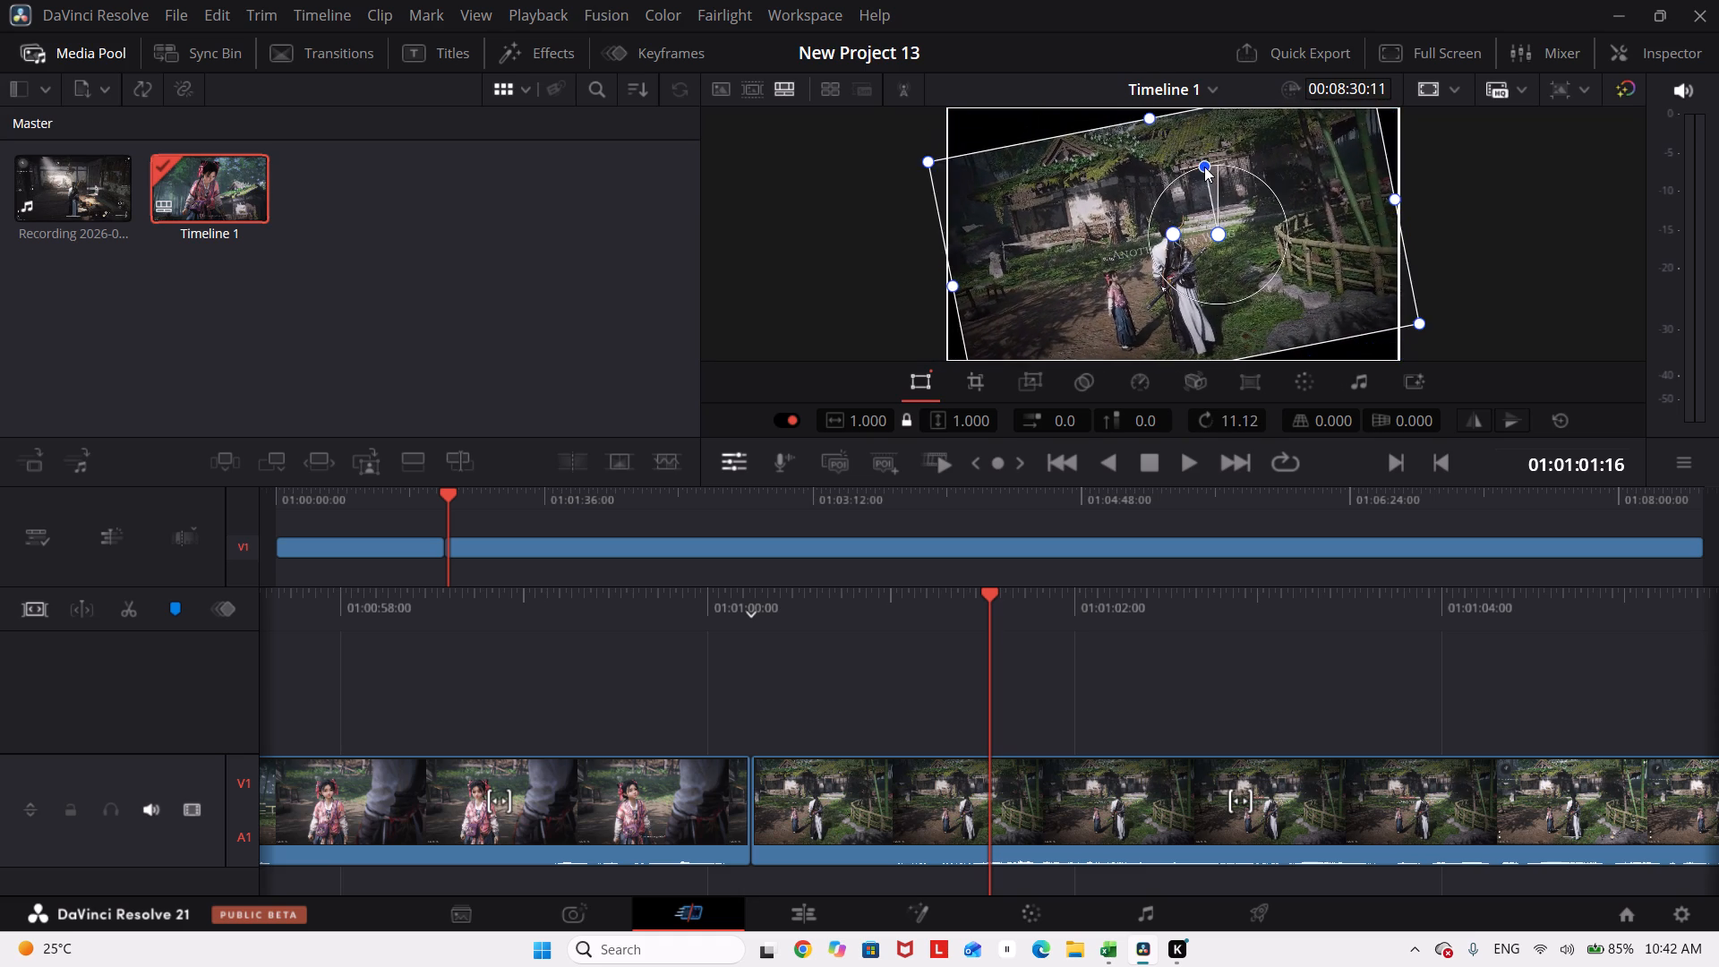
{"action": "left_click_drag", "start_coordinate": [1204, 167], "coordinate": [1215, 163]}
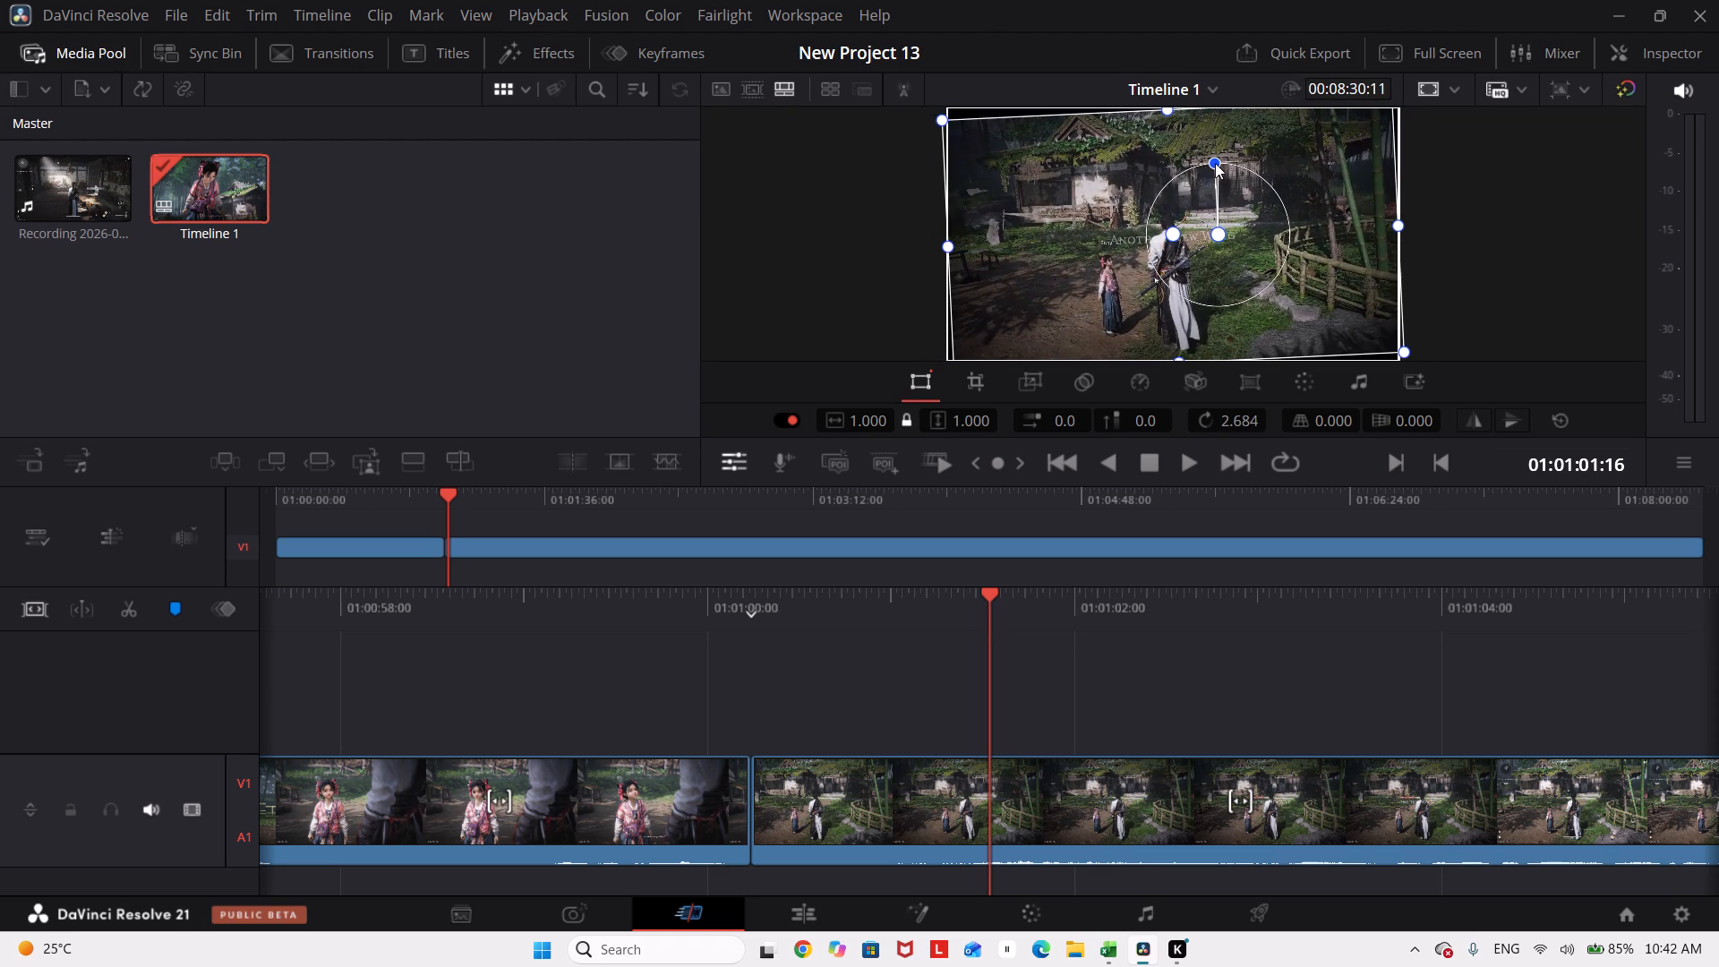
{"action": "left_click_drag", "start_coordinate": [1215, 163], "coordinate": [1215, 170]}
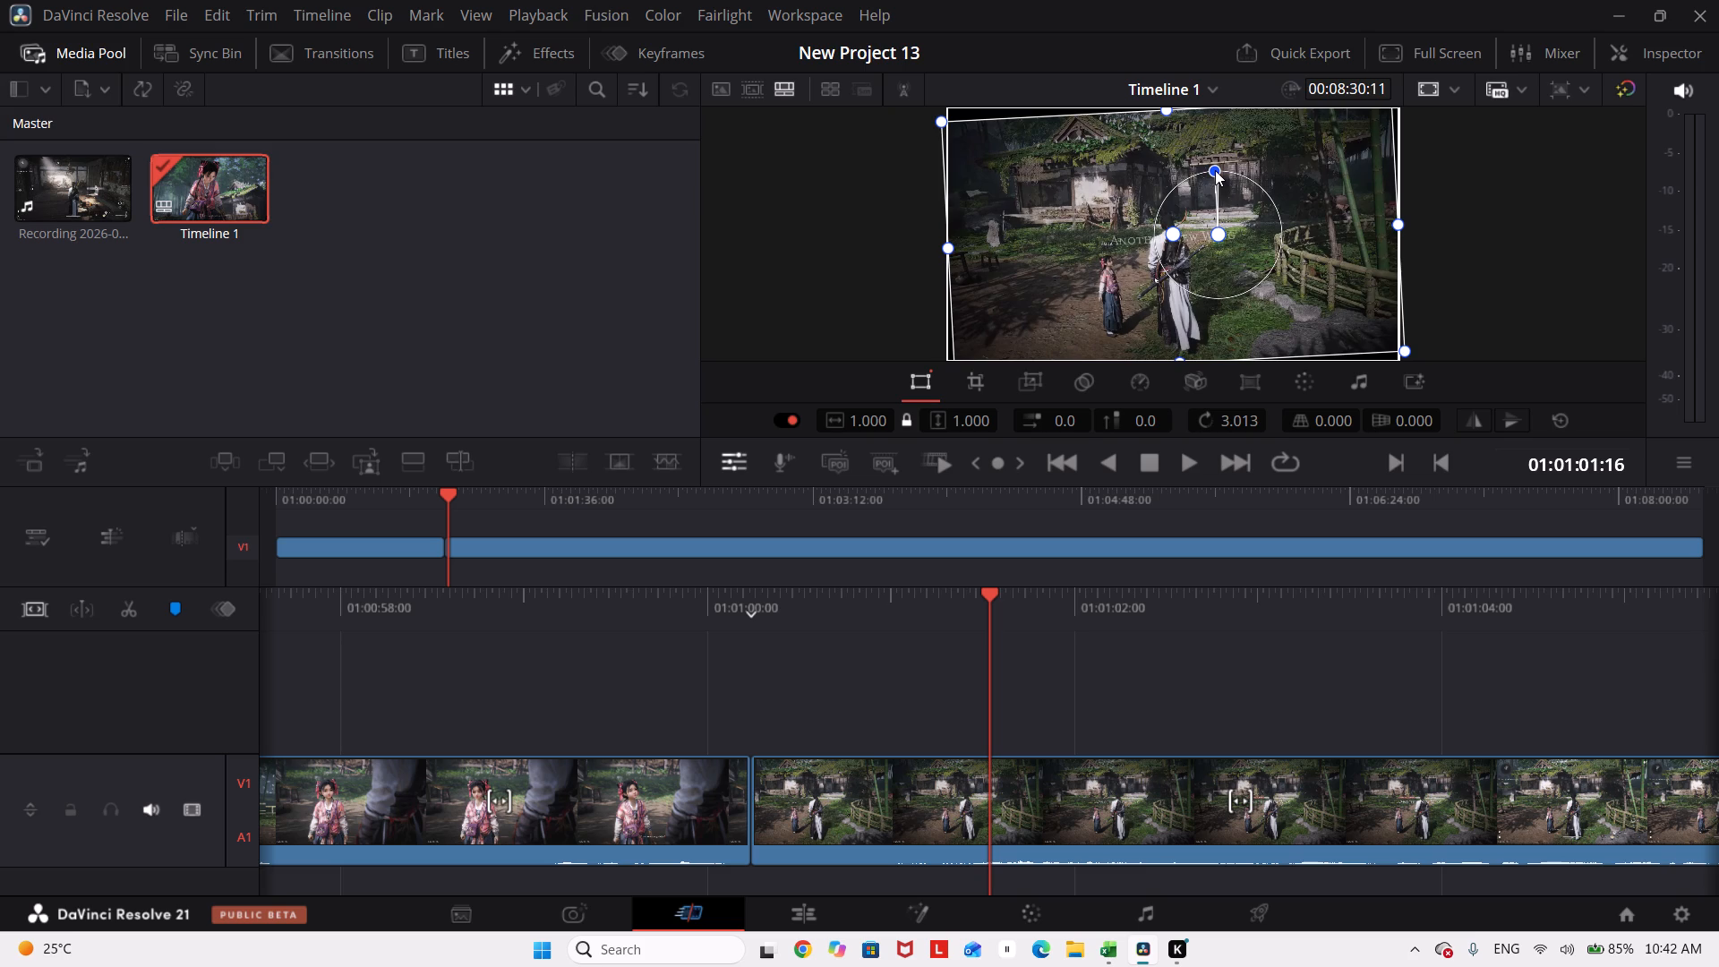
{"action": "left_click_drag", "start_coordinate": [1215, 170], "coordinate": [1213, 170]}
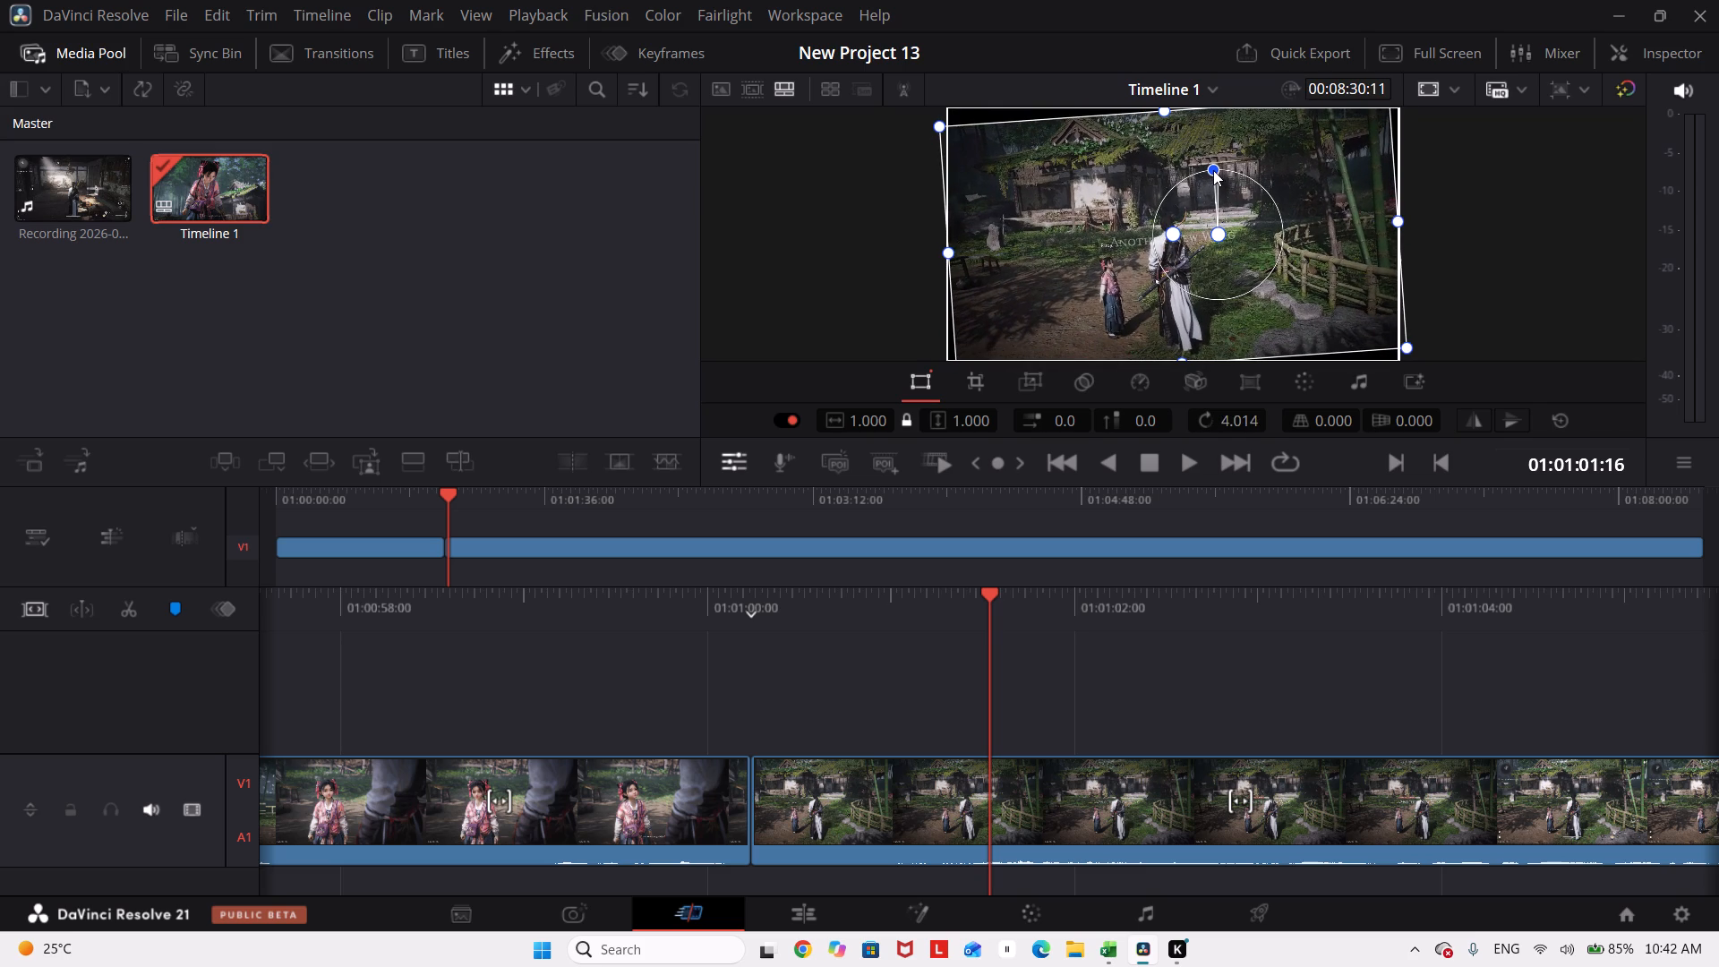
{"action": "left_click_drag", "start_coordinate": [1213, 170], "coordinate": [1227, 130]}
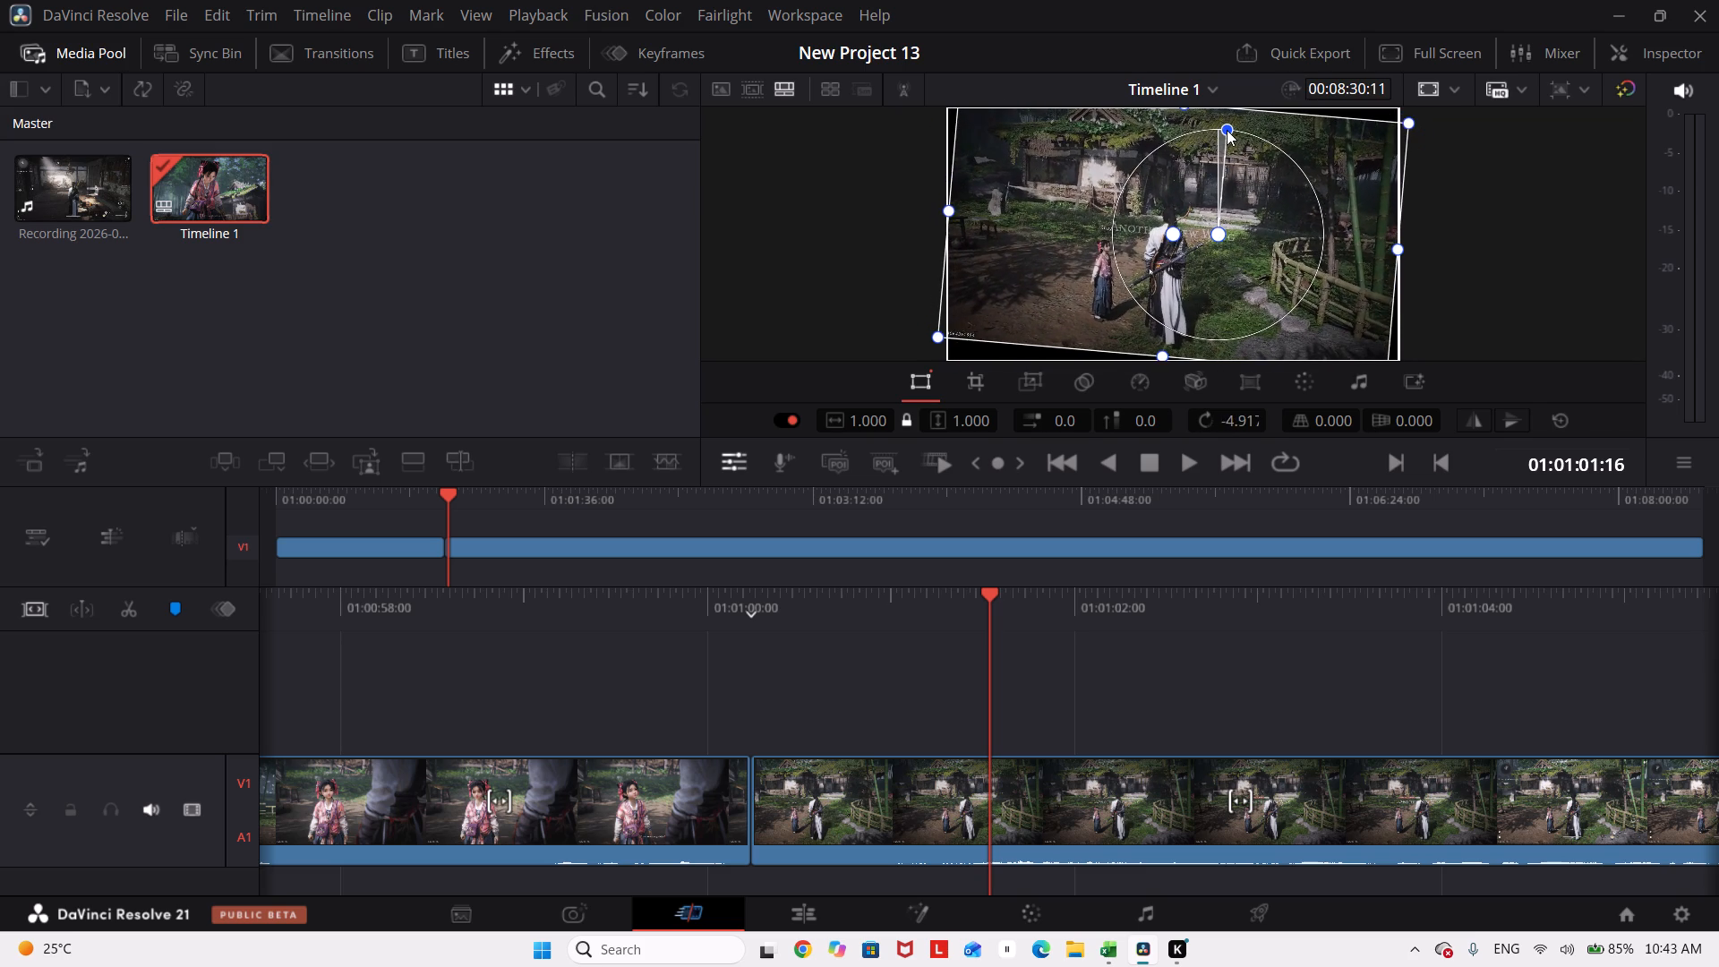
{"action": "left_click_drag", "start_coordinate": [1227, 130], "coordinate": [1225, 111]}
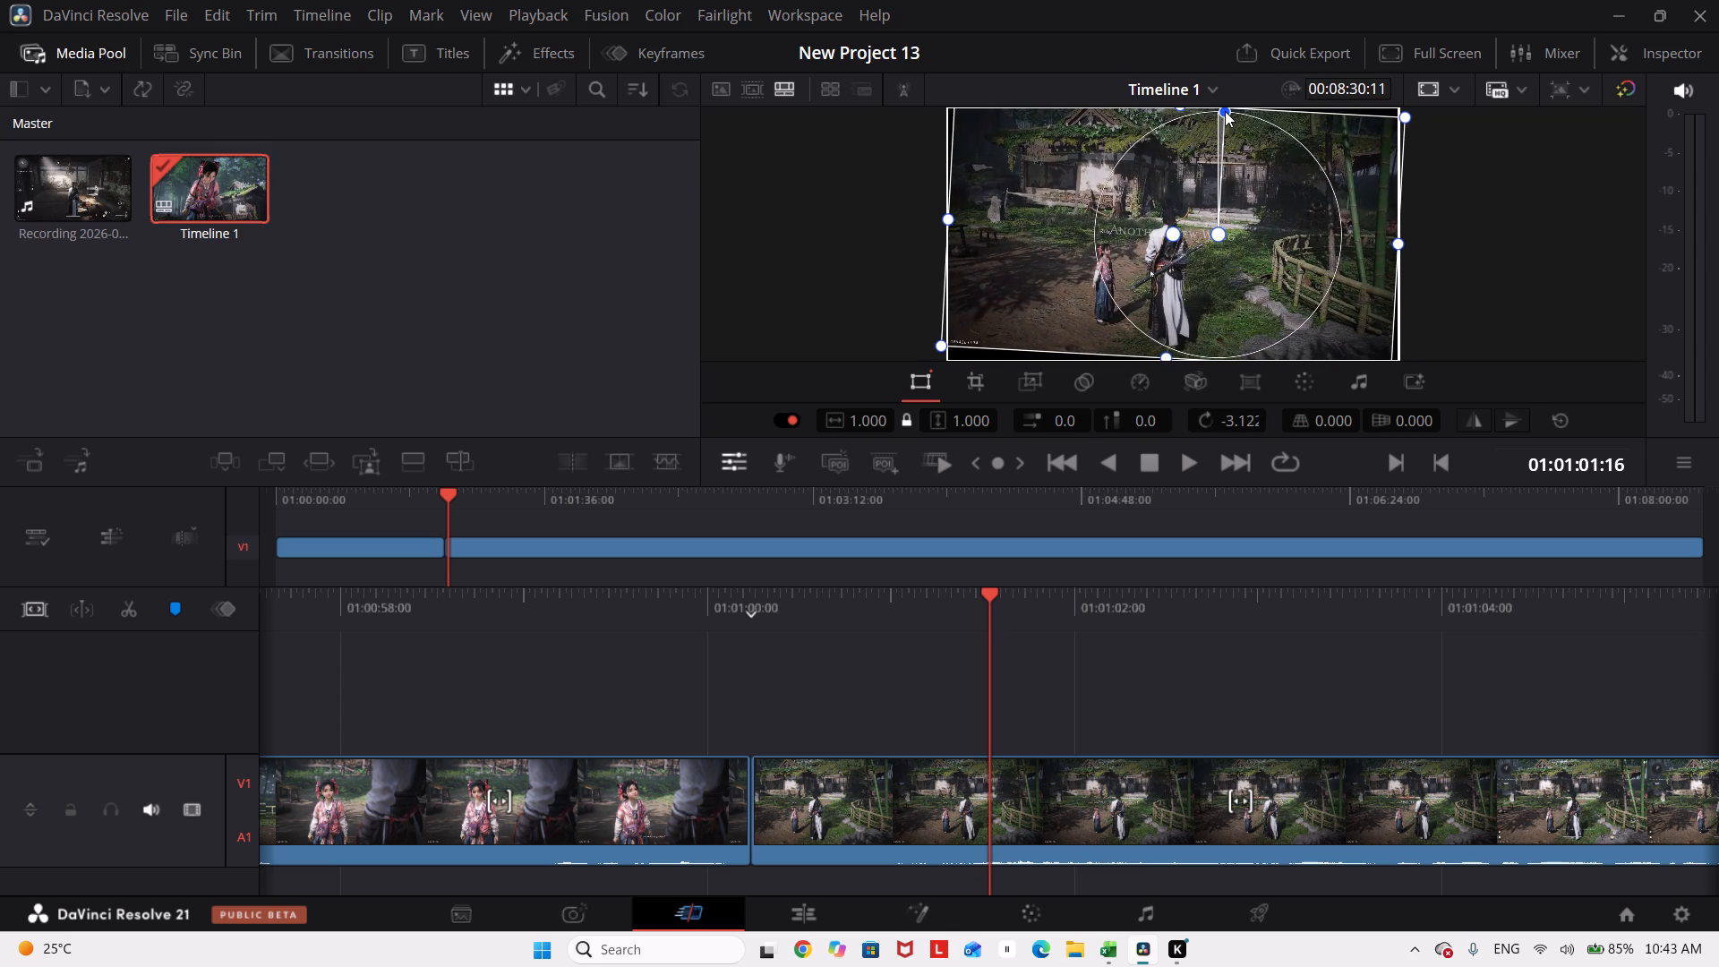
{"action": "left_click_drag", "start_coordinate": [1225, 111], "coordinate": [1219, 111]}
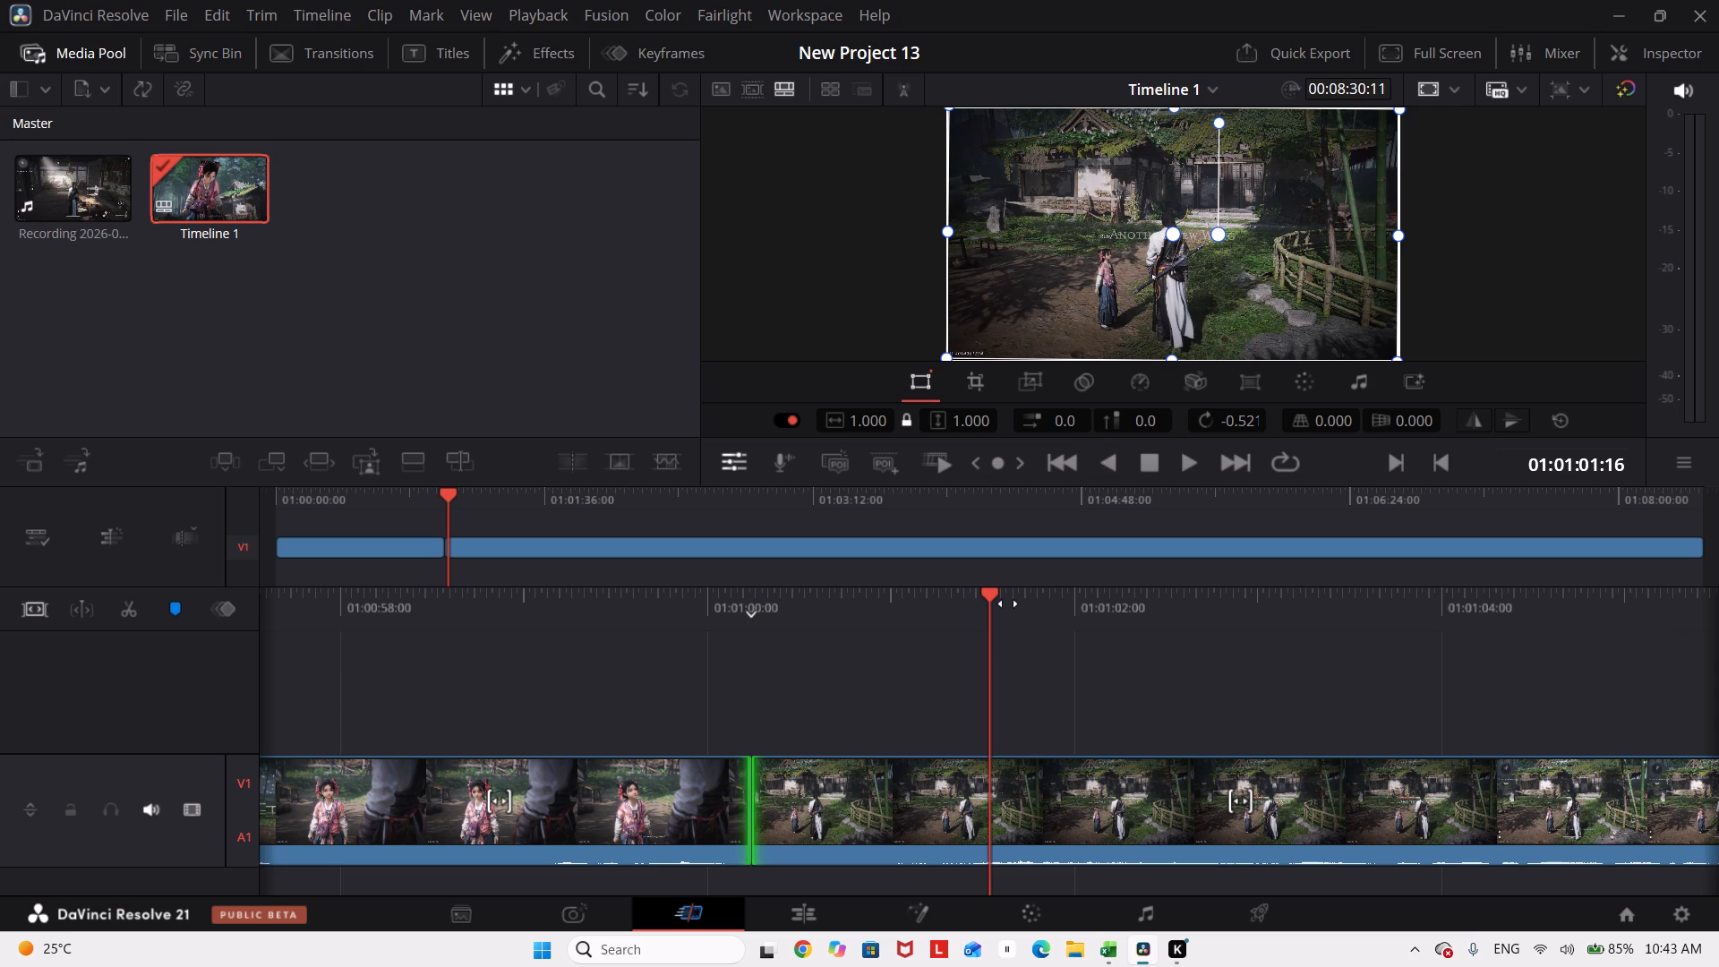
Examine the footage after the cut, from 01:01:01:16 through the conversation cutscene and its fade to black, up to about 01:02:18.
{"action": "left_click_drag", "start_coordinate": [989, 590], "coordinate": [873, 603]}
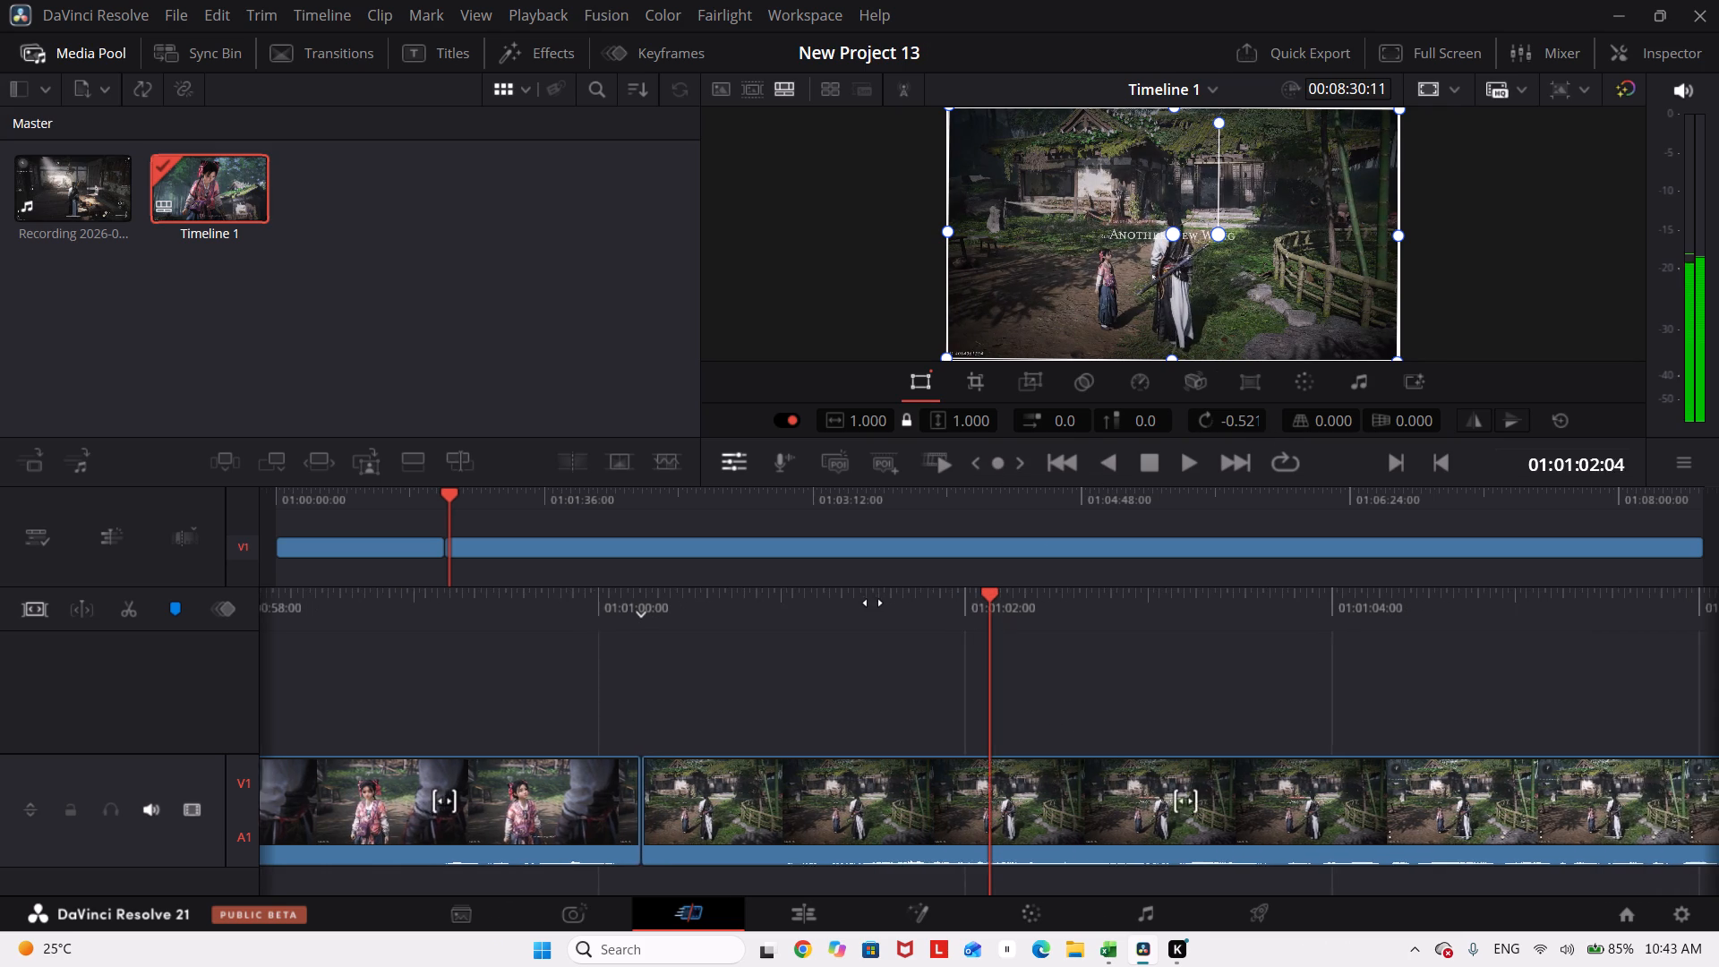
{"action": "left_click_drag", "start_coordinate": [873, 603], "coordinate": [696, 625]}
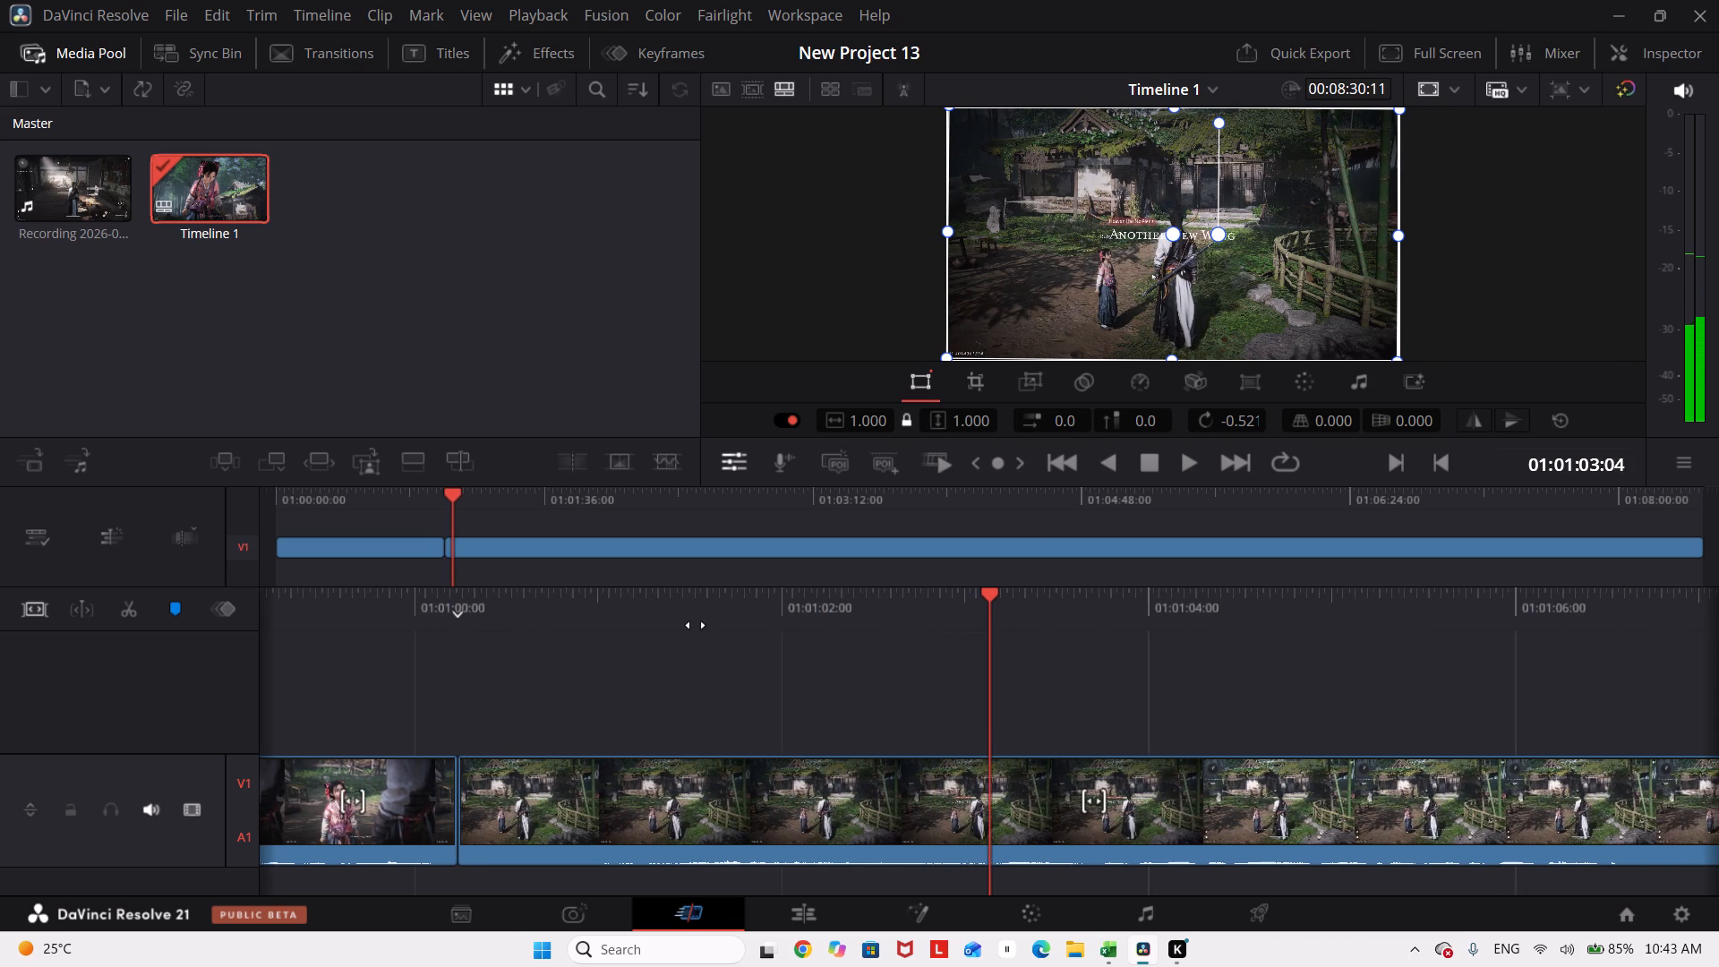
{"action": "left_click_drag", "start_coordinate": [696, 625], "coordinate": [778, 716]}
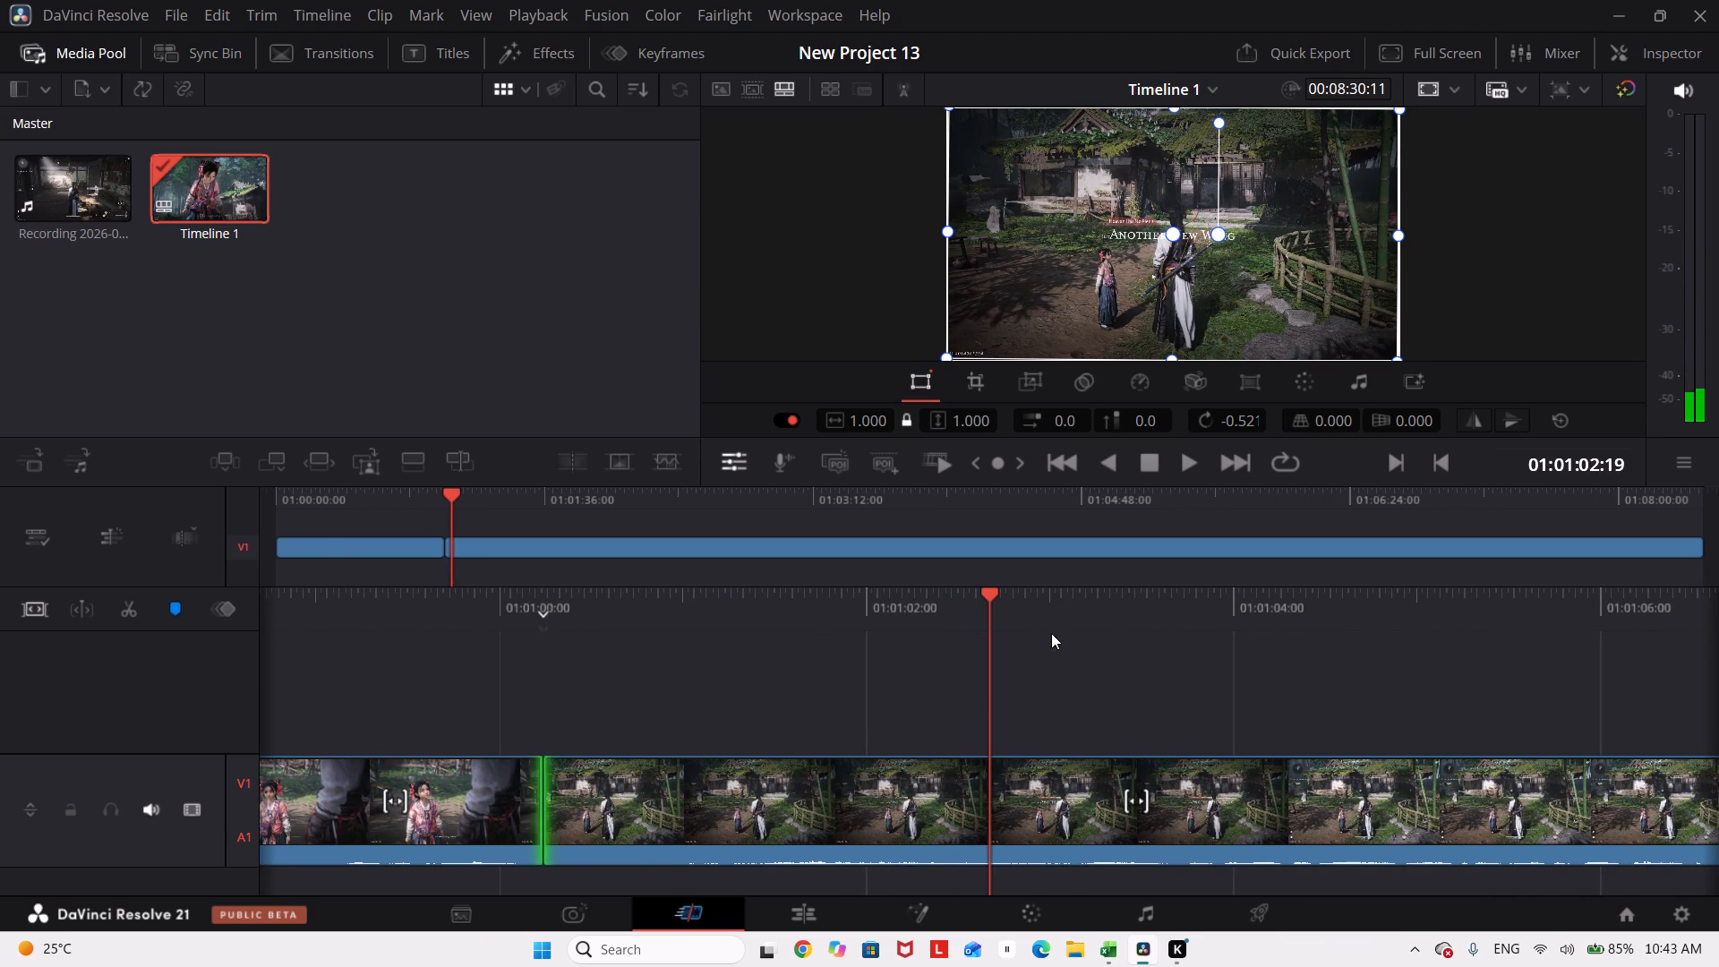
{"action": "left_click_drag", "start_coordinate": [1064, 620], "coordinate": [450, 634]}
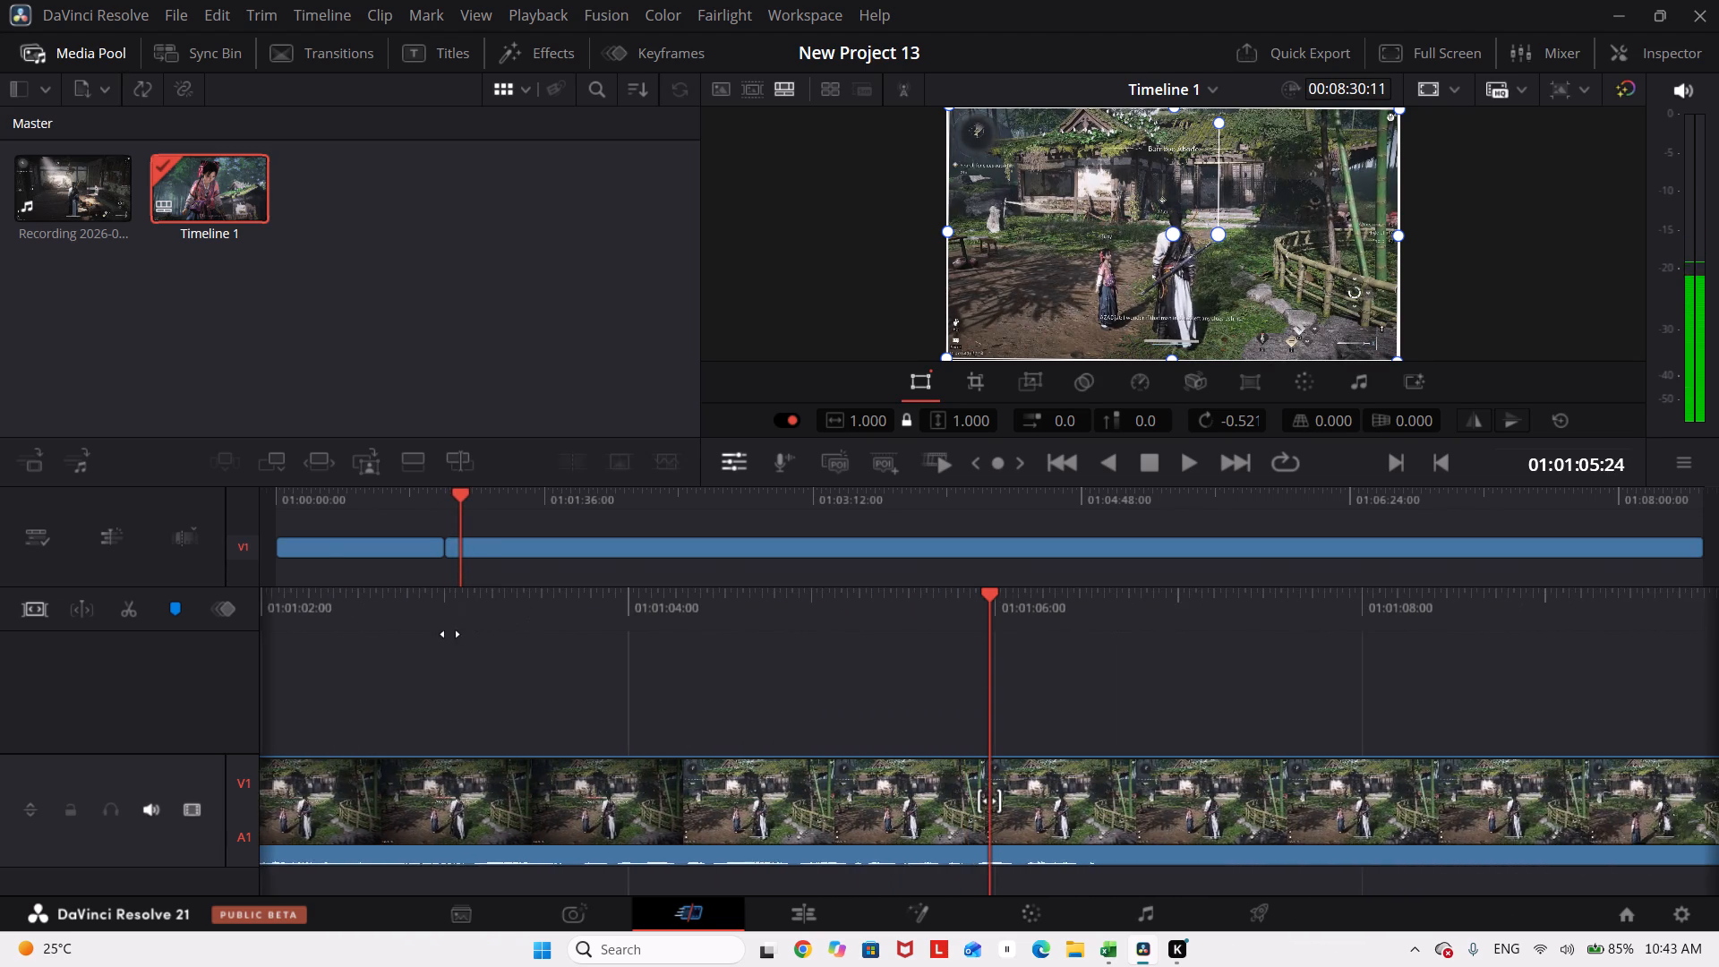
{"action": "left_click_drag", "start_coordinate": [450, 634], "coordinate": [365, 650]}
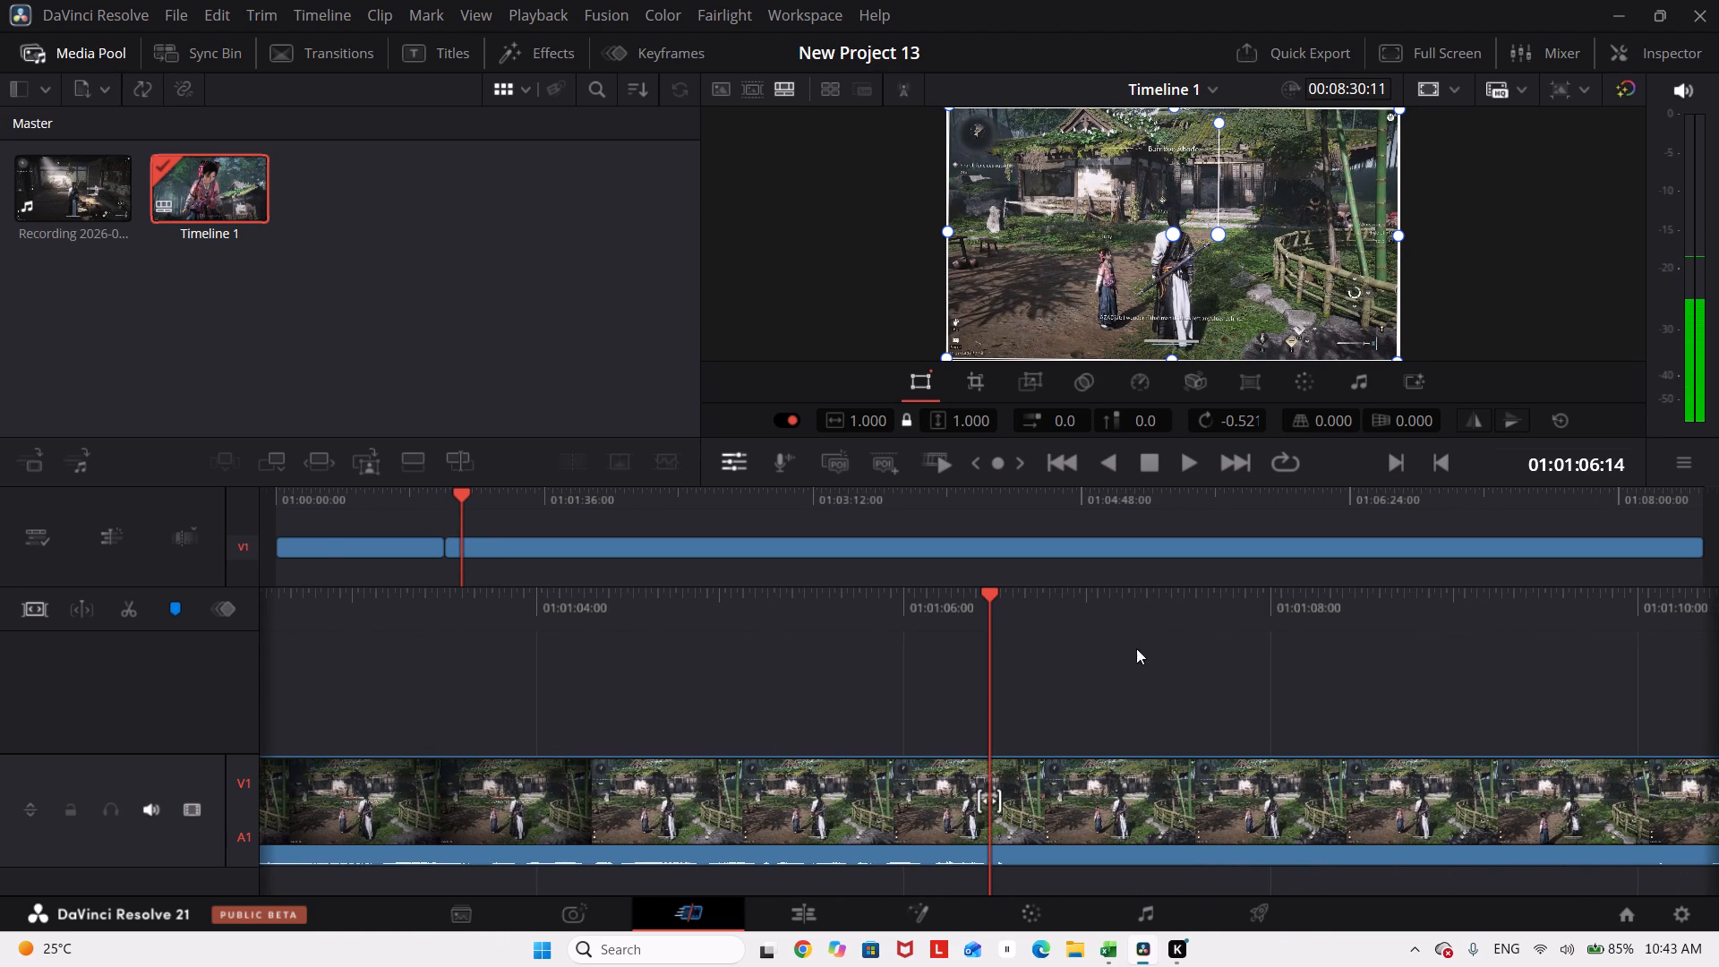
{"action": "left_click_drag", "start_coordinate": [1176, 615], "coordinate": [568, 623]}
{"action": "left_click", "coordinate": [571, 623]}
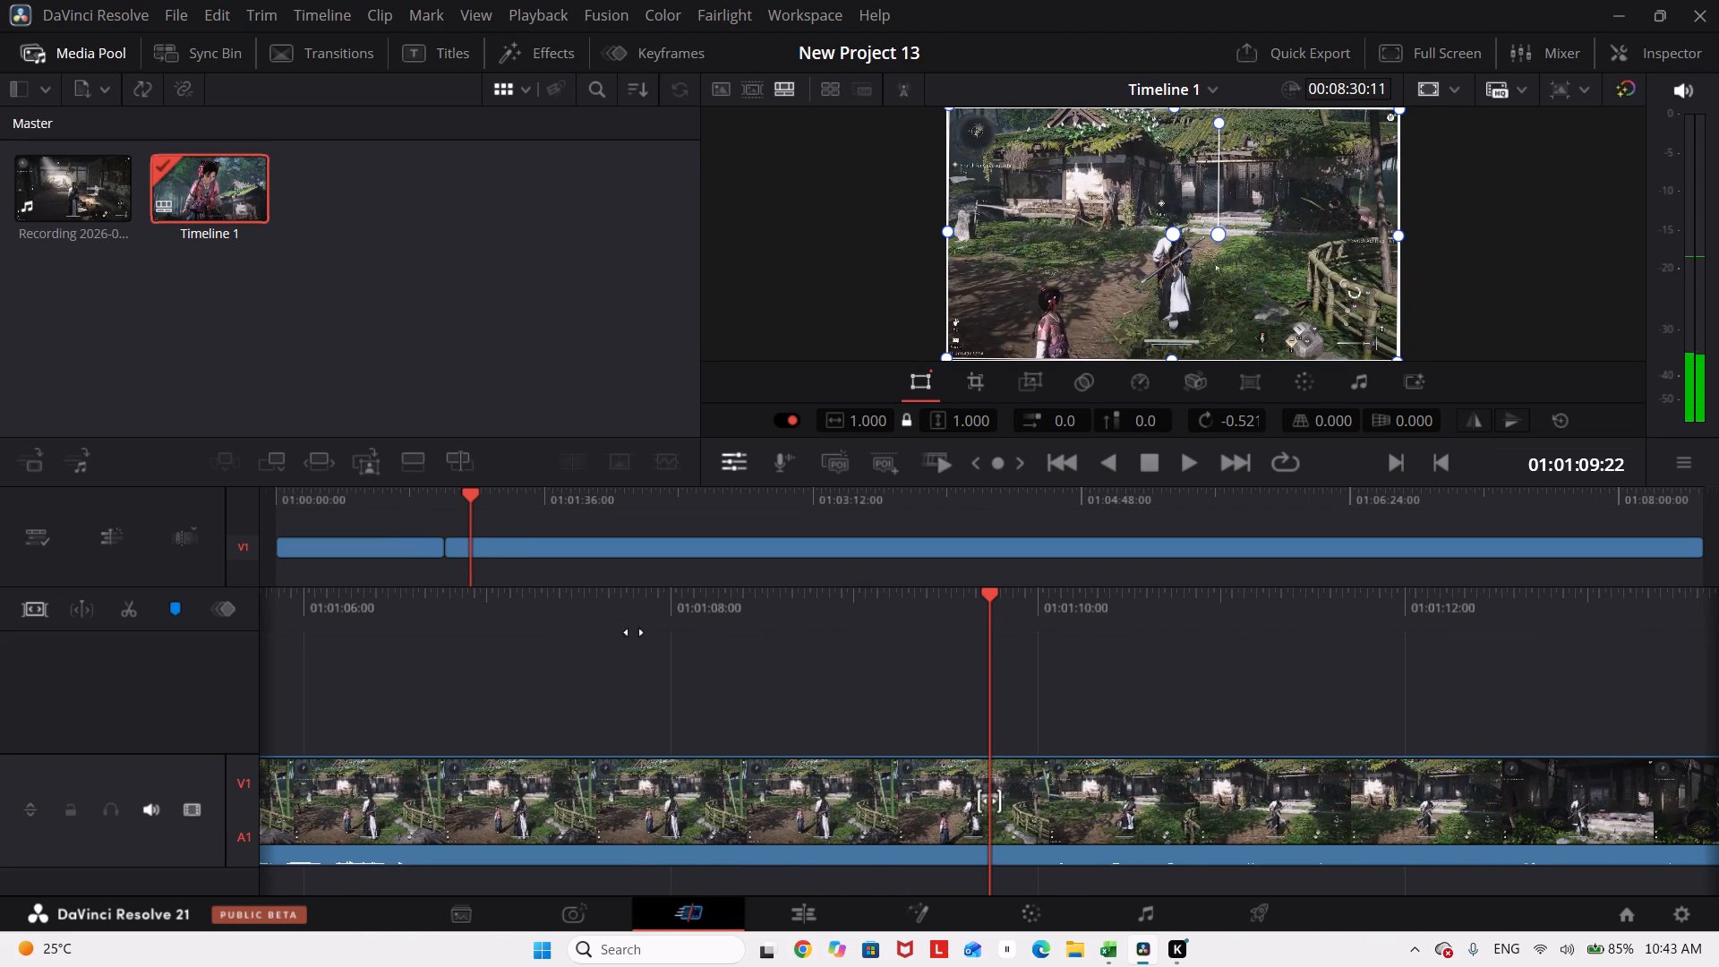
{"action": "left_click_drag", "start_coordinate": [1365, 615], "coordinate": [620, 605]}
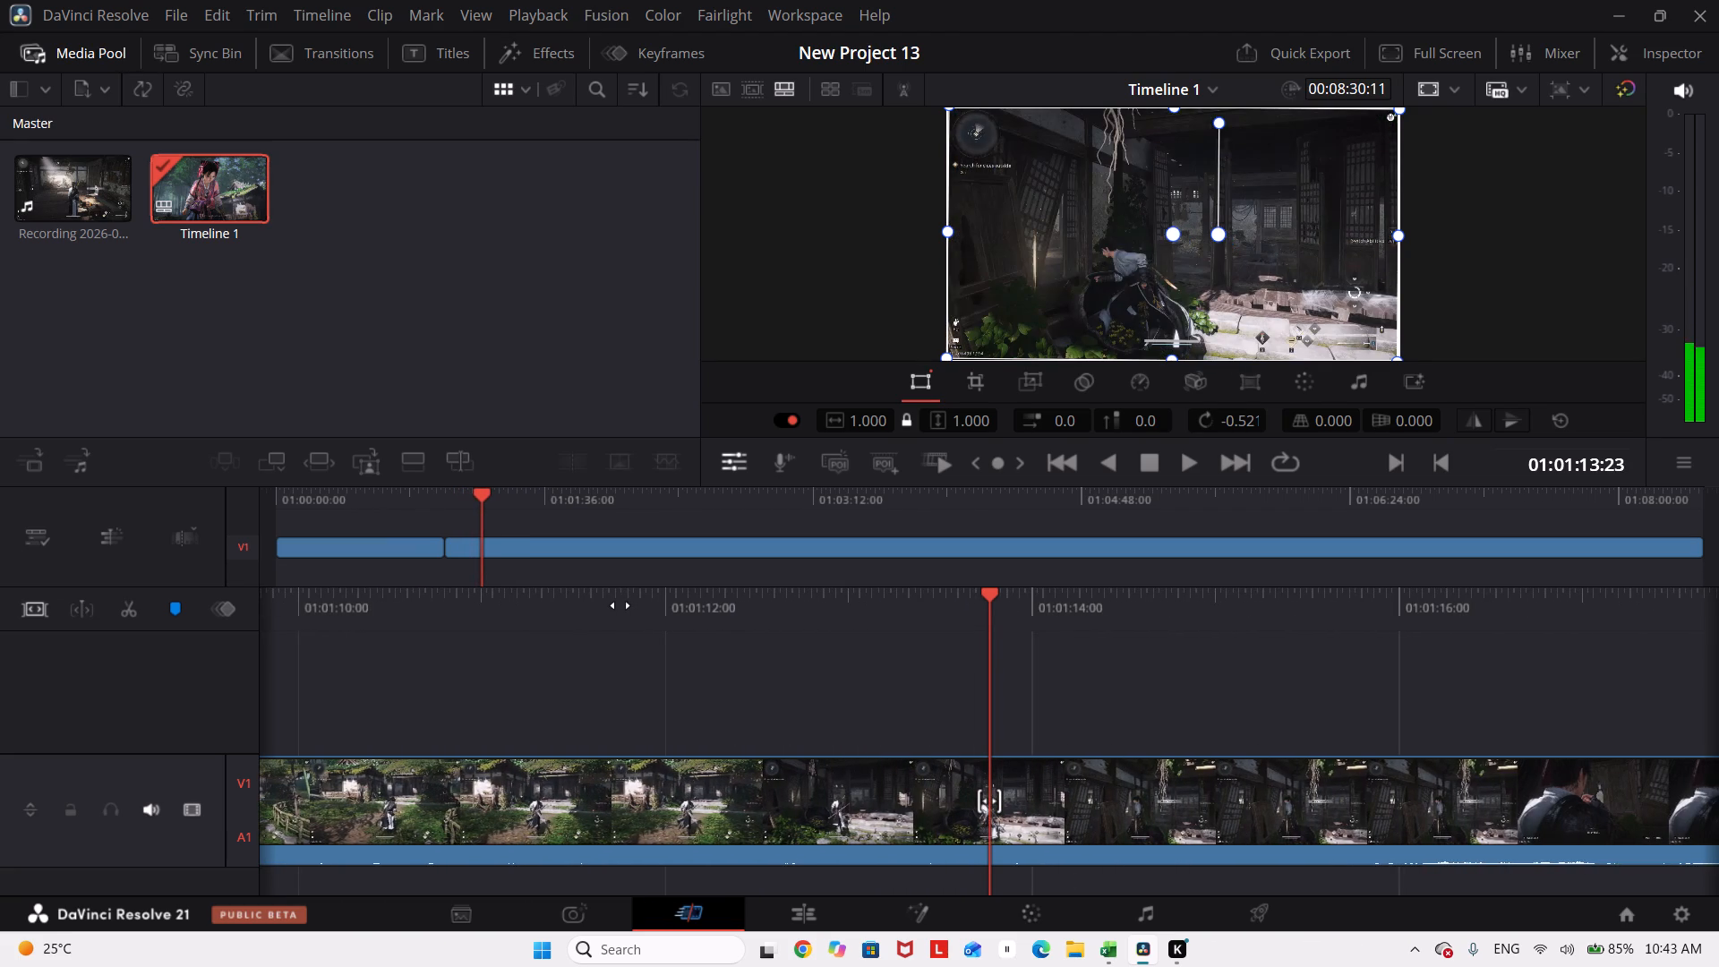
{"action": "left_click_drag", "start_coordinate": [620, 605], "coordinate": [620, 605]}
{"action": "left_click_drag", "start_coordinate": [1527, 610], "coordinate": [1438, 604]}
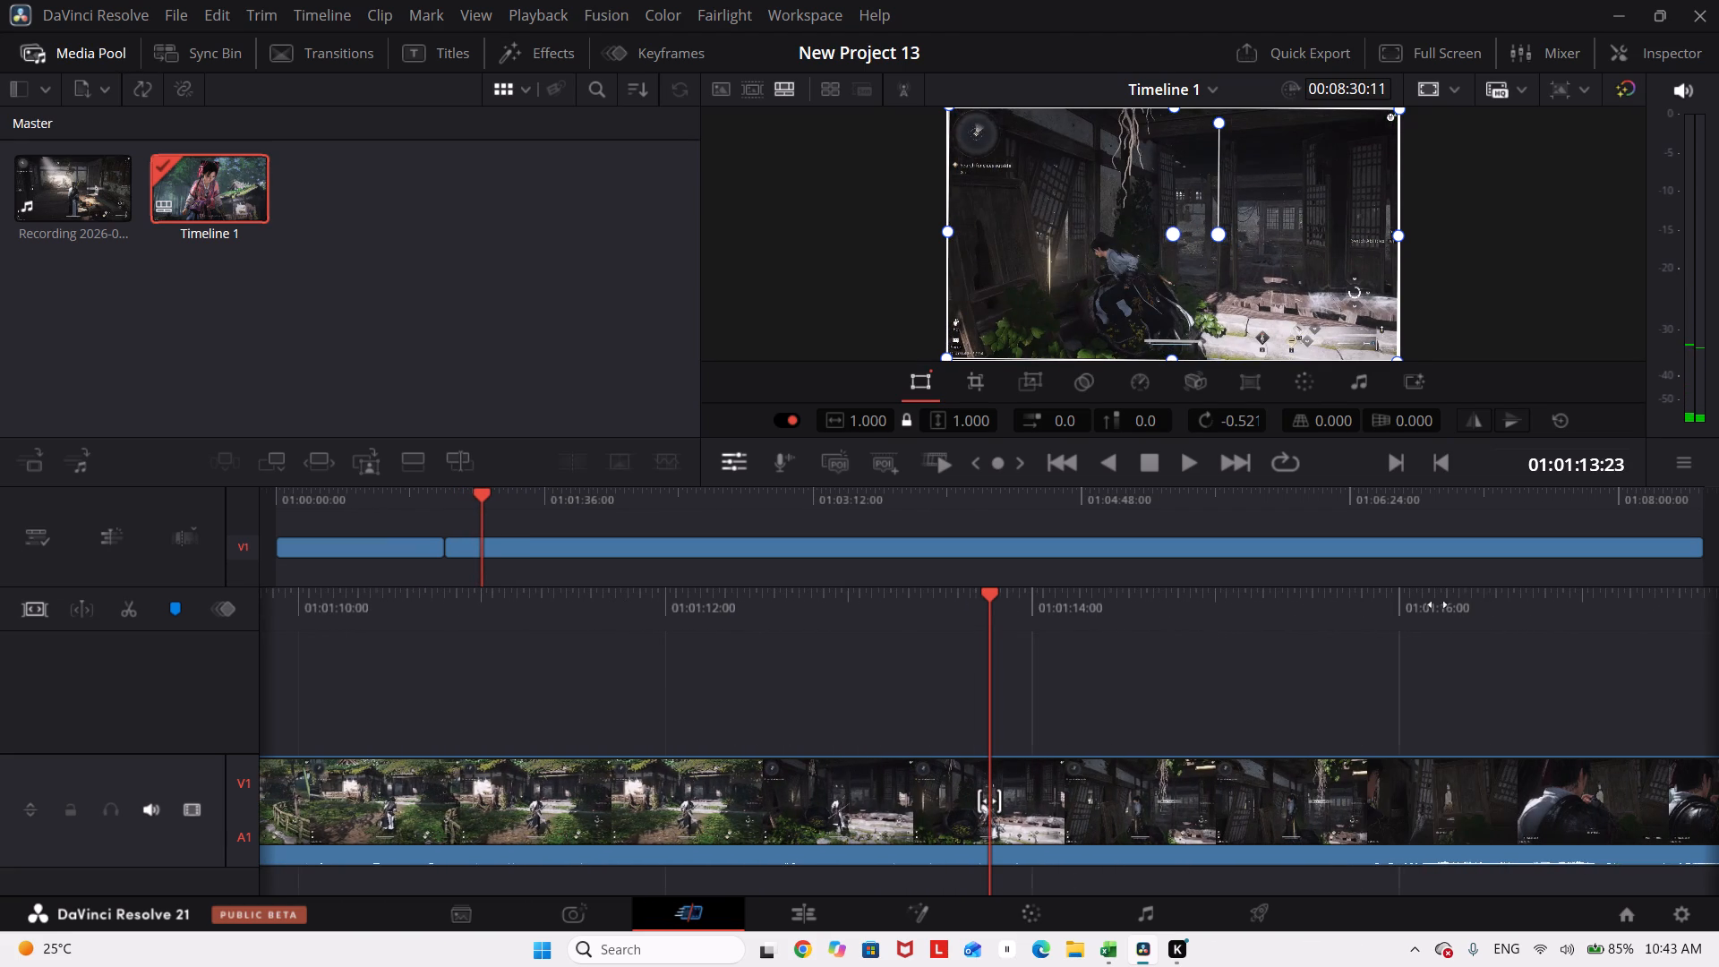
{"action": "left_click_drag", "start_coordinate": [1438, 604], "coordinate": [473, 586]}
{"action": "left_click", "coordinate": [598, 580]}
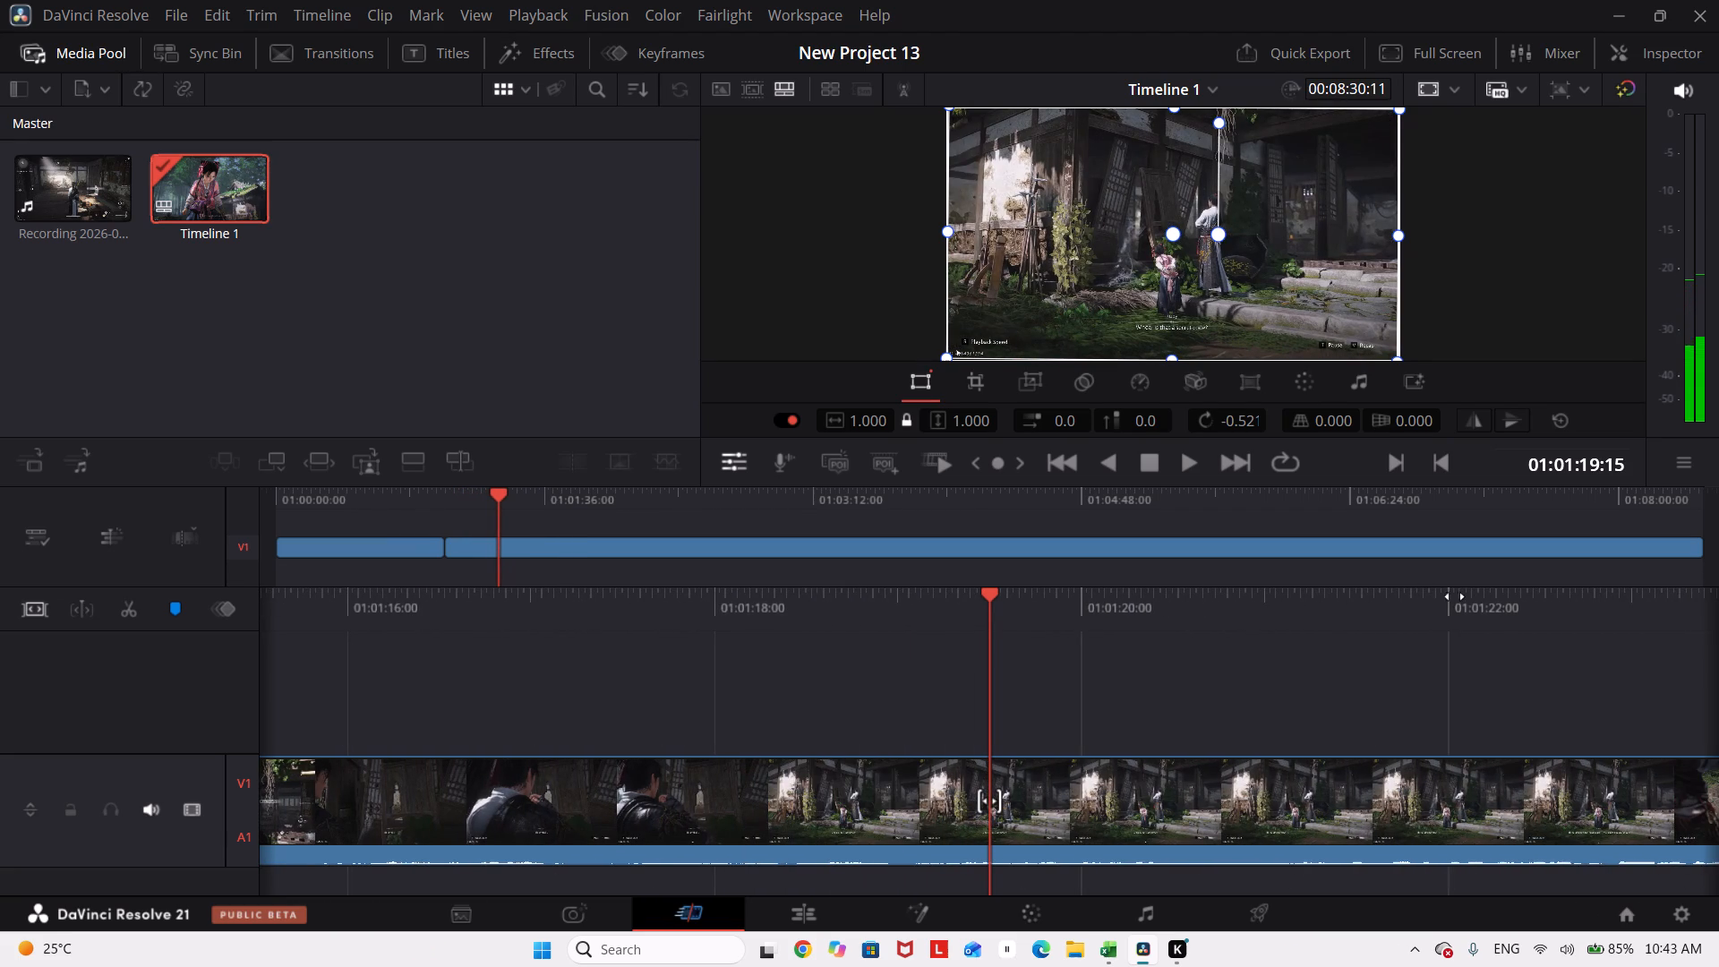
{"action": "left_click_drag", "start_coordinate": [1461, 610], "coordinate": [328, 588]}
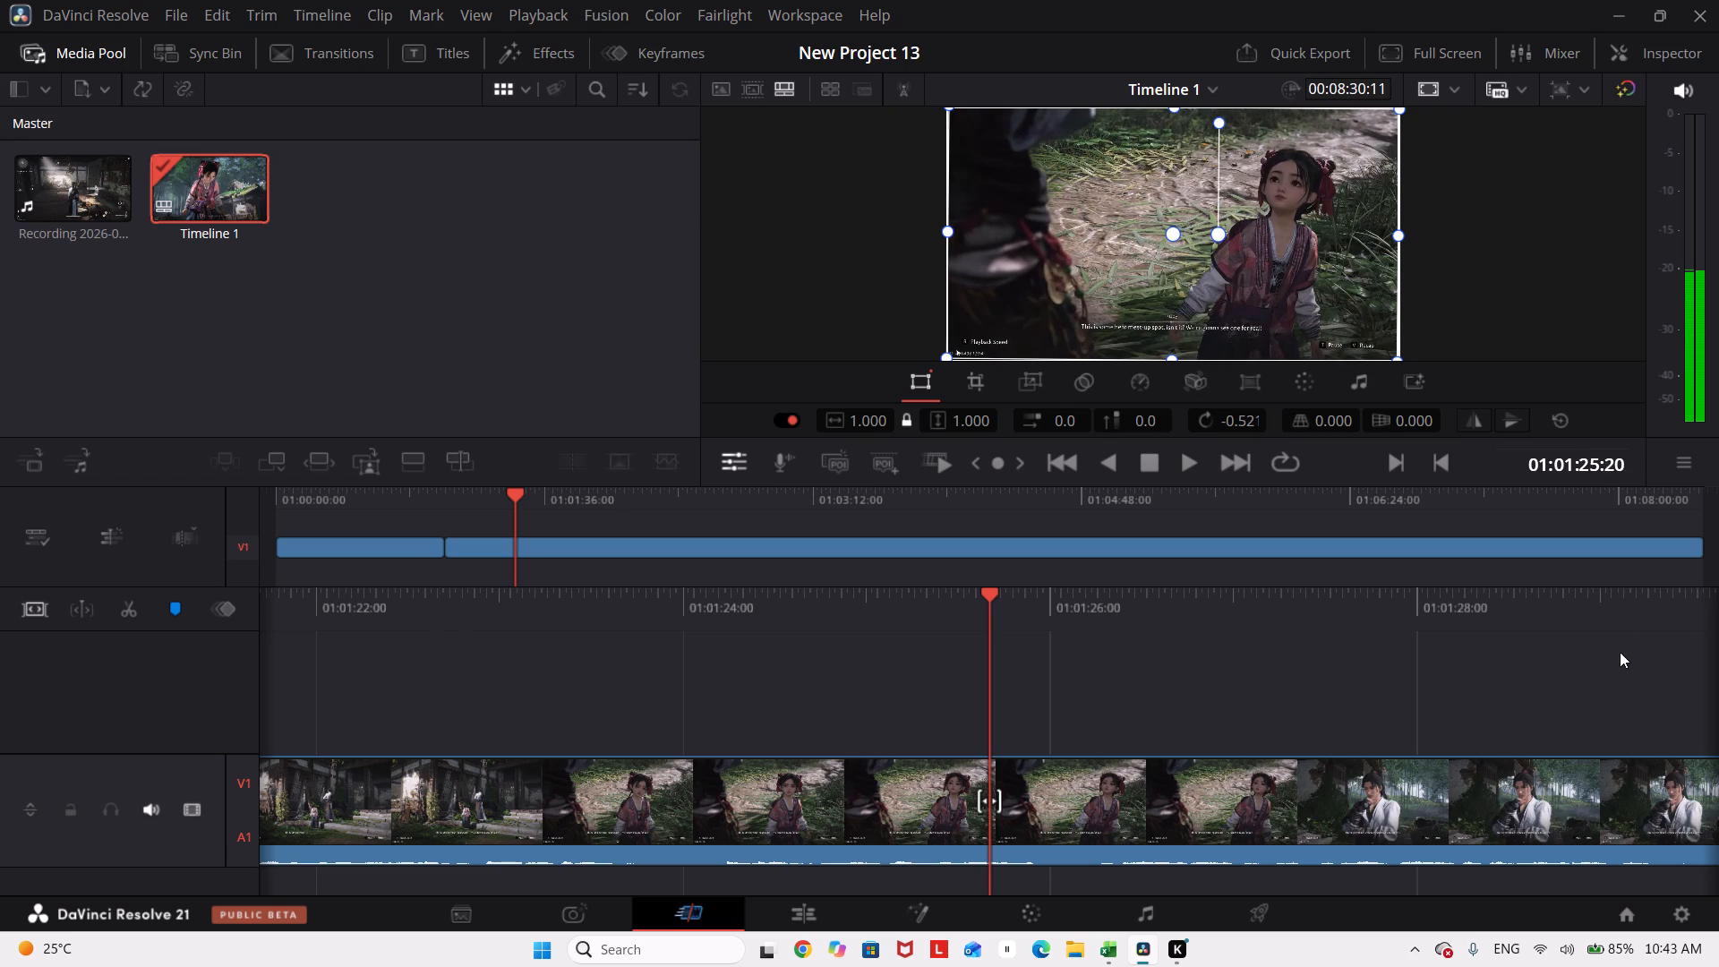
{"action": "left_click_drag", "start_coordinate": [1610, 610], "coordinate": [461, 636]}
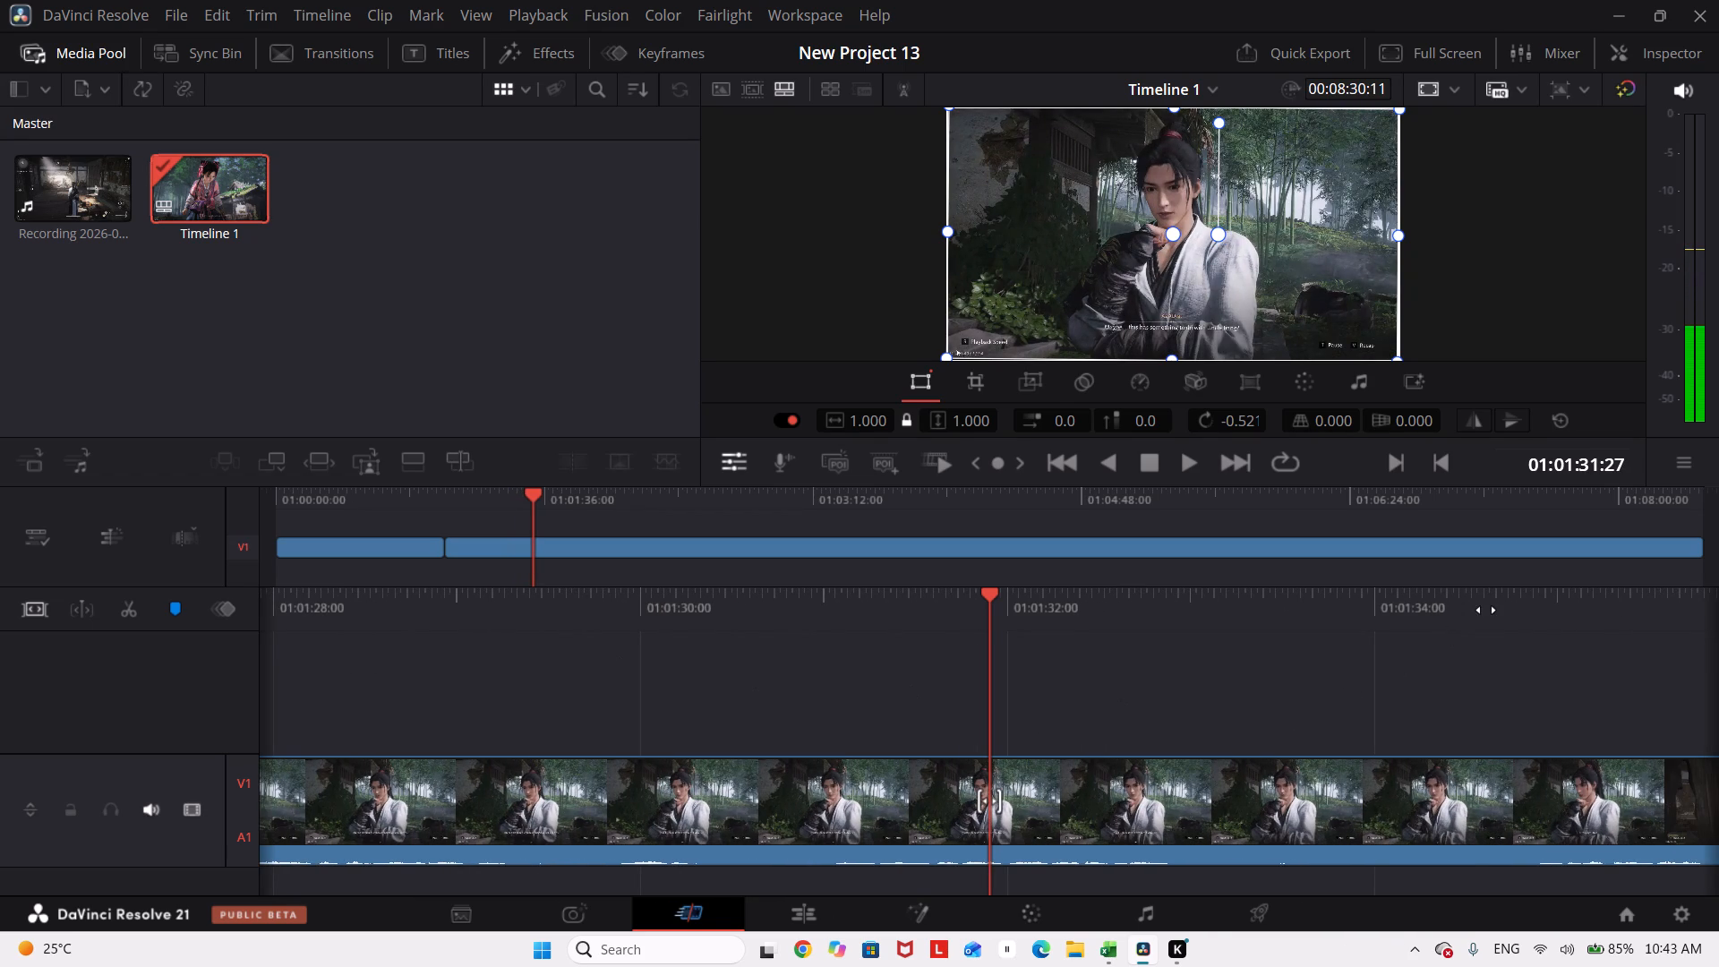
{"action": "left_click_drag", "start_coordinate": [1486, 610], "coordinate": [563, 568]}
{"action": "left_click_drag", "start_coordinate": [1420, 618], "coordinate": [812, 638]}
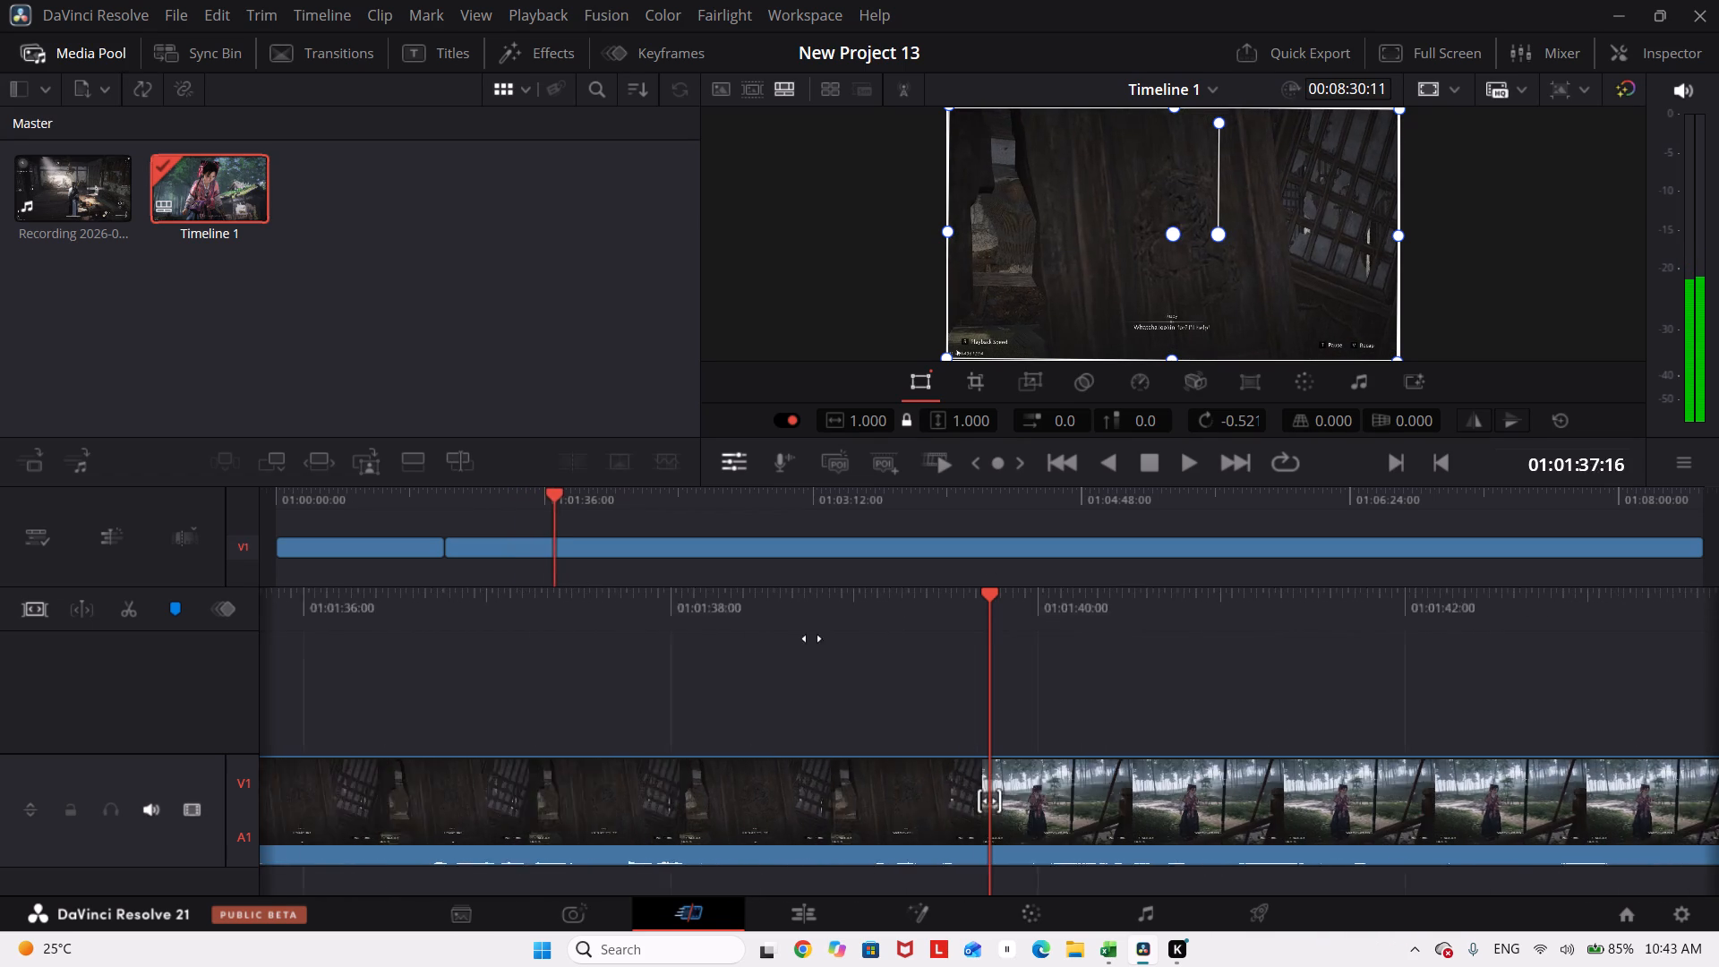
{"action": "left_click_drag", "start_coordinate": [812, 638], "coordinate": [355, 602]}
{"action": "left_click_drag", "start_coordinate": [1374, 631], "coordinate": [229, 663]}
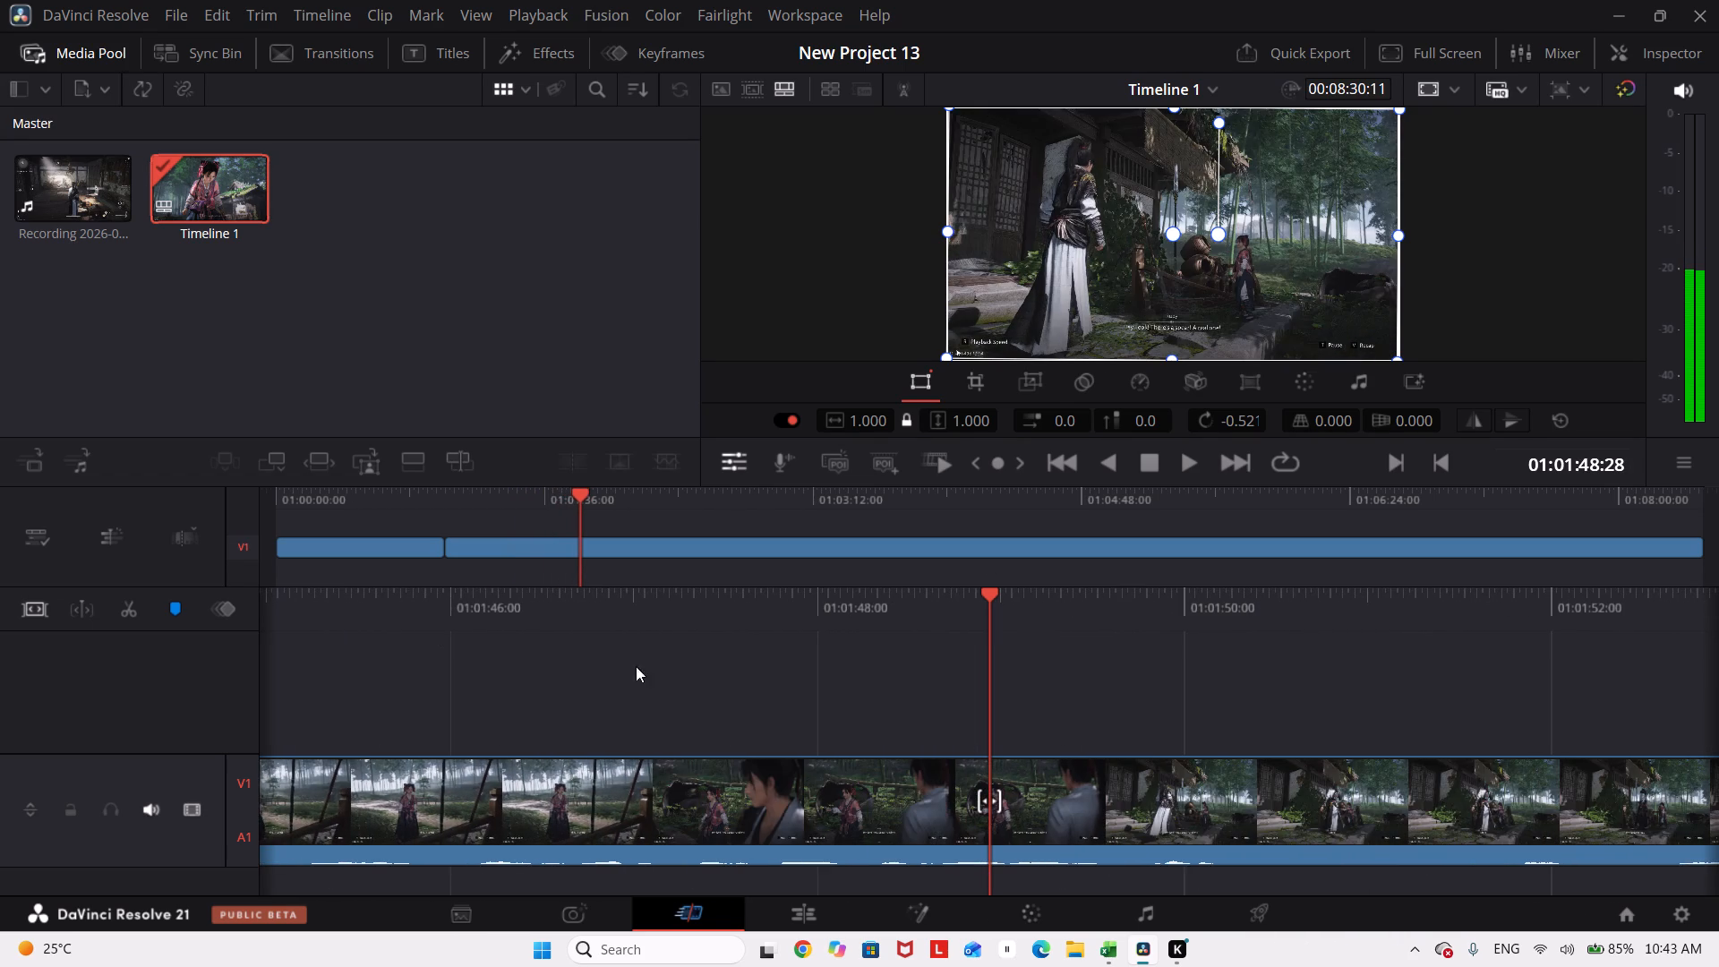
{"action": "left_click_drag", "start_coordinate": [1491, 610], "coordinate": [362, 598]}
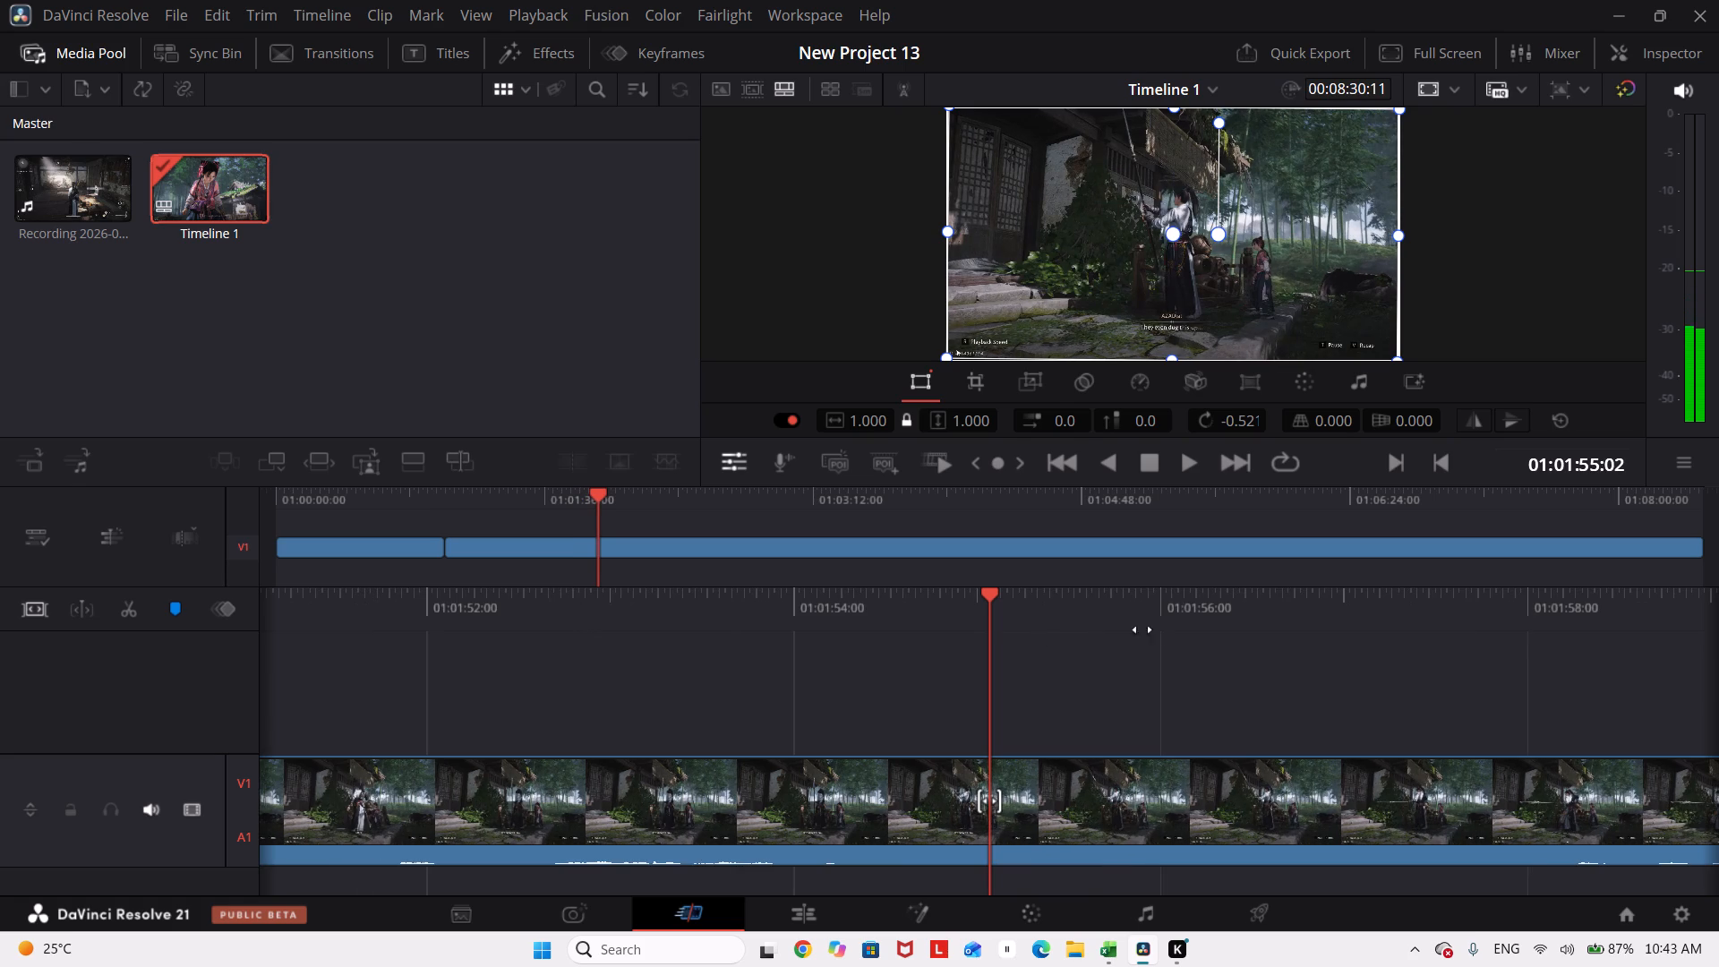
{"action": "left_click_drag", "start_coordinate": [1387, 638], "coordinate": [1094, 649]}
{"action": "left_click_drag", "start_coordinate": [1373, 607], "coordinate": [531, 610]}
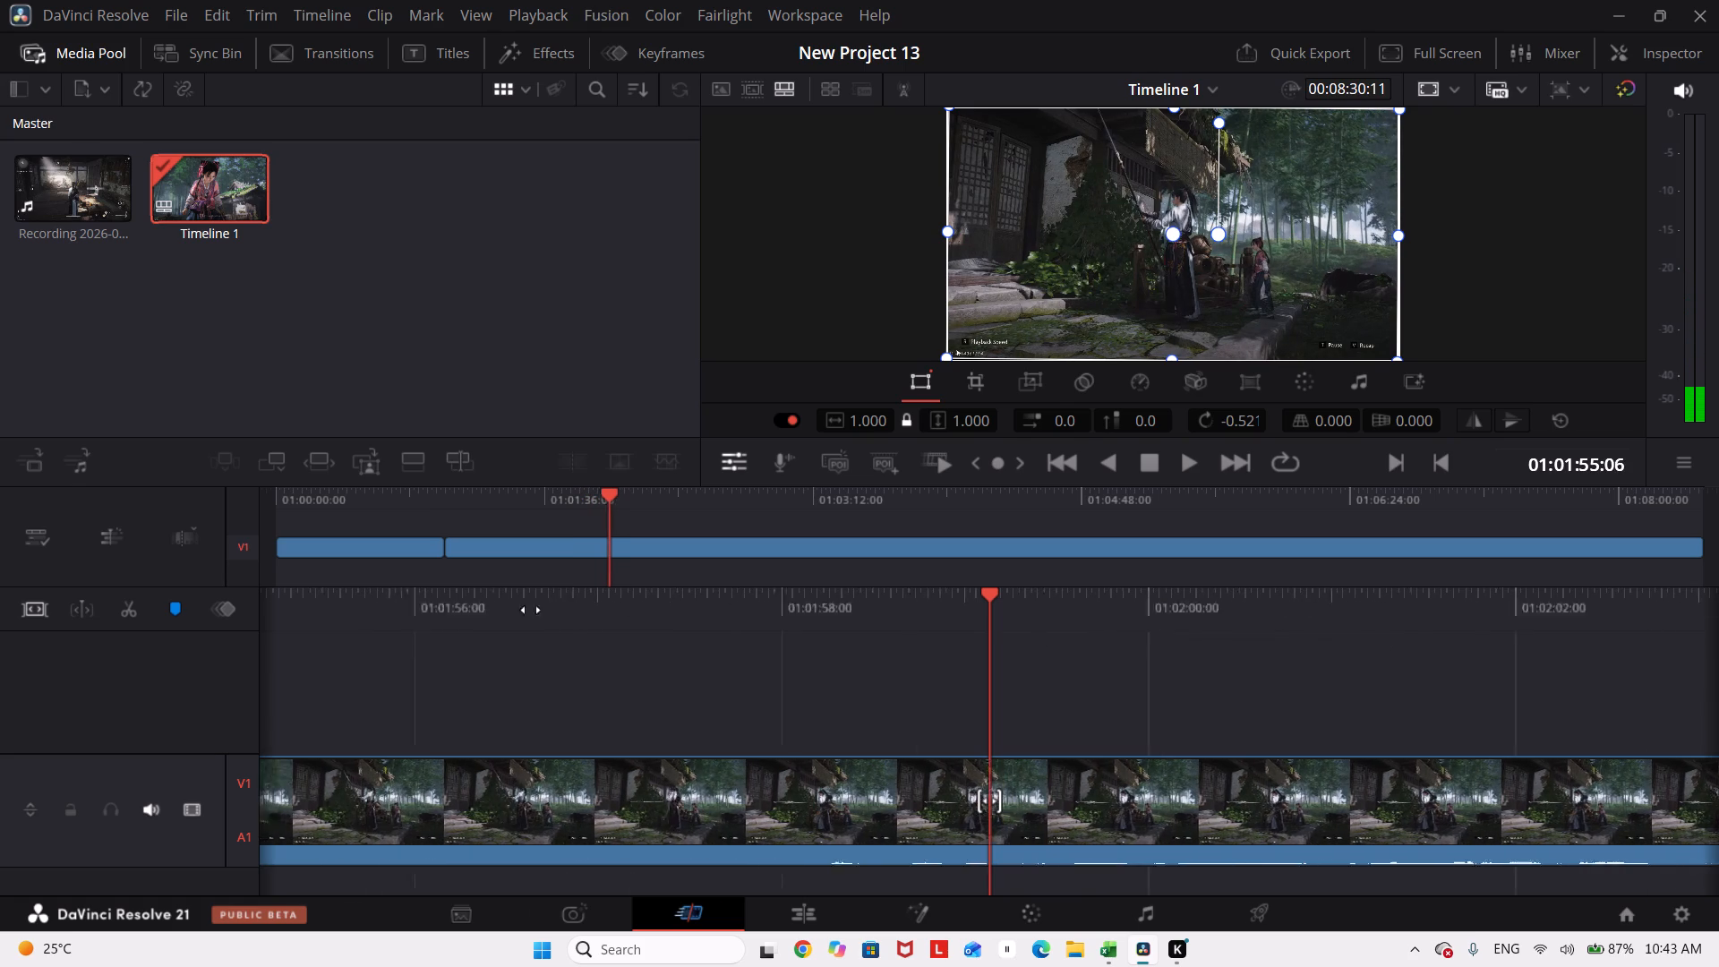
{"action": "left_click_drag", "start_coordinate": [531, 610], "coordinate": [376, 610]}
{"action": "left_click_drag", "start_coordinate": [1322, 620], "coordinate": [343, 605]}
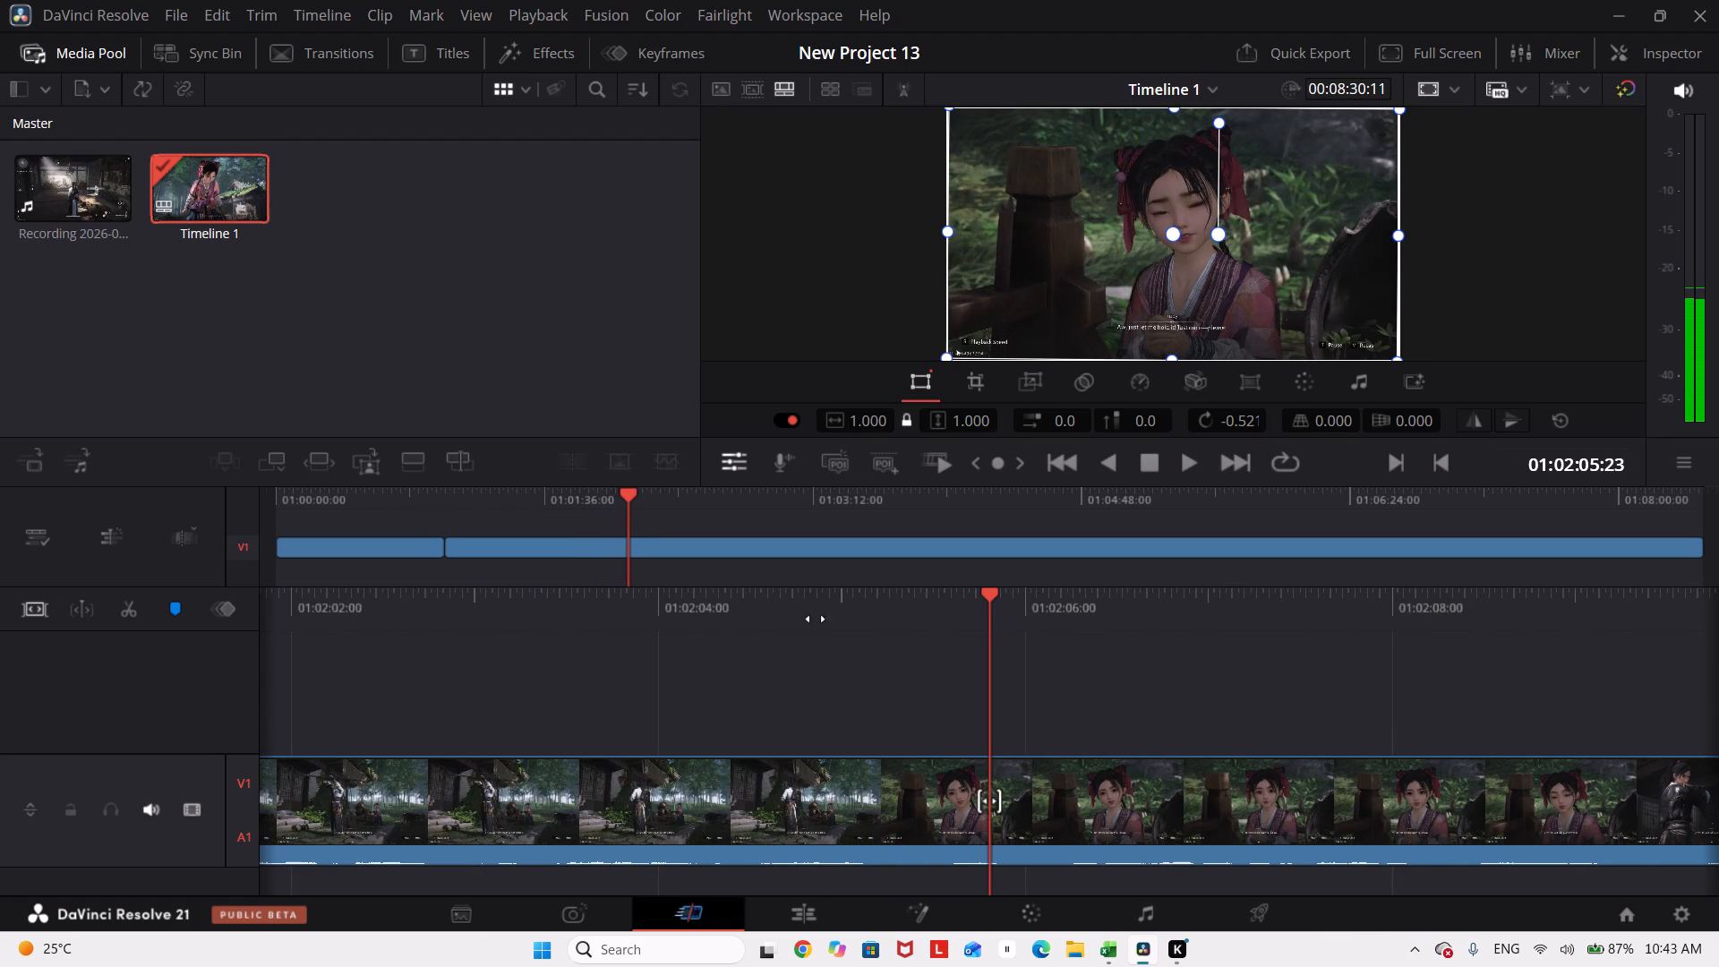
{"action": "left_click_drag", "start_coordinate": [1335, 626], "coordinate": [164, 686]}
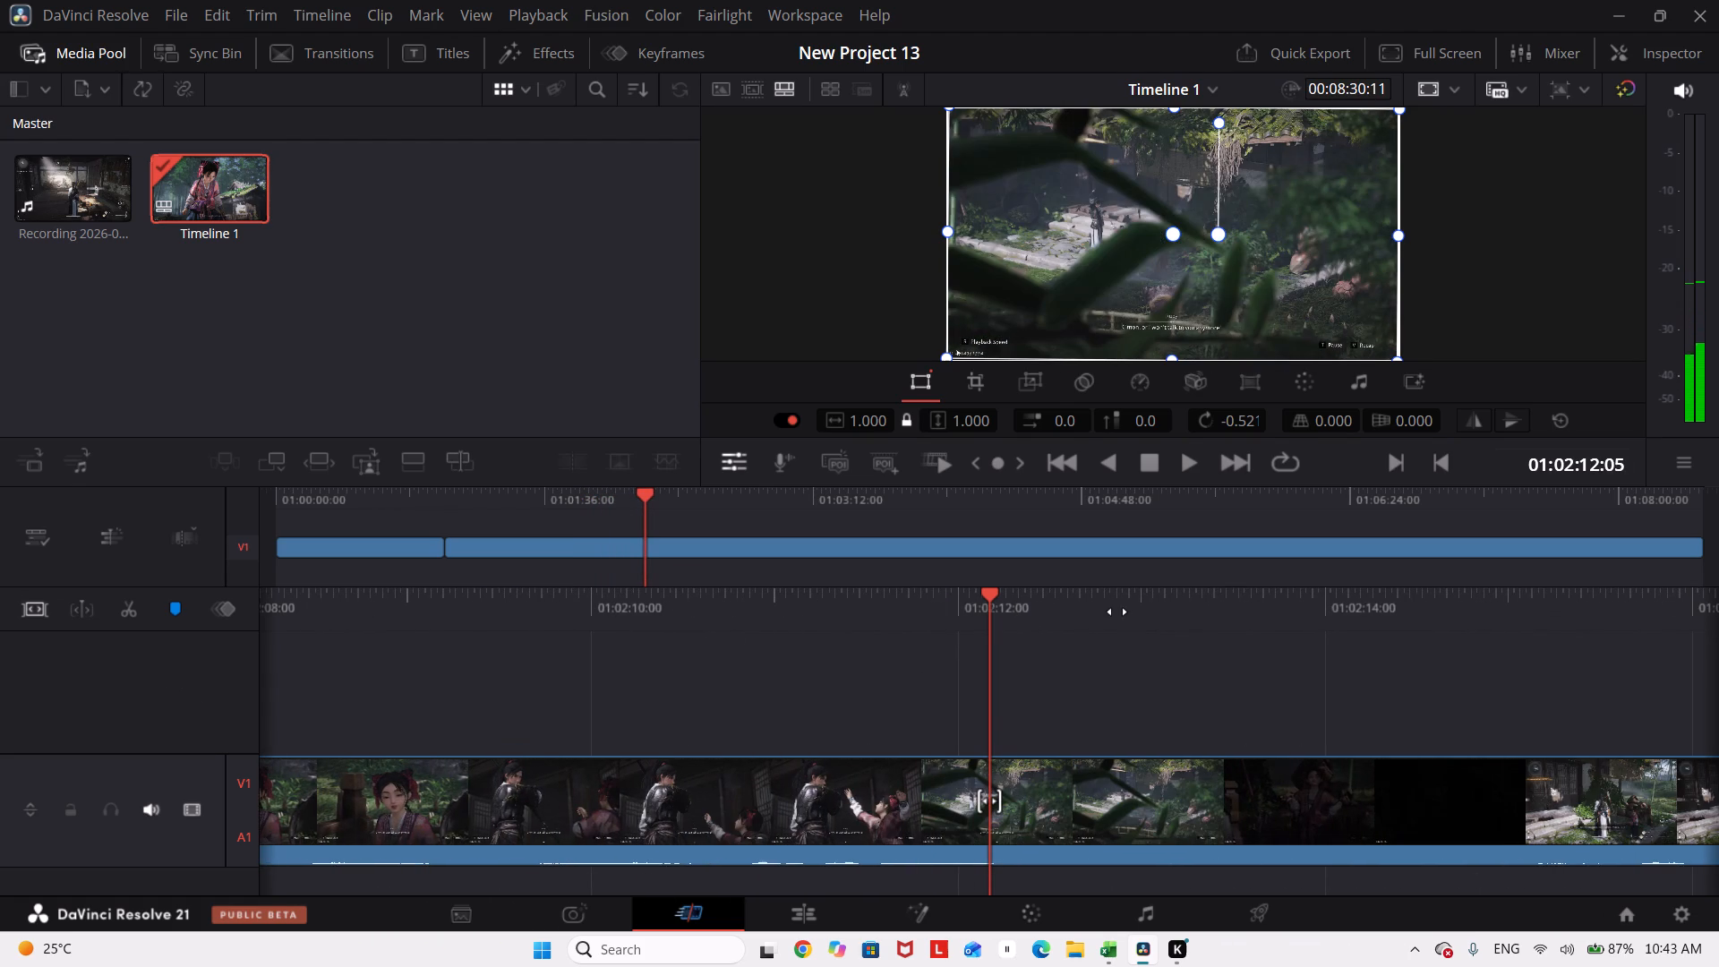
{"action": "left_click_drag", "start_coordinate": [1119, 611], "coordinate": [608, 597]}
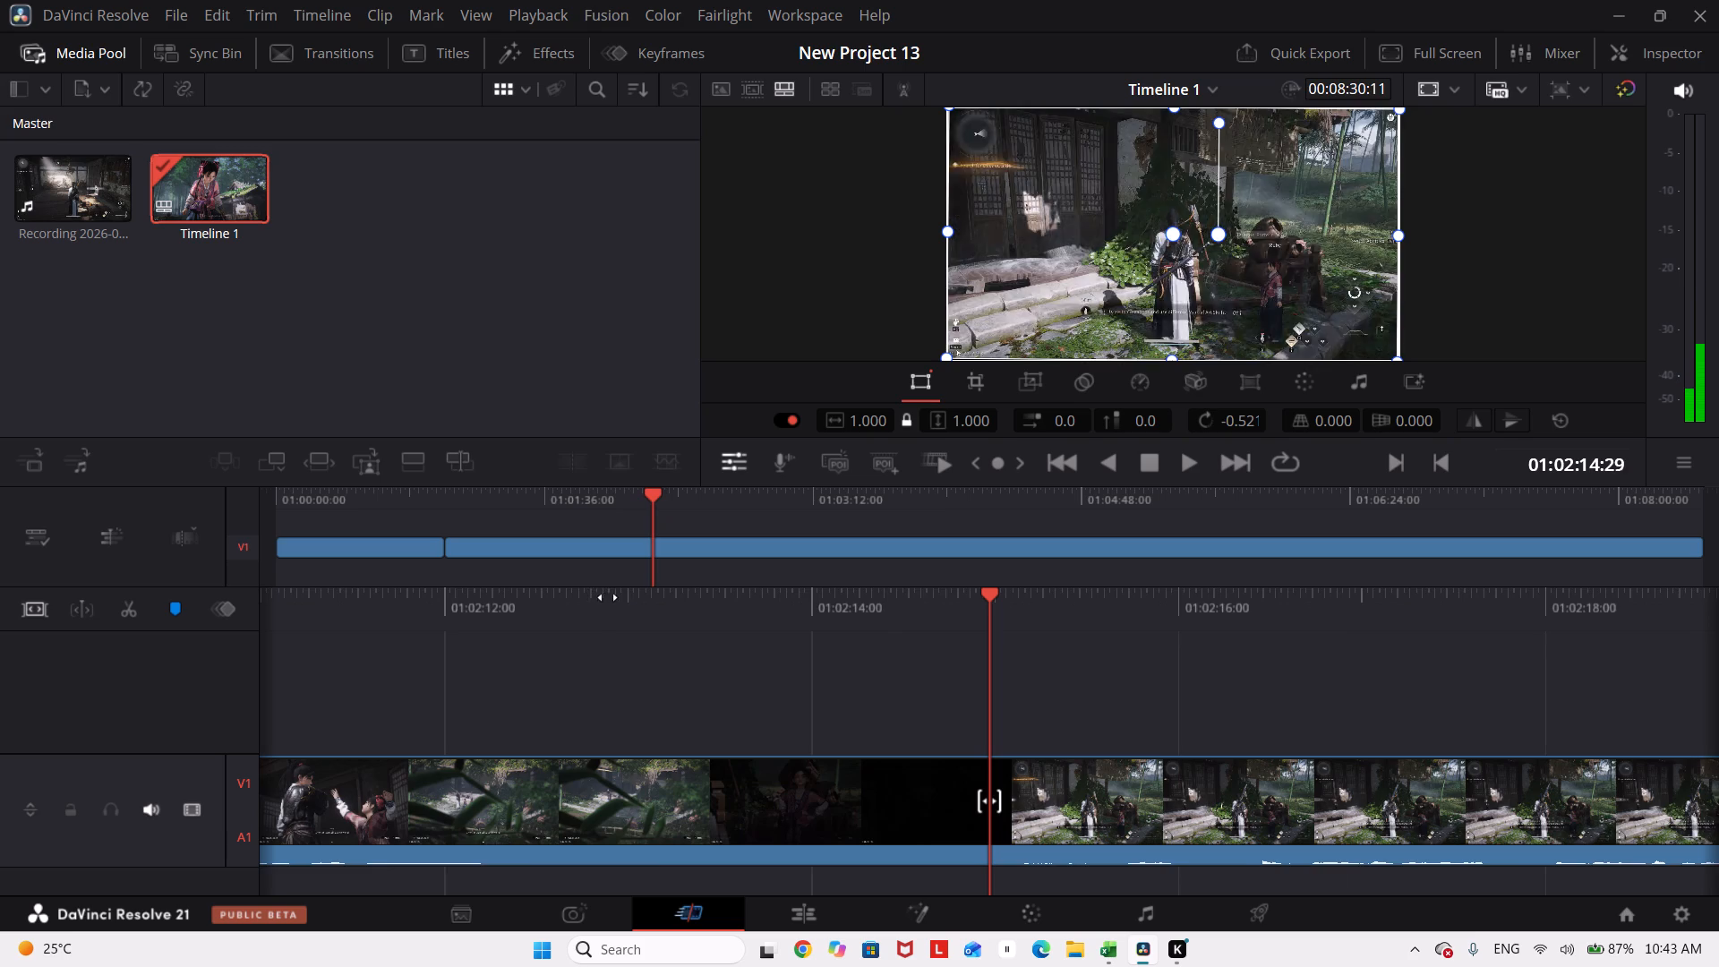
{"action": "left_click_drag", "start_coordinate": [608, 597], "coordinate": [79, 575]}
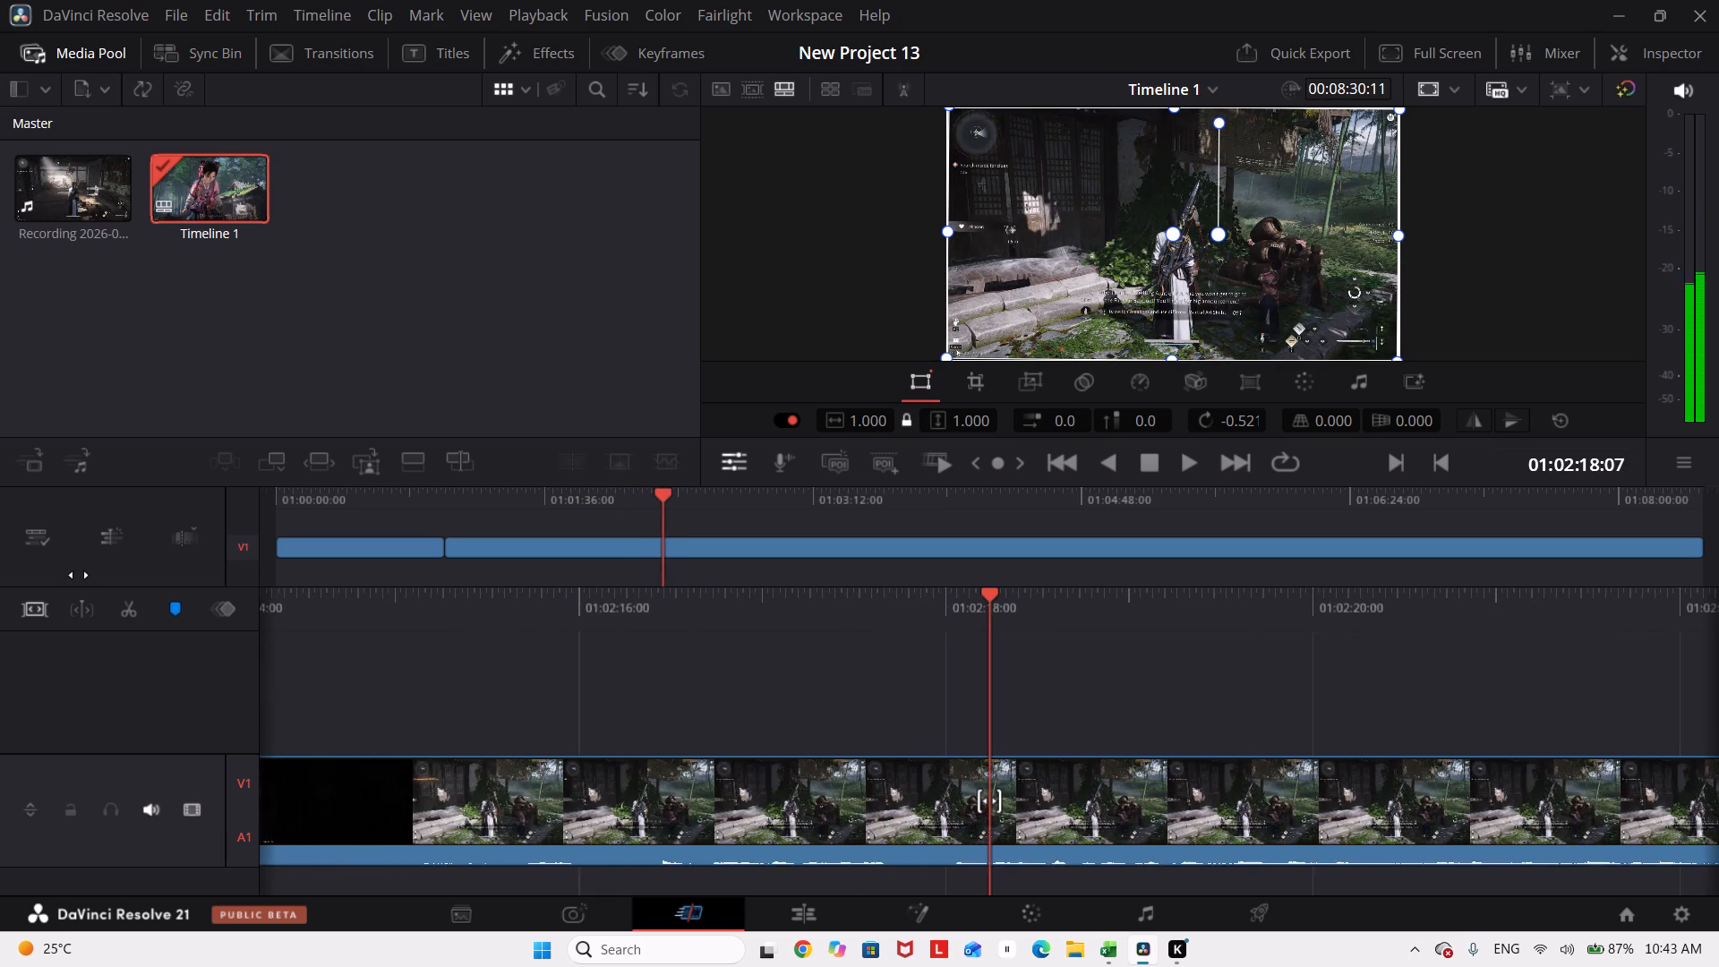
Examine the footage from about 01:02:18 through the house and drawer scenes to the letter screen at about 01:03:53.
{"action": "left_click_drag", "start_coordinate": [79, 575], "coordinate": [548, 629]}
{"action": "left_click_drag", "start_coordinate": [1351, 621], "coordinate": [23, 582]}
{"action": "left_click_drag", "start_coordinate": [1027, 624], "coordinate": [240, 581]}
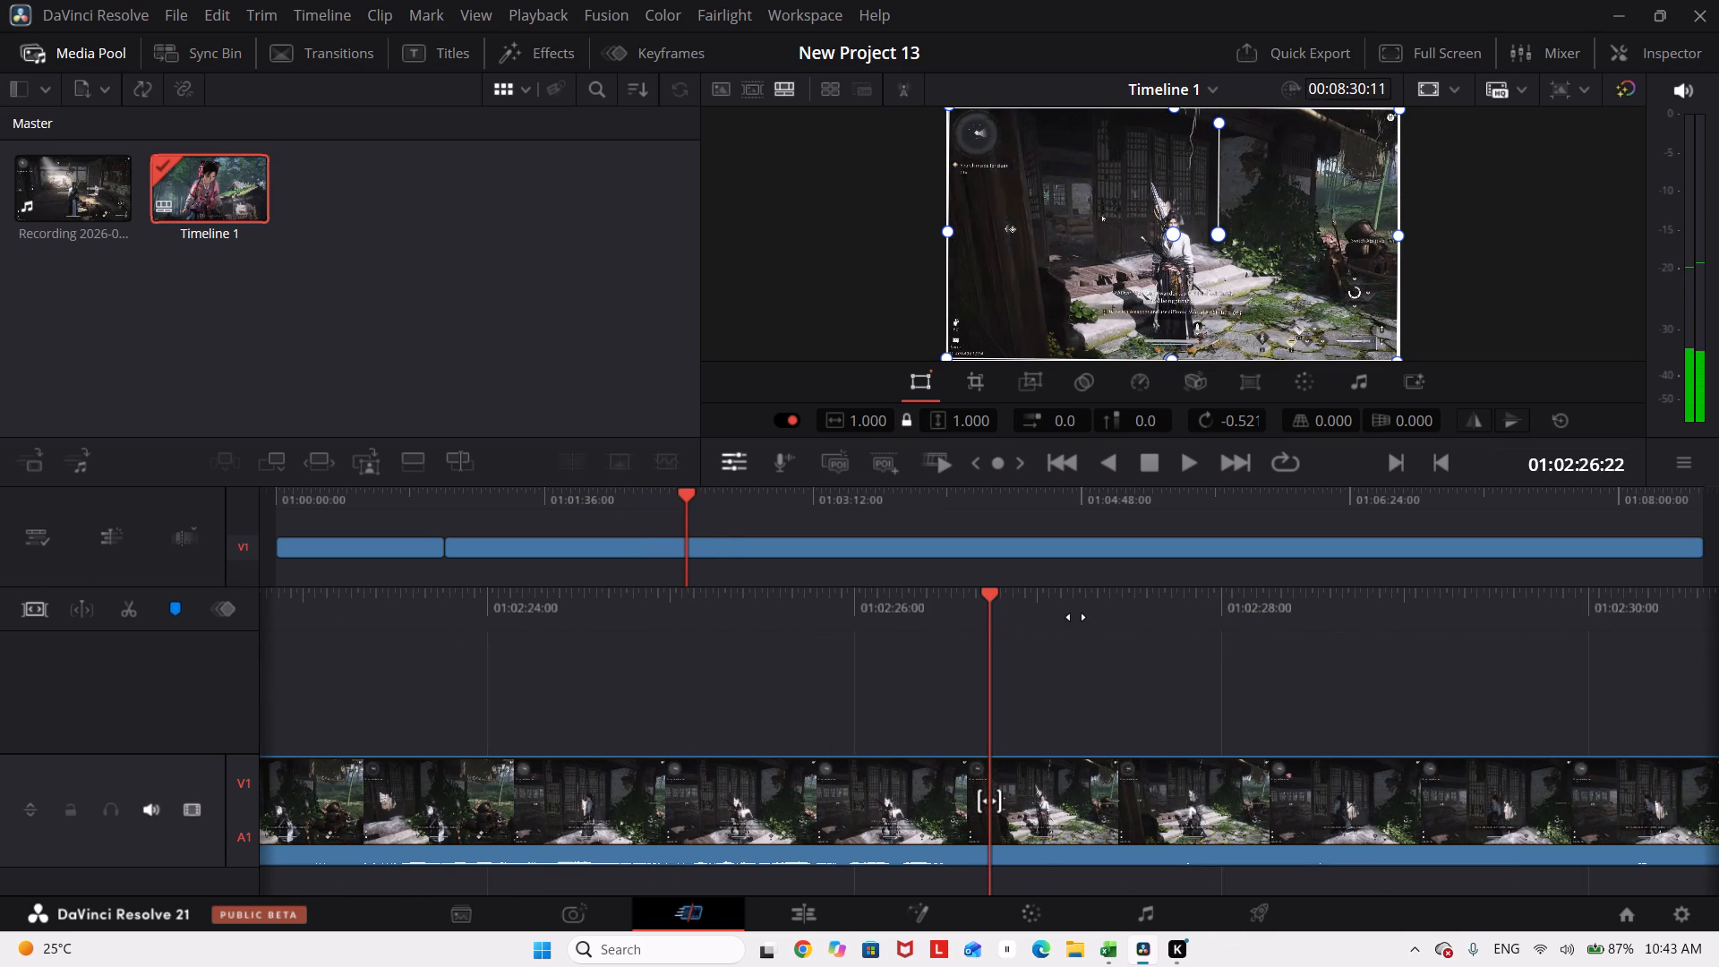
{"action": "left_click_drag", "start_coordinate": [1076, 617], "coordinate": [0, 596]}
{"action": "left_click_drag", "start_coordinate": [1196, 618], "coordinate": [519, 565]}
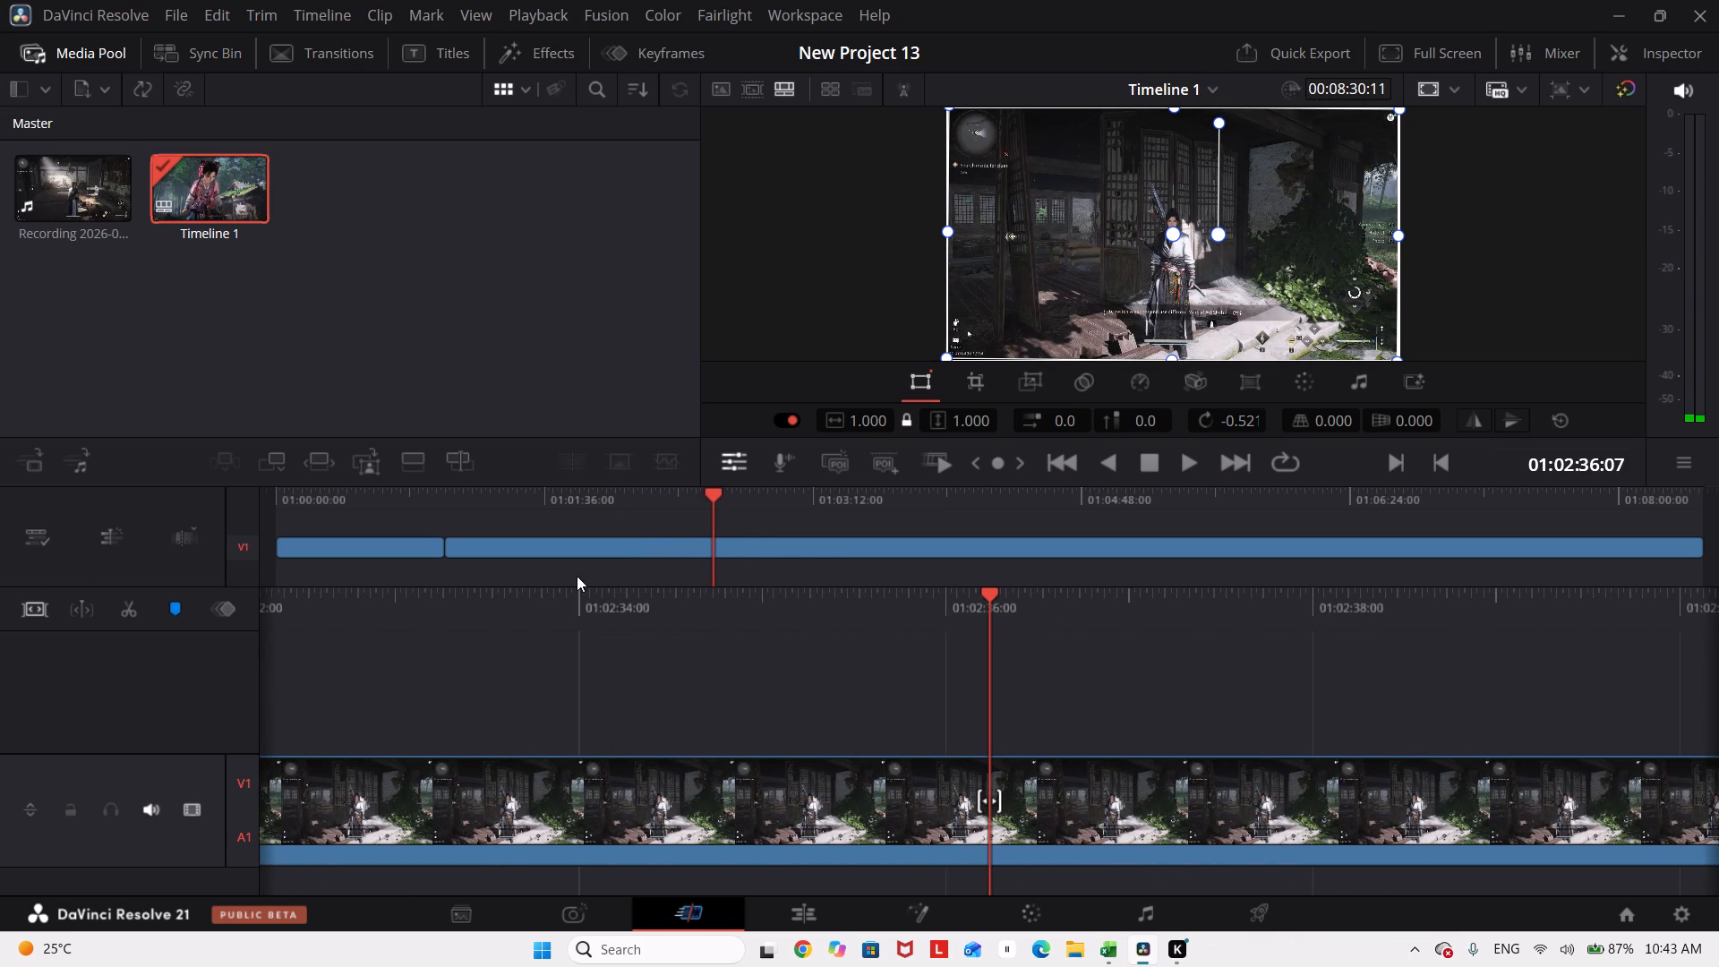
{"action": "left_click_drag", "start_coordinate": [1145, 620], "coordinate": [303, 620]}
{"action": "left_click_drag", "start_coordinate": [1119, 630], "coordinate": [510, 616]}
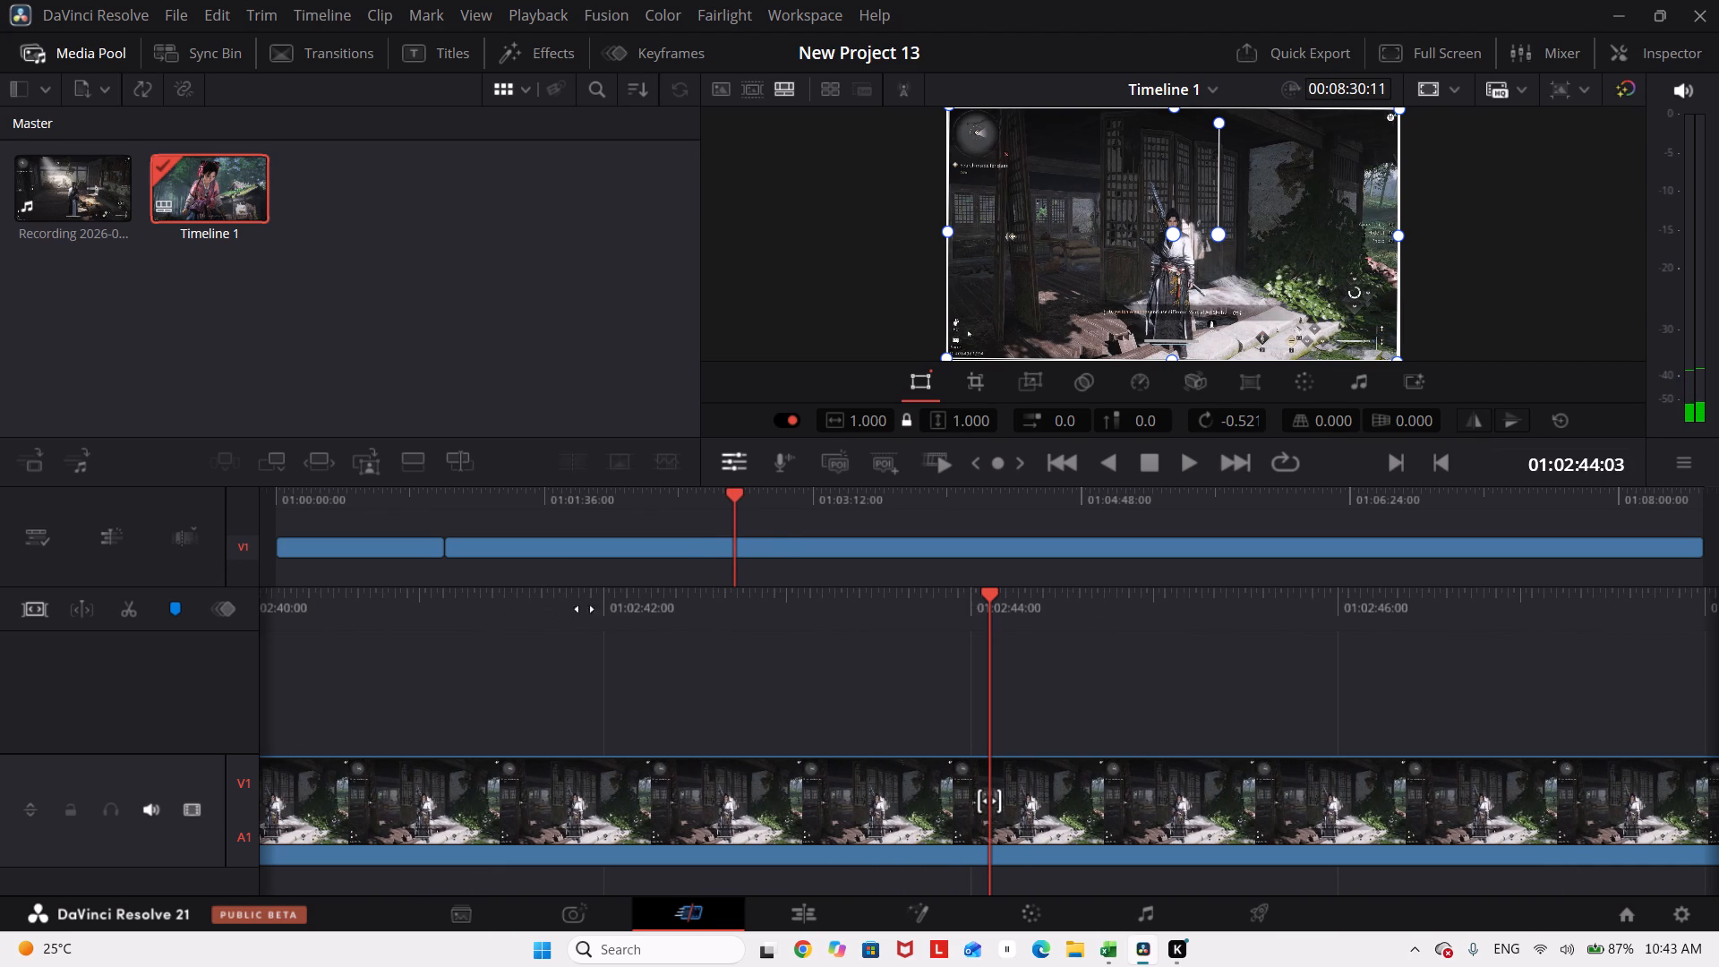
{"action": "left_click_drag", "start_coordinate": [1166, 601], "coordinate": [360, 622]}
{"action": "left_click_drag", "start_coordinate": [1178, 622], "coordinate": [376, 628]}
{"action": "left_click_drag", "start_coordinate": [1129, 615], "coordinate": [245, 610]}
{"action": "left_click_drag", "start_coordinate": [1127, 606], "coordinate": [299, 617]}
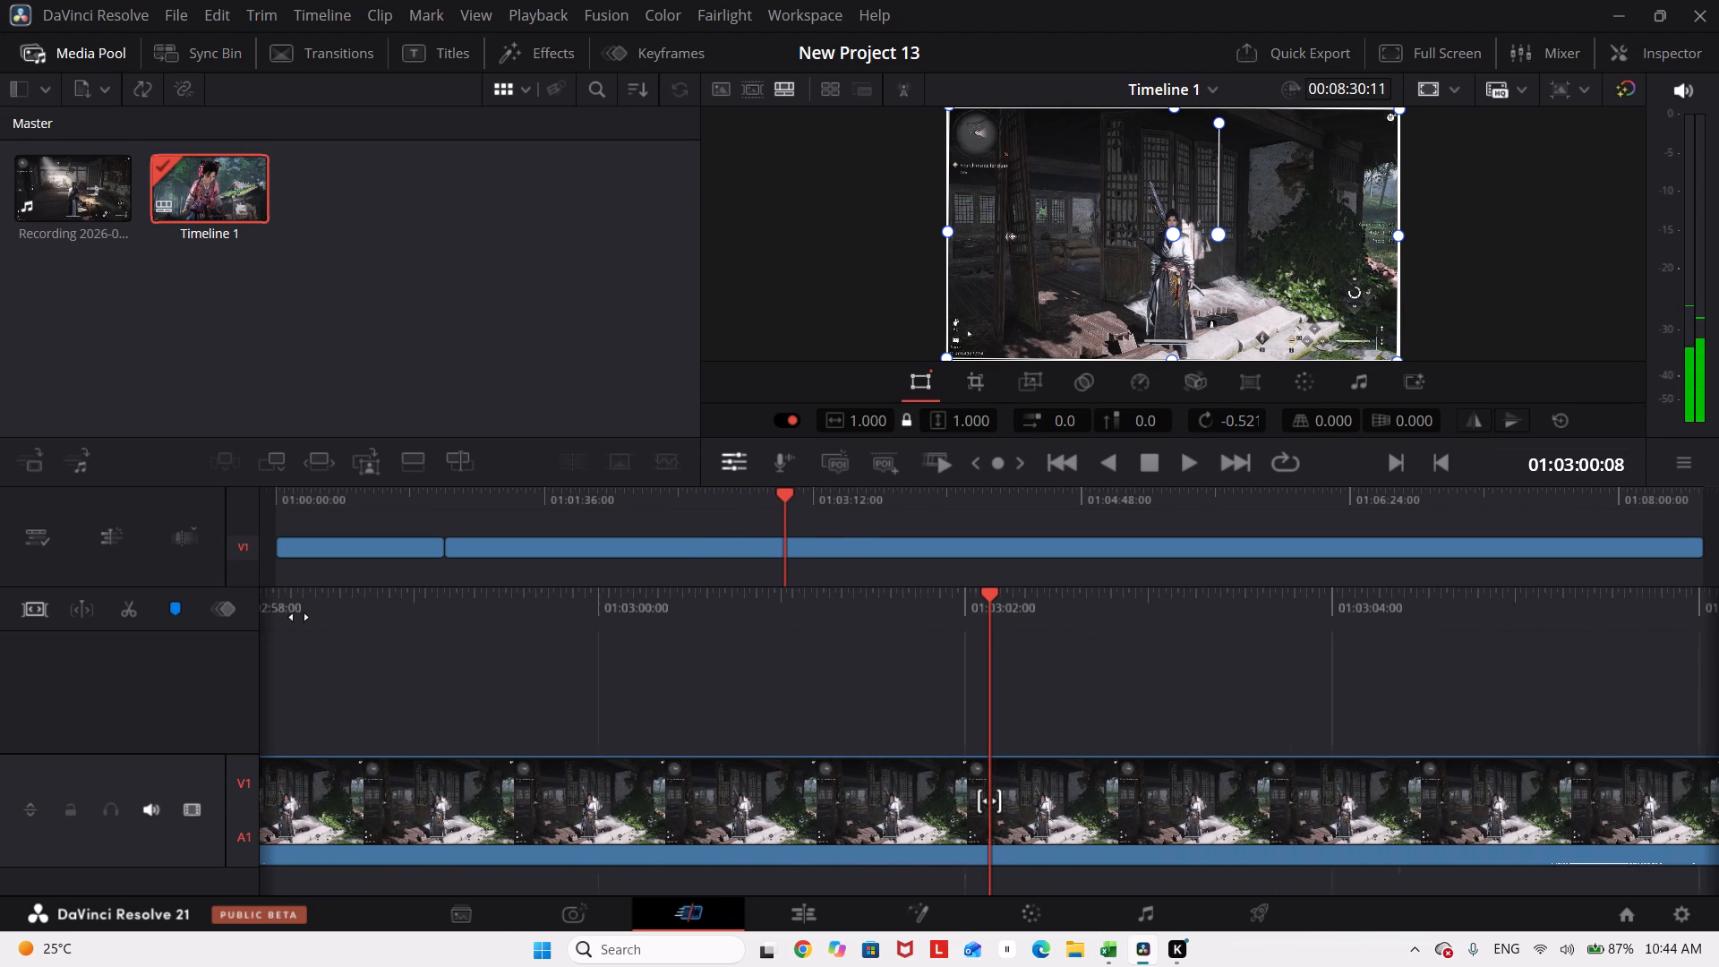
{"action": "left_click_drag", "start_coordinate": [299, 617], "coordinate": [303, 618]}
{"action": "left_click_drag", "start_coordinate": [1252, 617], "coordinate": [221, 626]}
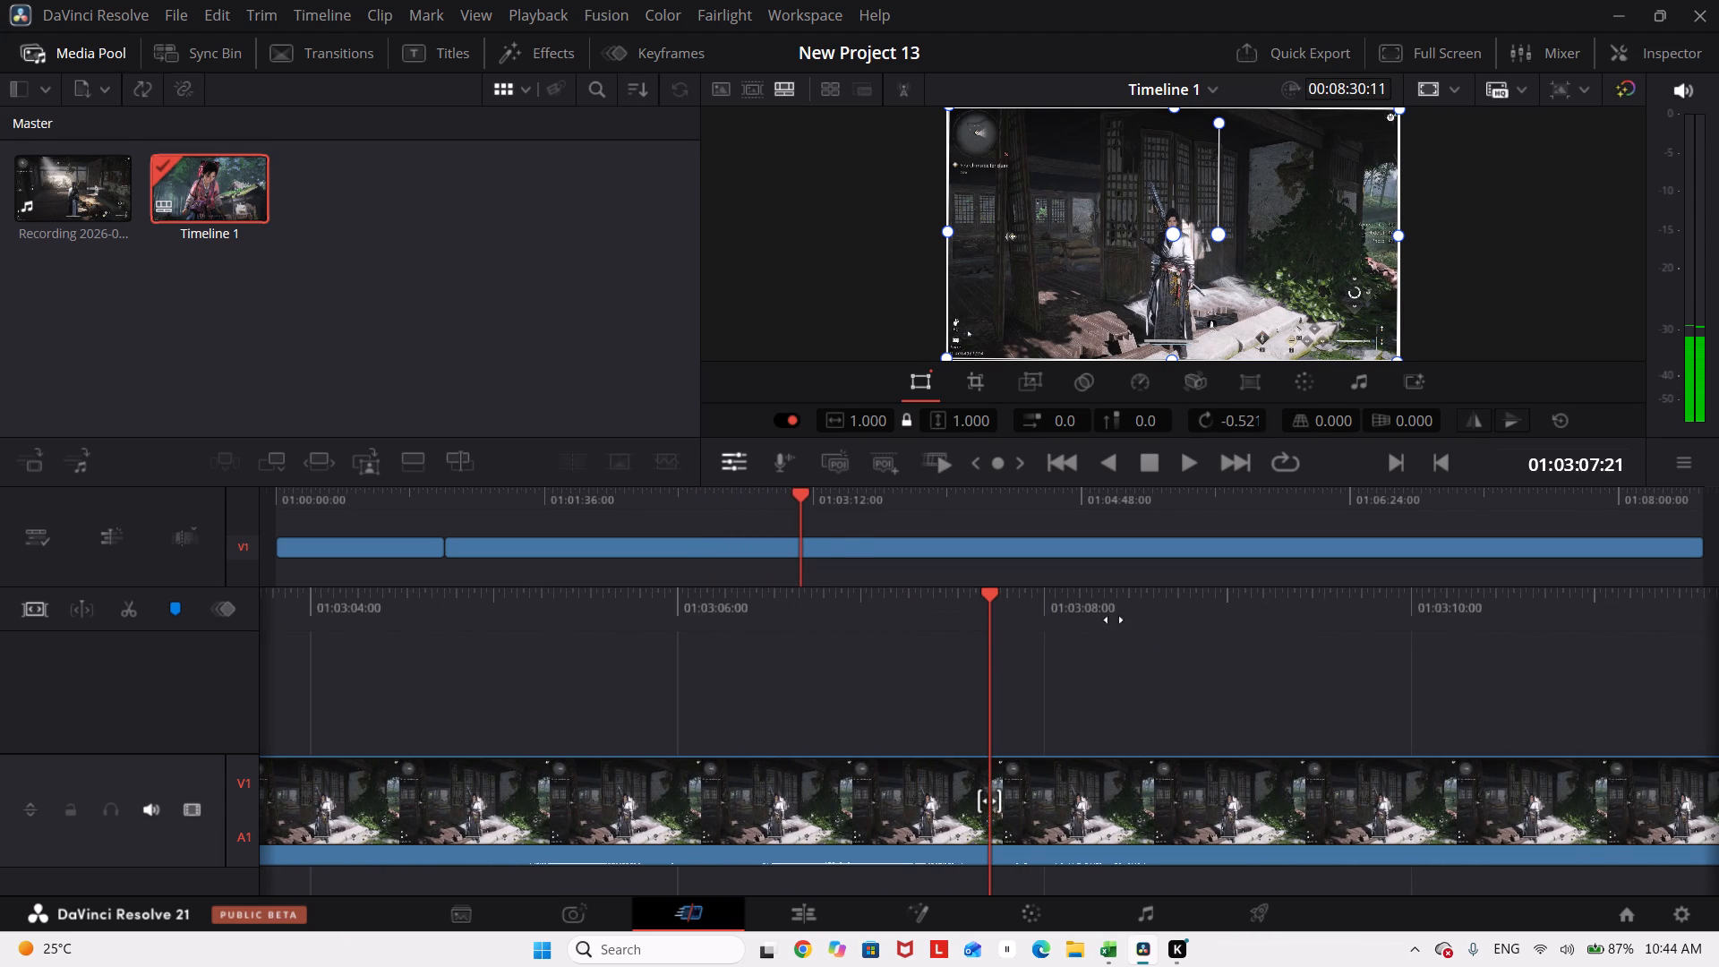
{"action": "left_click_drag", "start_coordinate": [1156, 612], "coordinate": [121, 622]}
{"action": "left_click_drag", "start_coordinate": [1218, 609], "coordinate": [173, 619]}
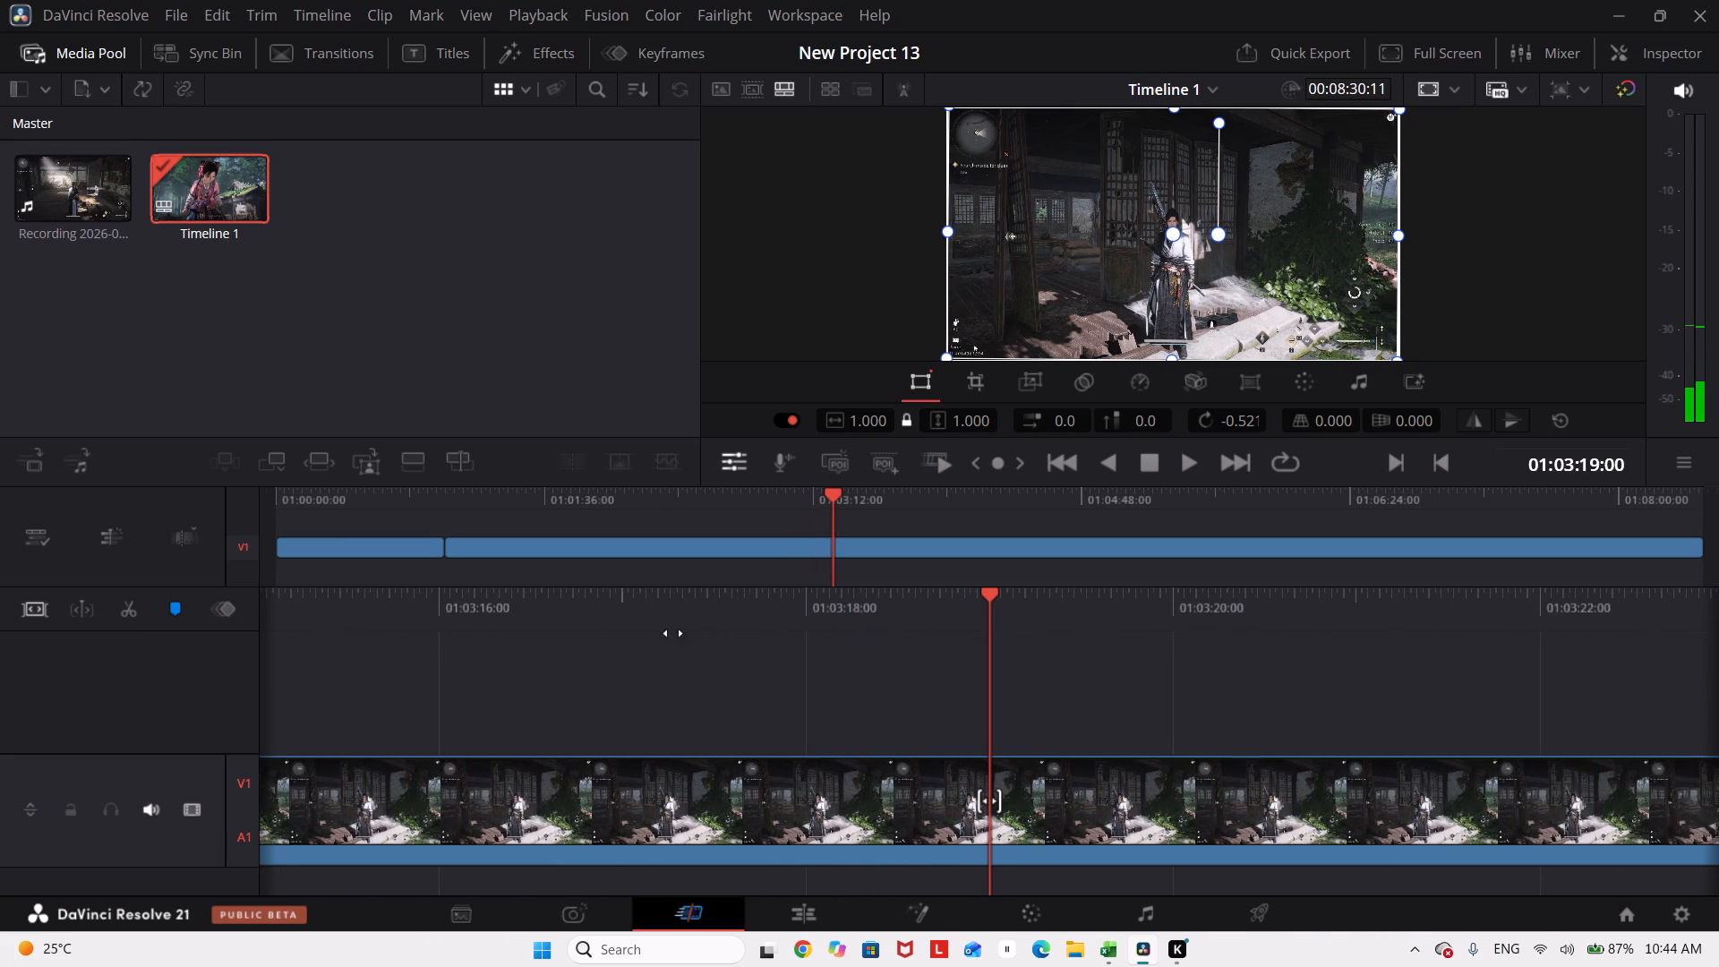
{"action": "left_click_drag", "start_coordinate": [1285, 623], "coordinate": [410, 646]}
{"action": "left_click_drag", "start_coordinate": [1339, 611], "coordinate": [212, 604]}
{"action": "left_click_drag", "start_coordinate": [1408, 627], "coordinate": [0, 672]}
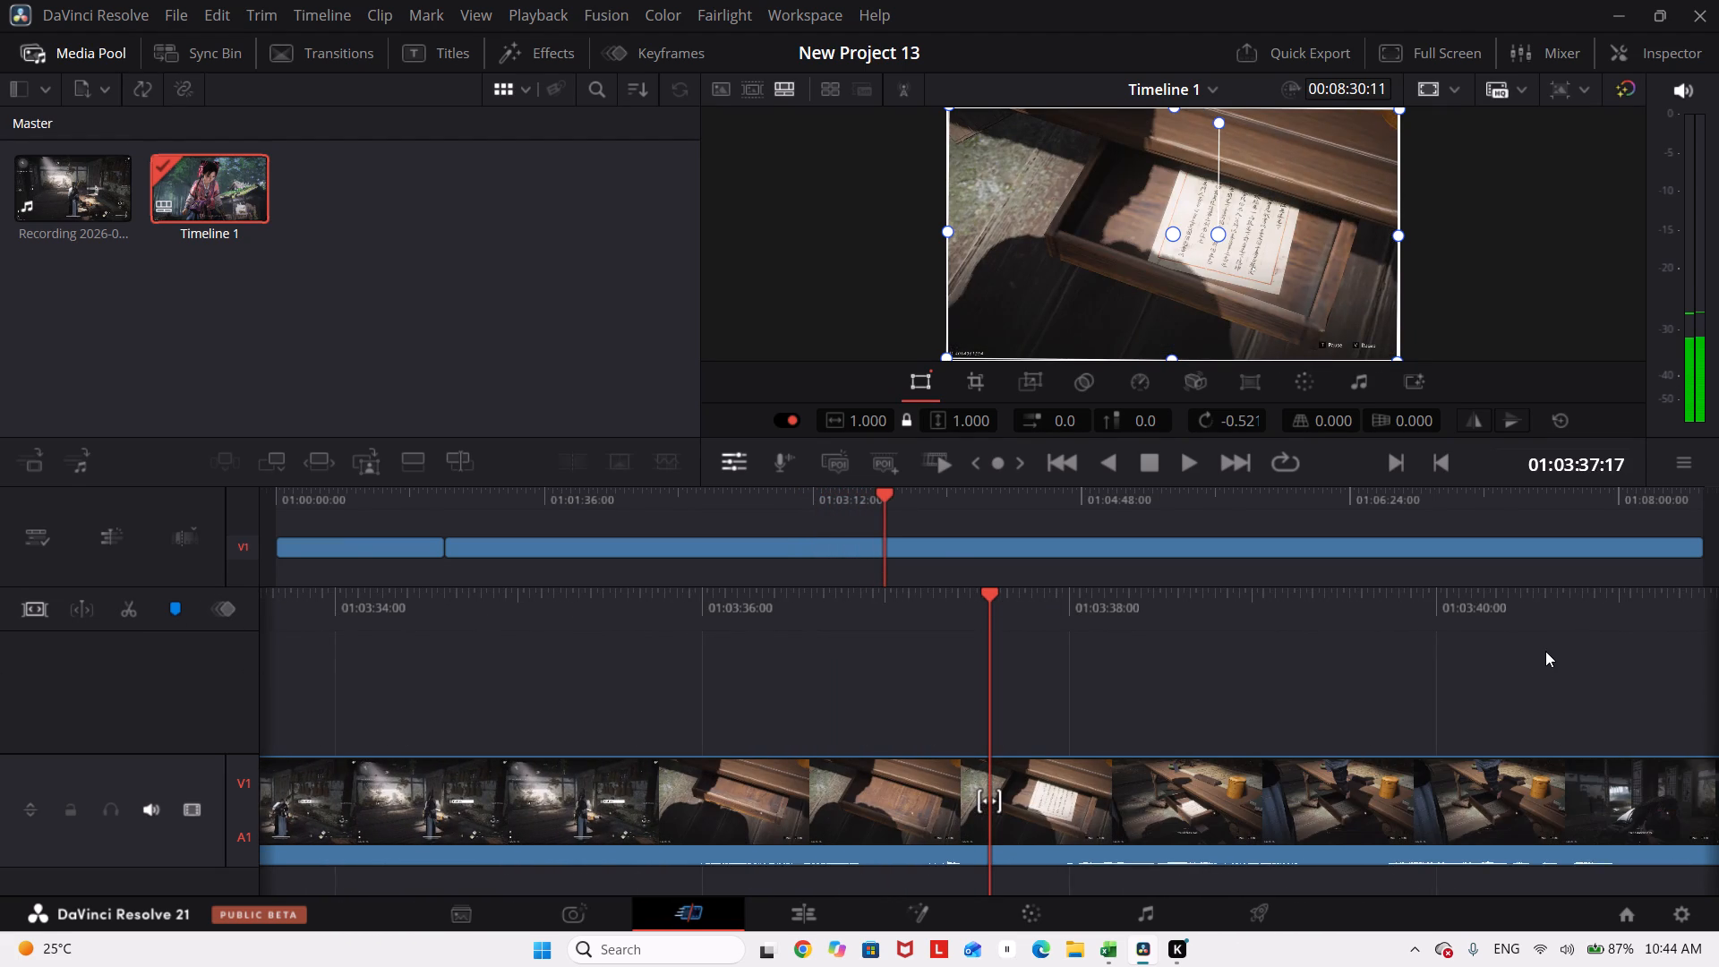
{"action": "left_click_drag", "start_coordinate": [1562, 607], "coordinate": [93, 636]}
{"action": "left_click_drag", "start_coordinate": [1488, 615], "coordinate": [1476, 615]}
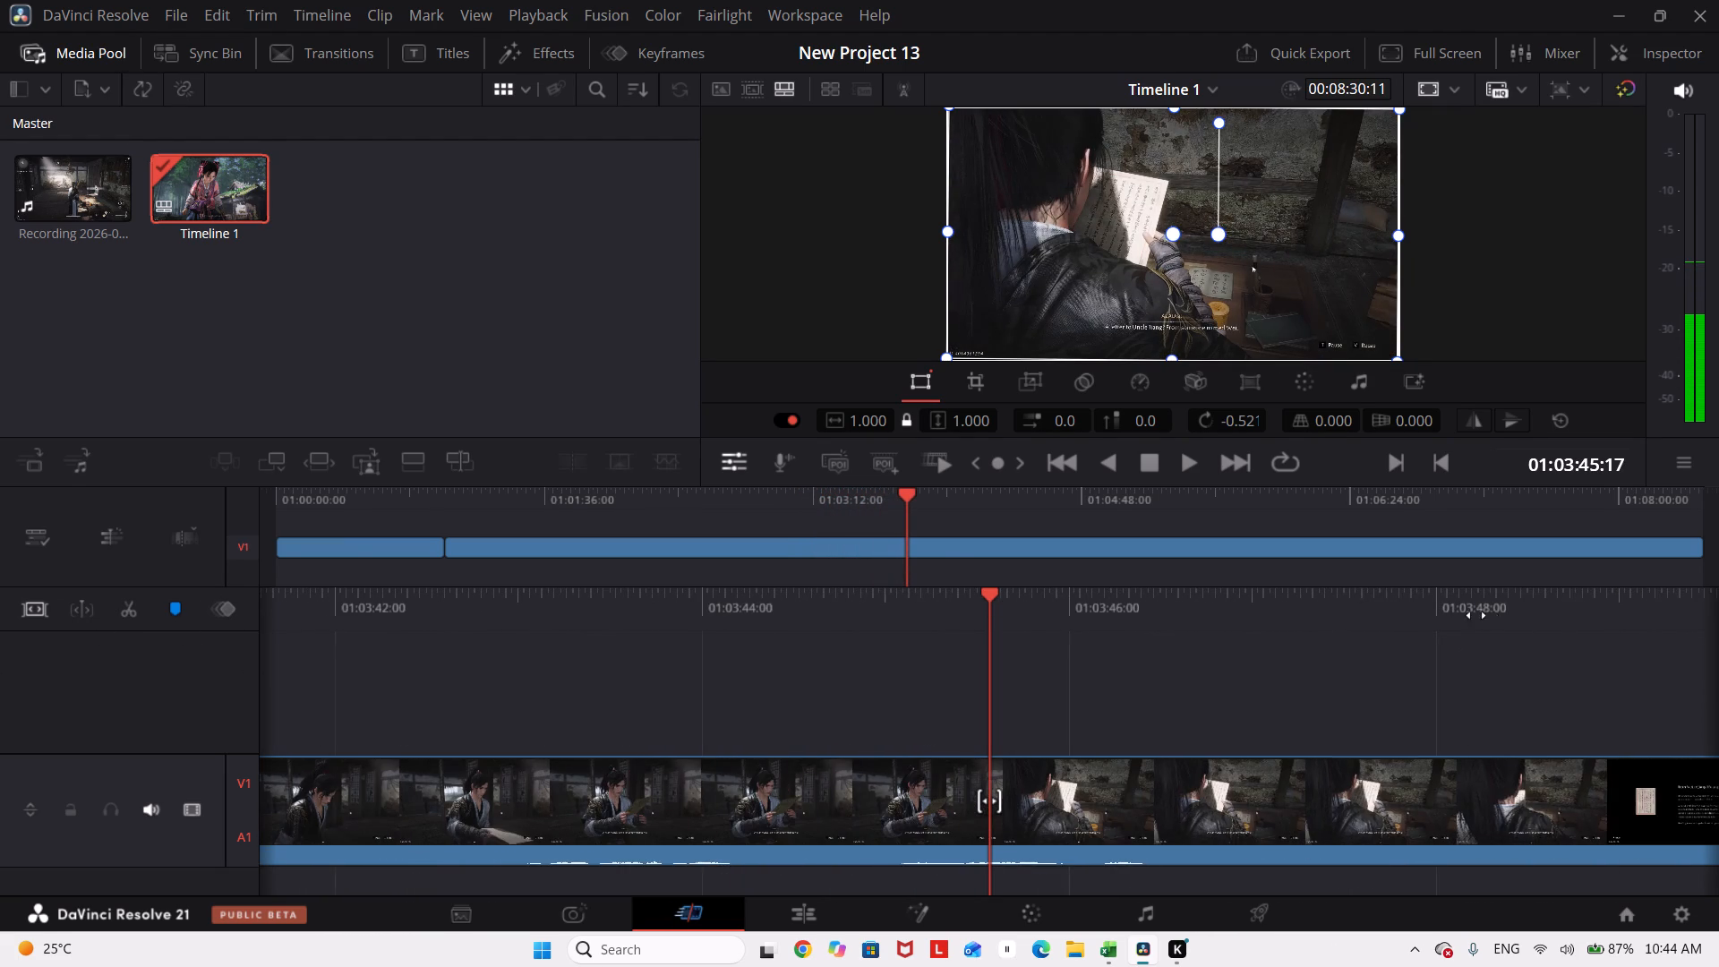
{"action": "left_click_drag", "start_coordinate": [1476, 615], "coordinate": [861, 597]}
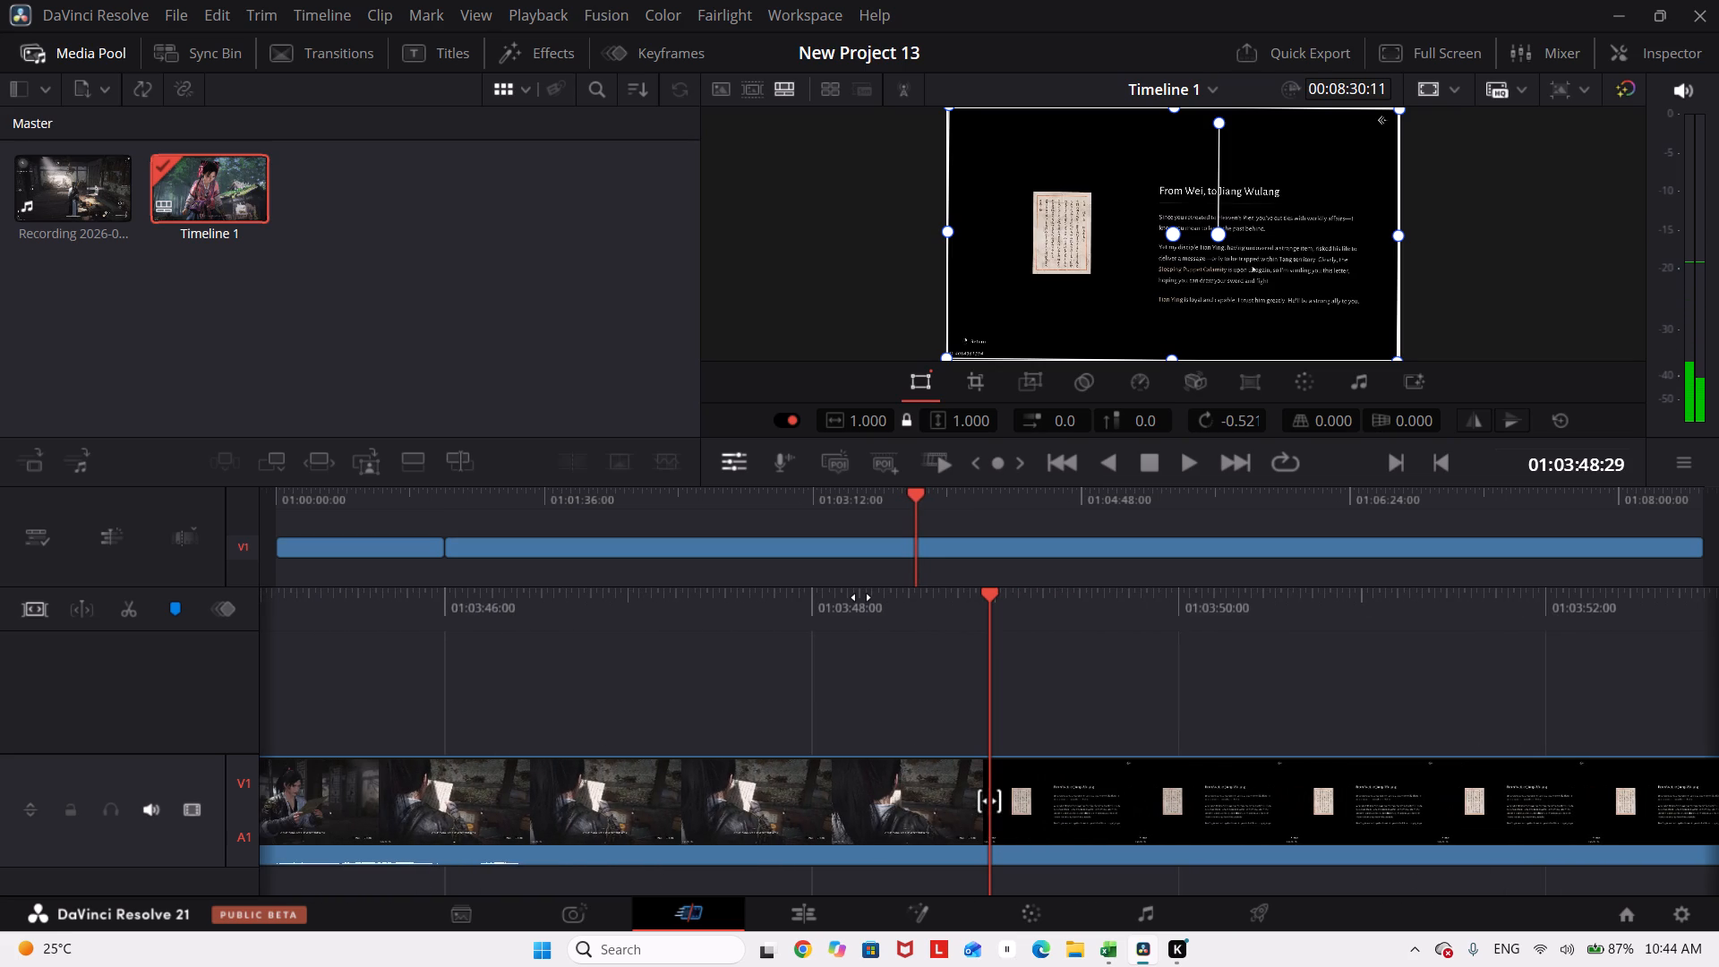
{"action": "left_click_drag", "start_coordinate": [861, 597], "coordinate": [0, 653]}
Split the gameplay clip at 01:03:48:29, where the letter screen begins.
{"action": "right_click", "coordinate": [818, 774]}
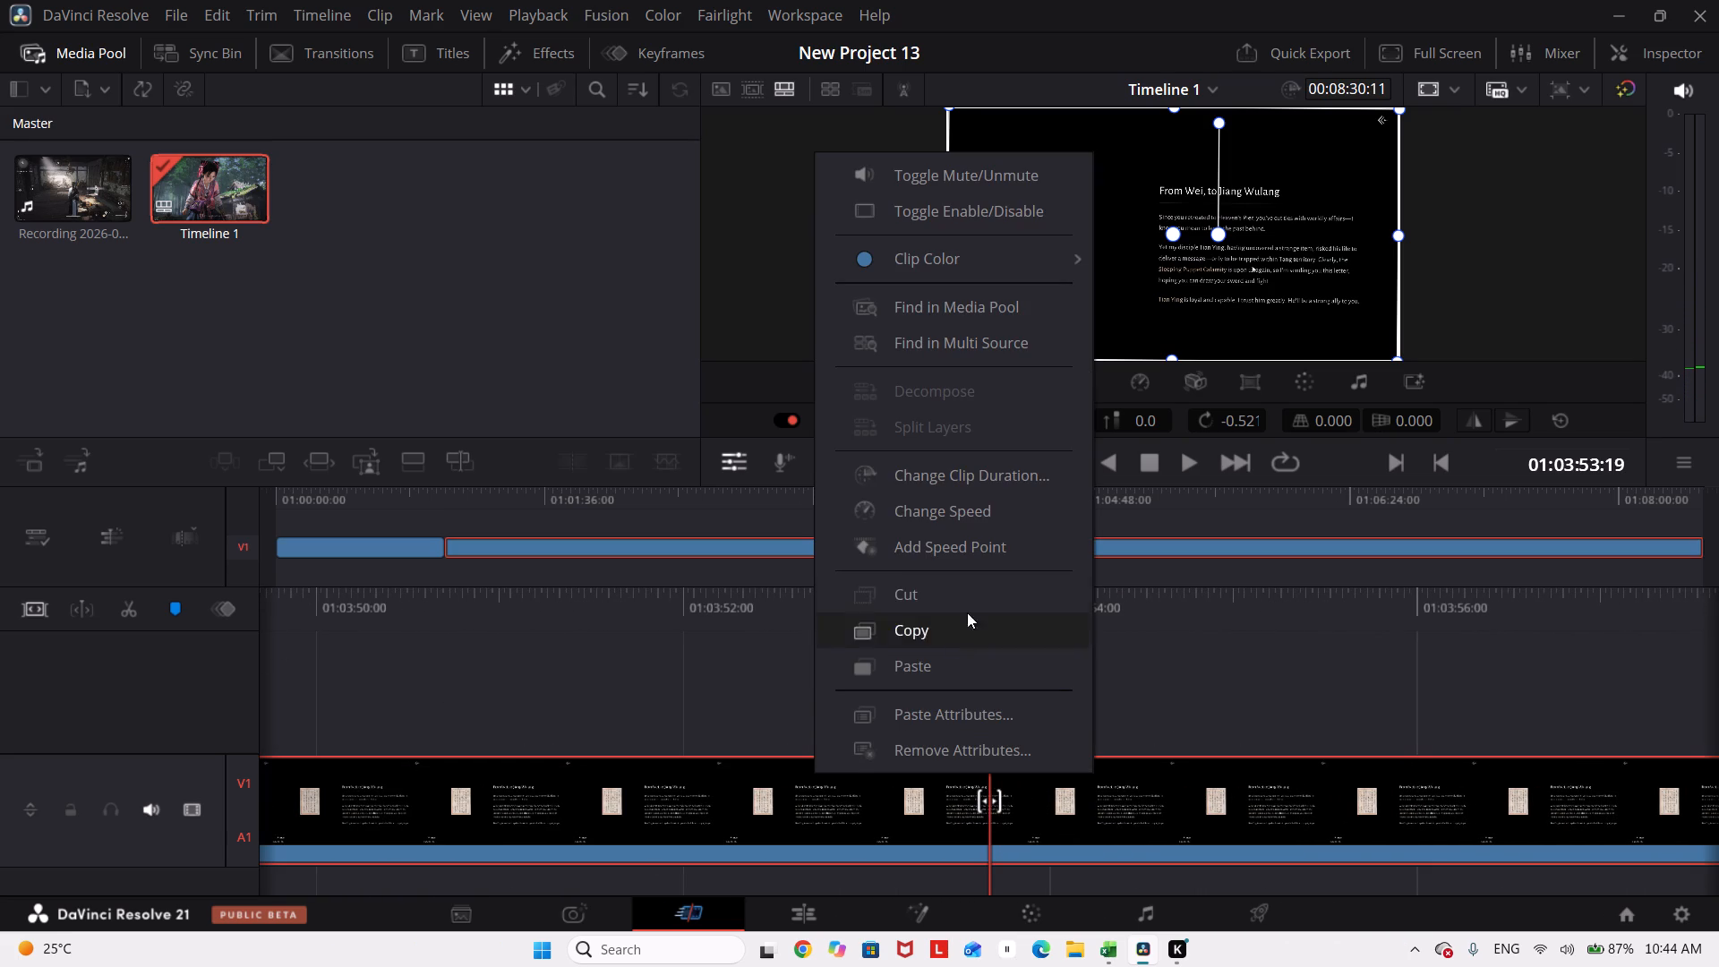
{"action": "left_click", "coordinate": [702, 726]}
{"action": "left_click_drag", "start_coordinate": [975, 608], "coordinate": [1718, 602]}
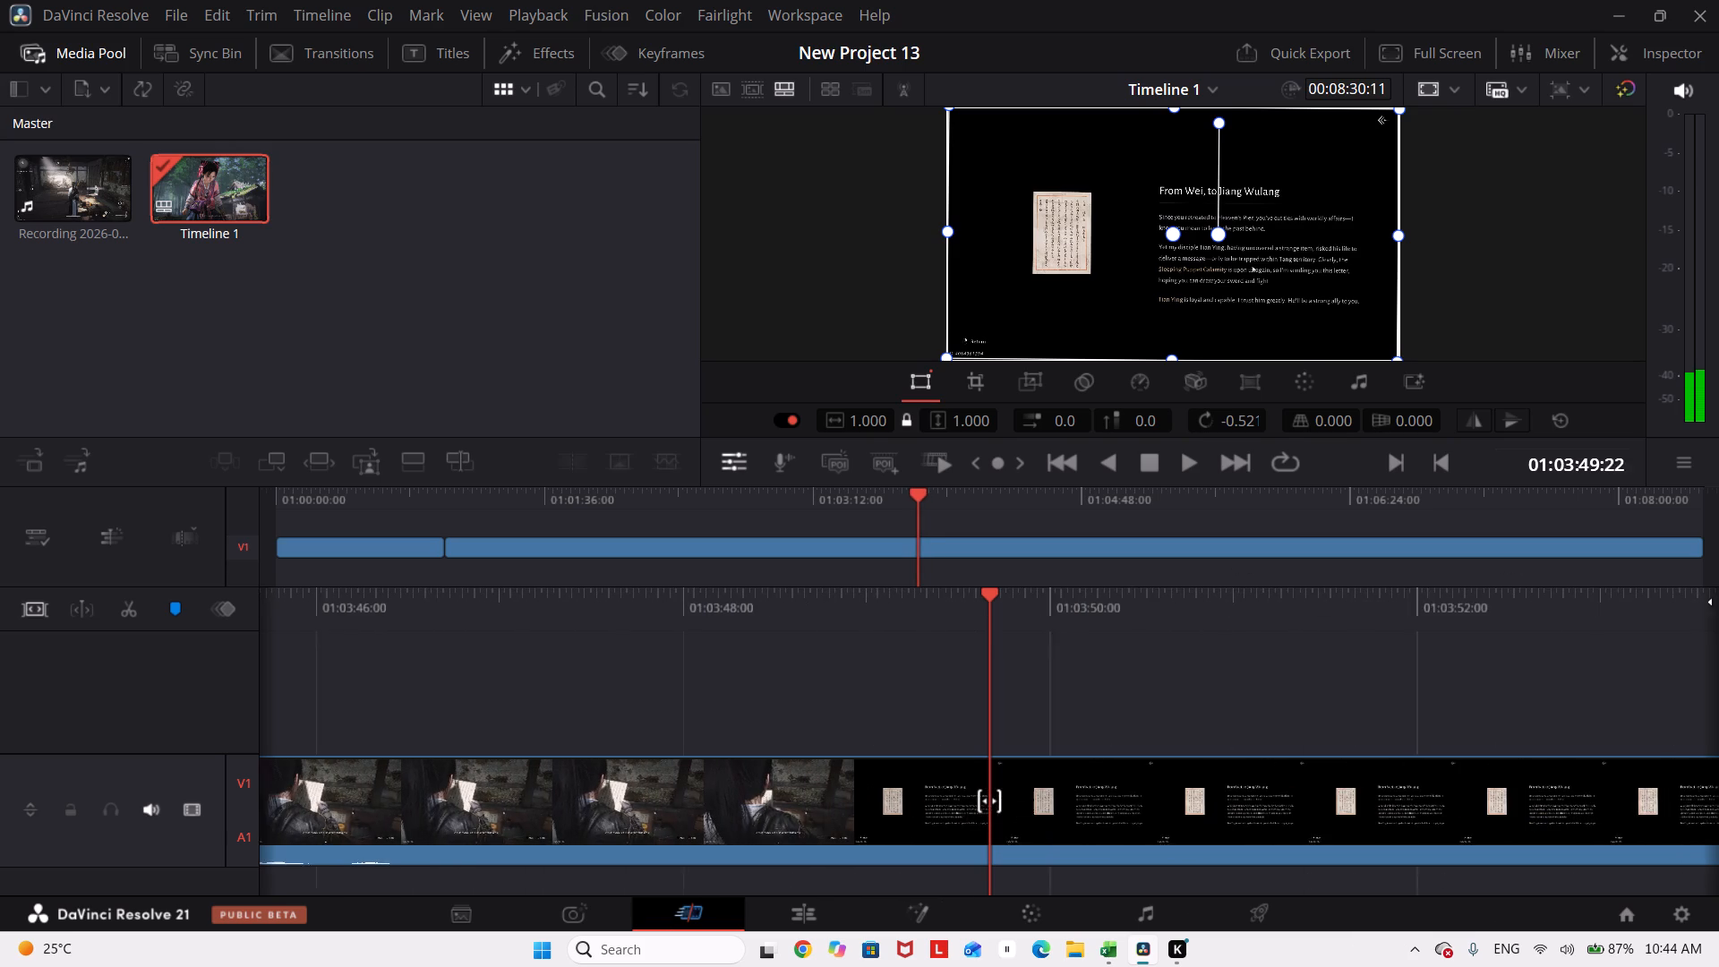
{"action": "left_click_drag", "start_coordinate": [1718, 602], "coordinate": [1696, 652]}
{"action": "left_click_drag", "start_coordinate": [1074, 603], "coordinate": [1178, 595]}
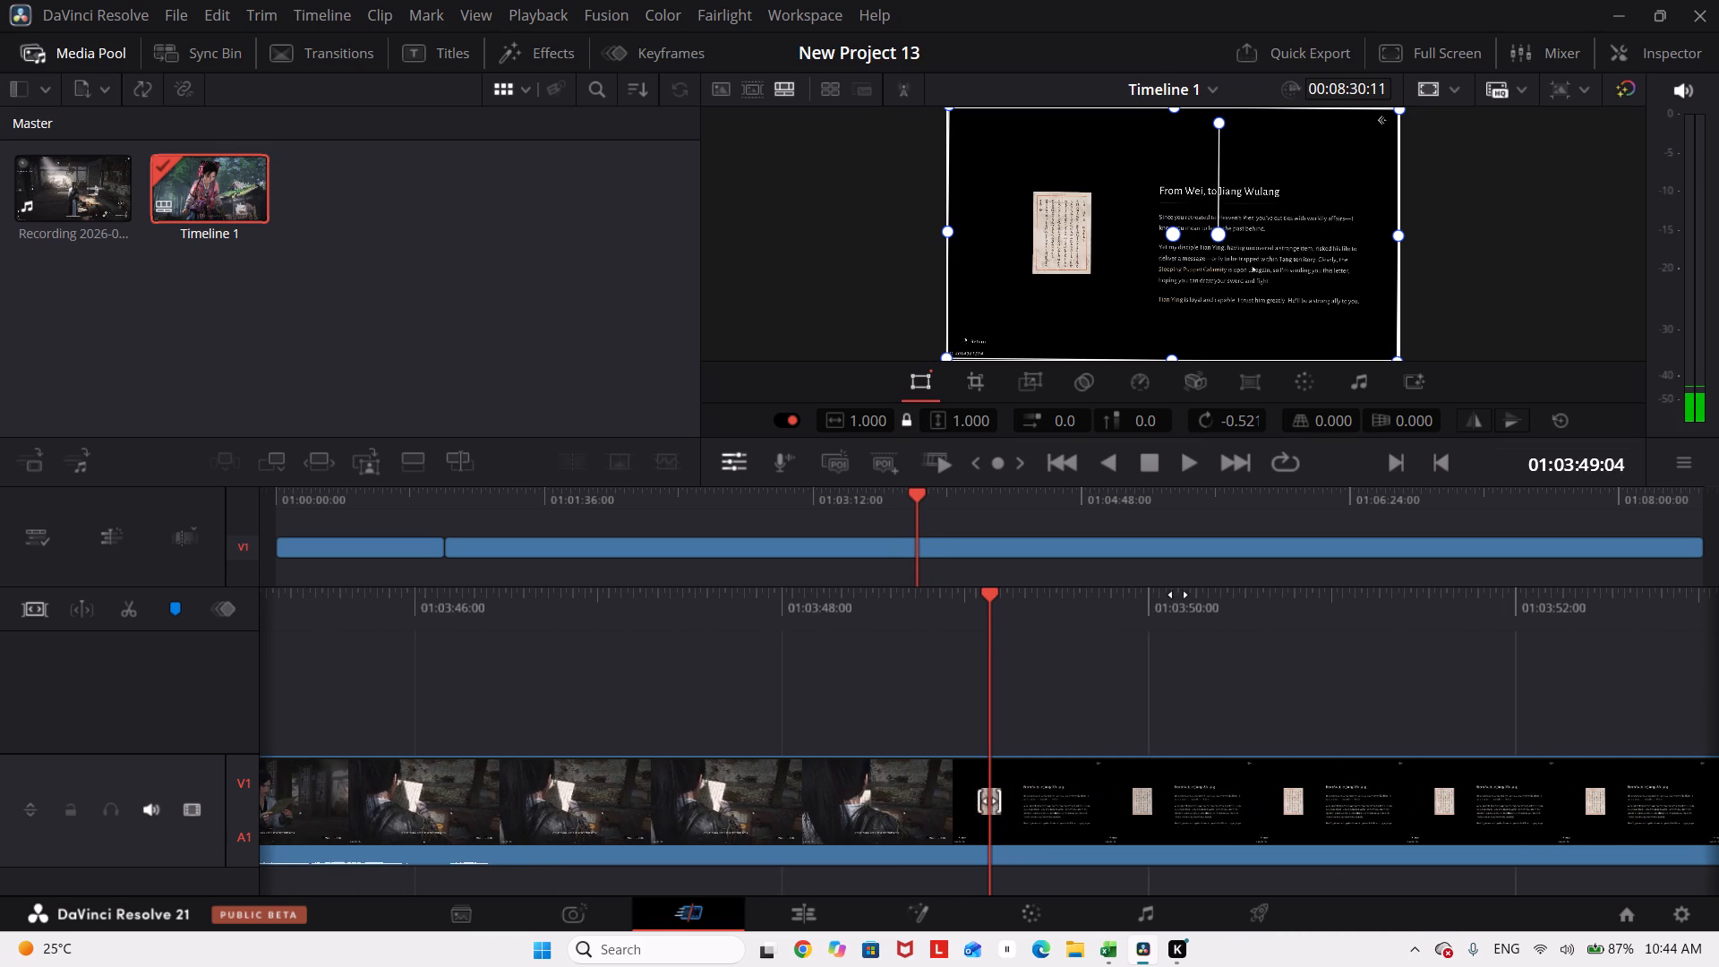
{"action": "left_click_drag", "start_coordinate": [1178, 595], "coordinate": [1214, 603]}
{"action": "left_click", "coordinate": [964, 776]}
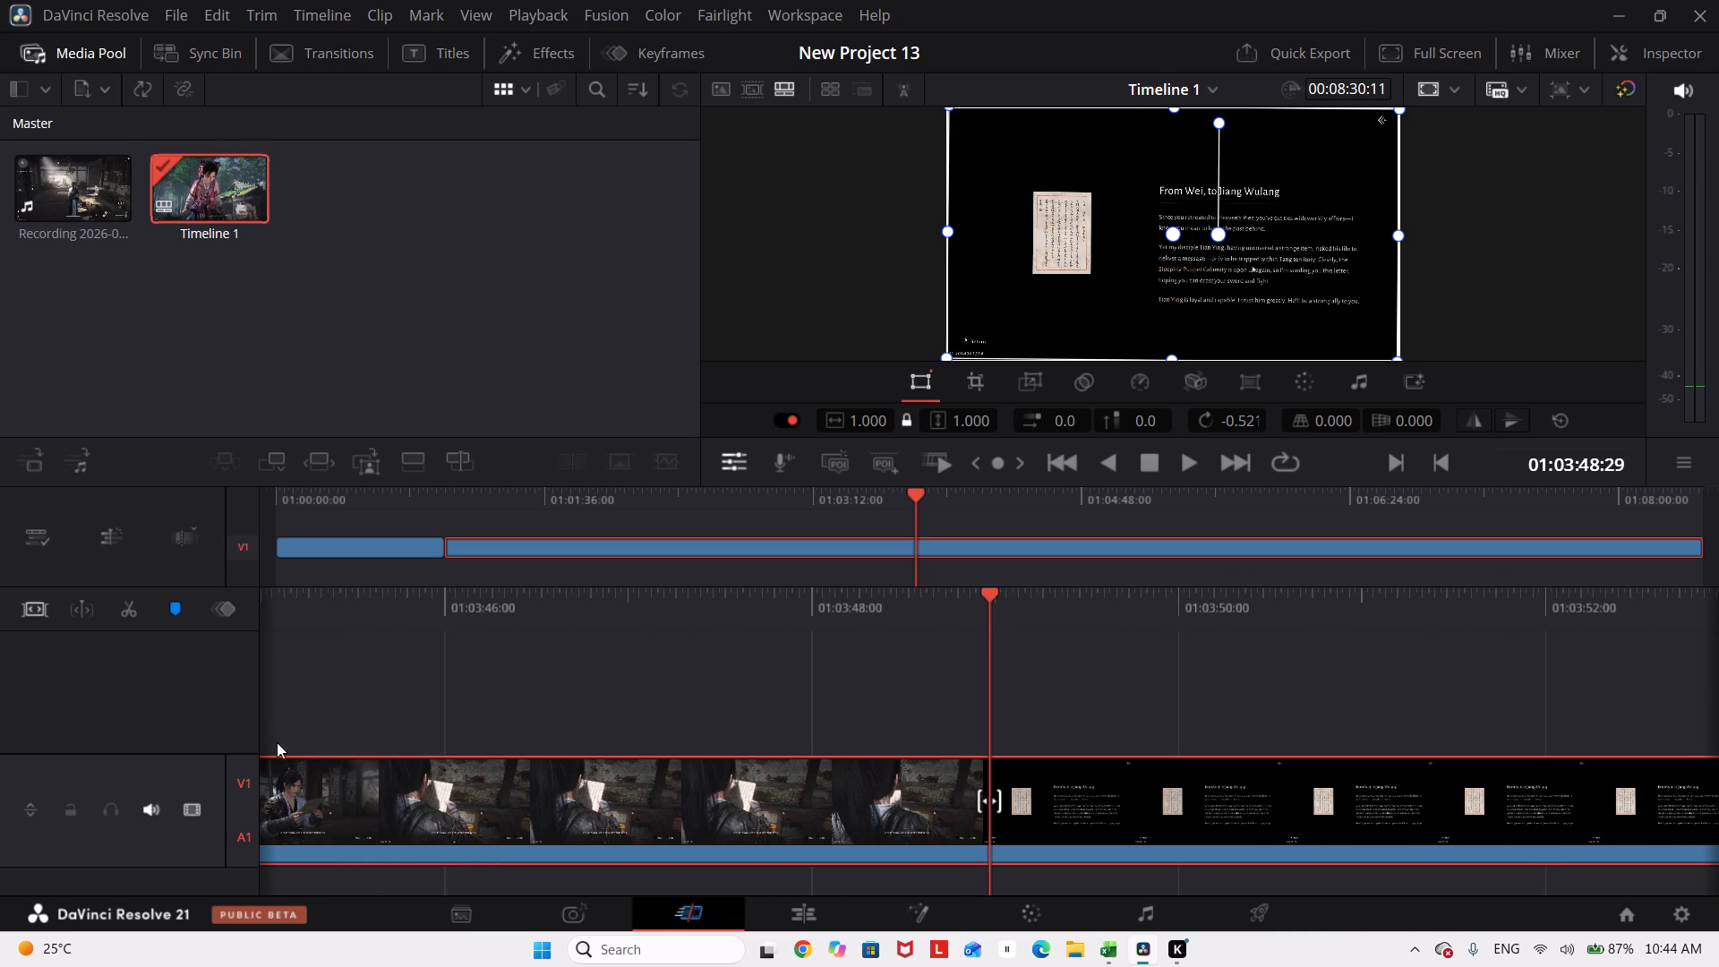
{"action": "left_click", "coordinate": [125, 598]}
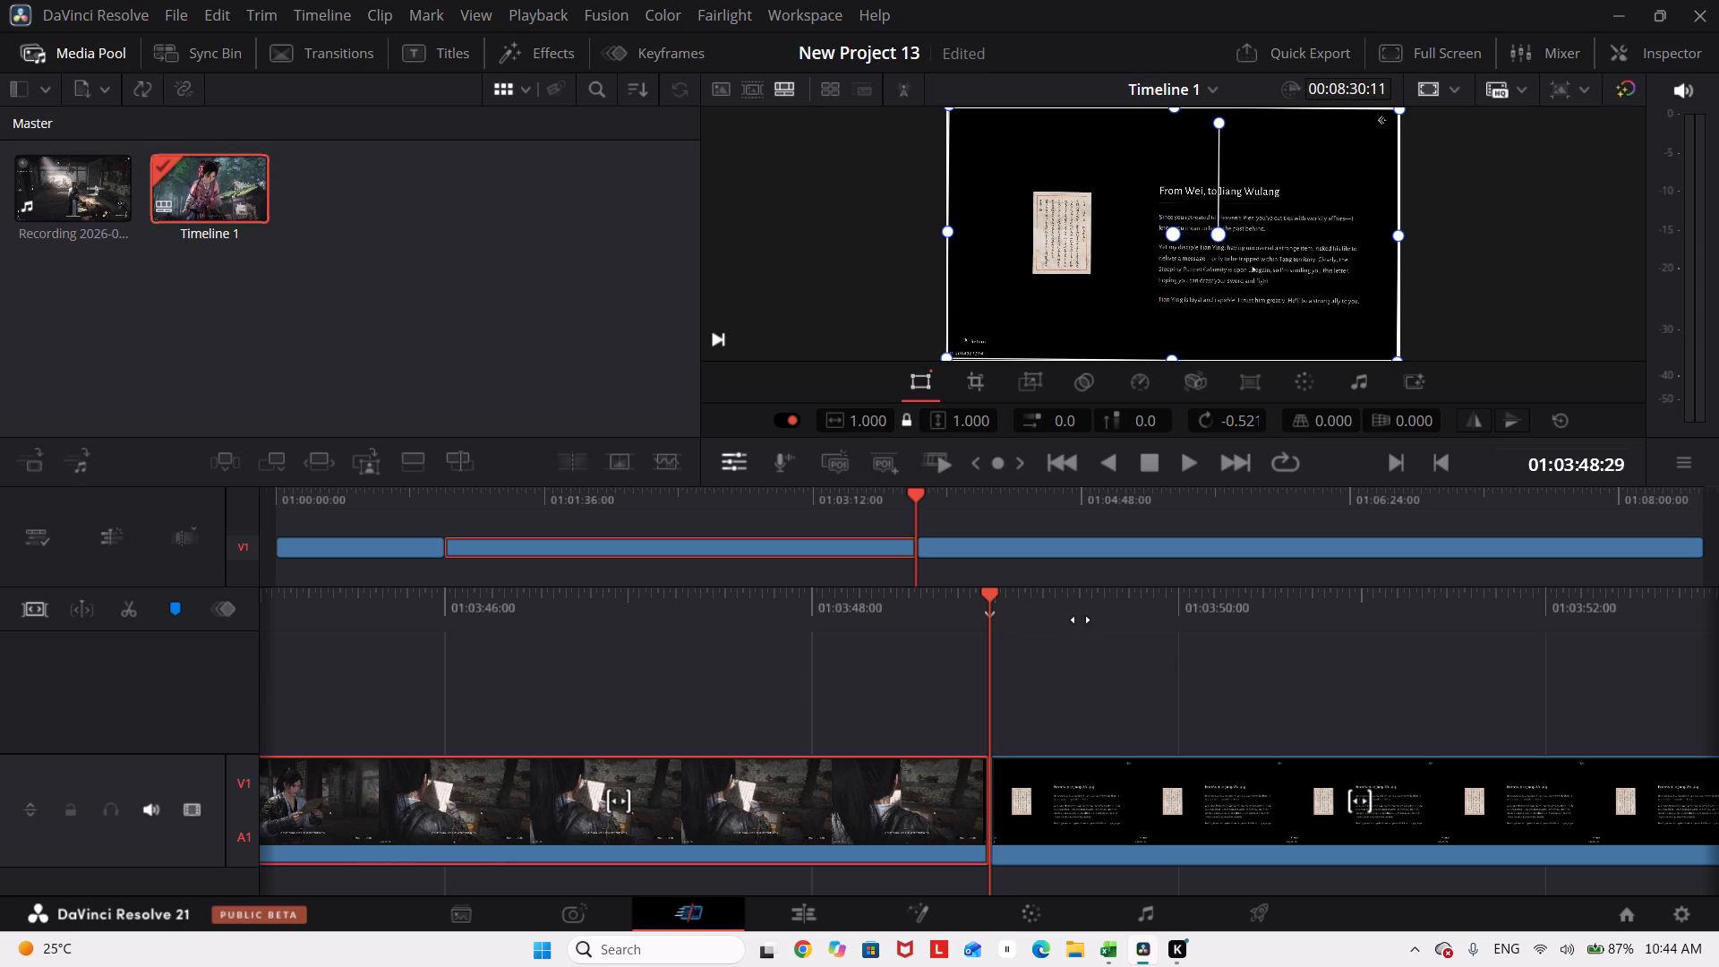
Split the clip at 01:04:07:26, where the letter screen gives way to the man reading.
{"action": "left_click", "coordinate": [1081, 620]}
{"action": "left_click", "coordinate": [1120, 609]}
{"action": "left_click_drag", "start_coordinate": [1123, 608], "coordinate": [646, 627]}
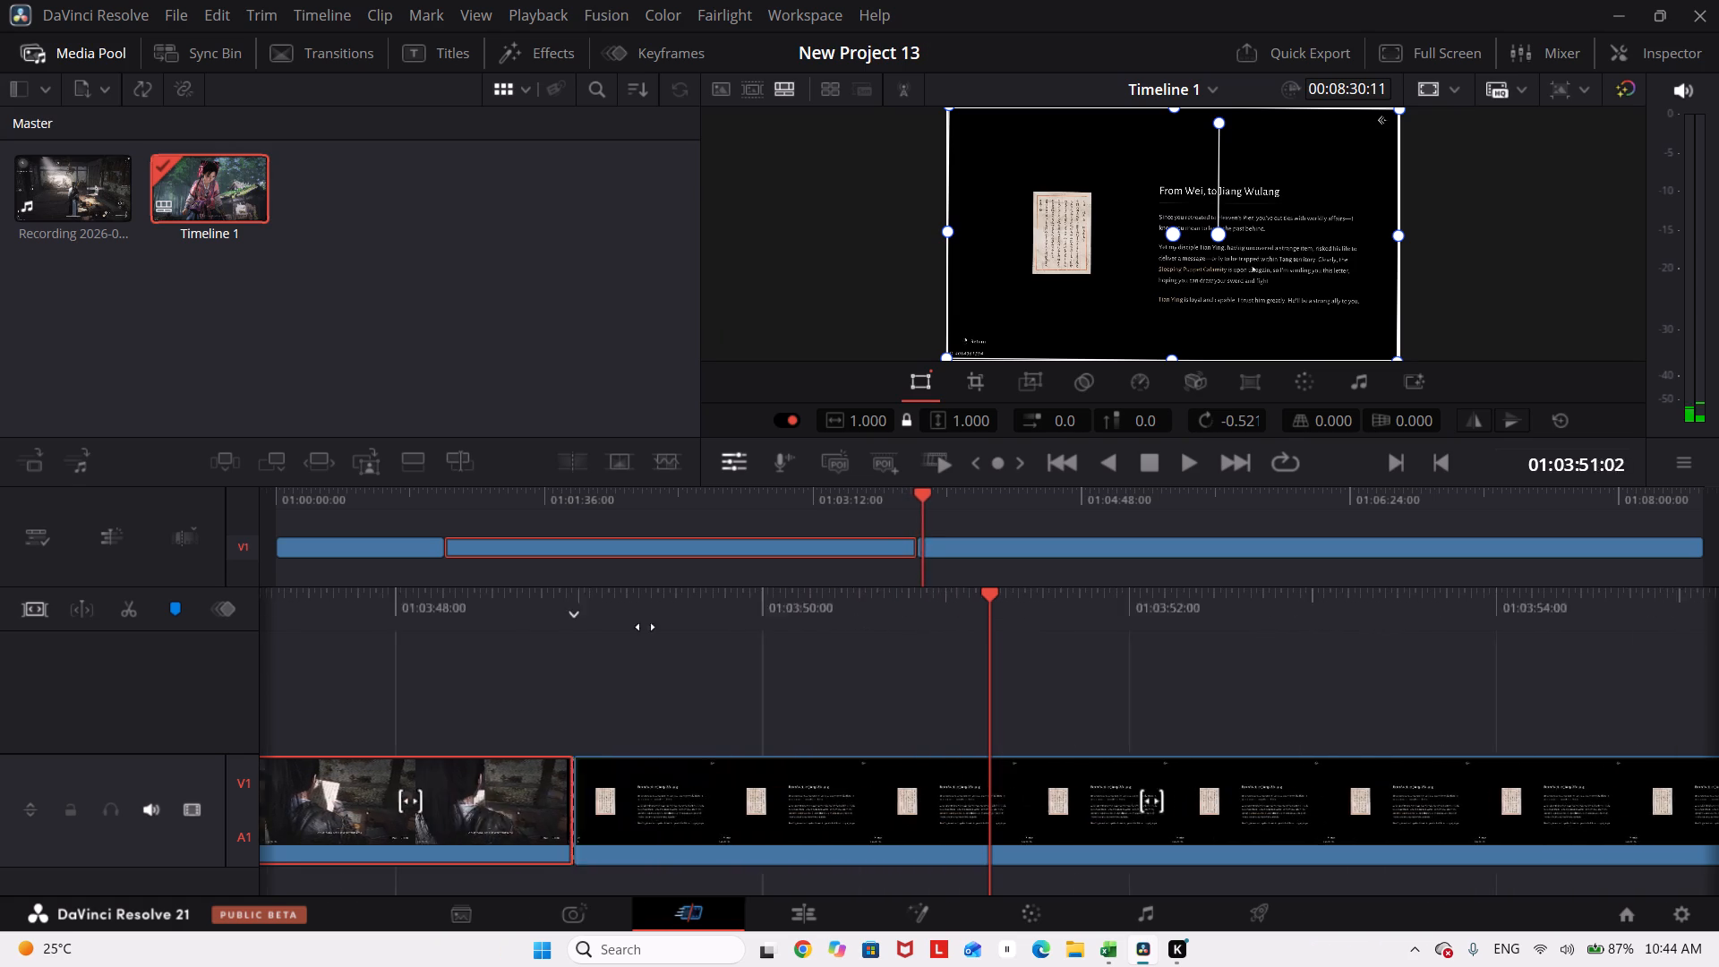
{"action": "left_click_drag", "start_coordinate": [646, 627], "coordinate": [612, 649]}
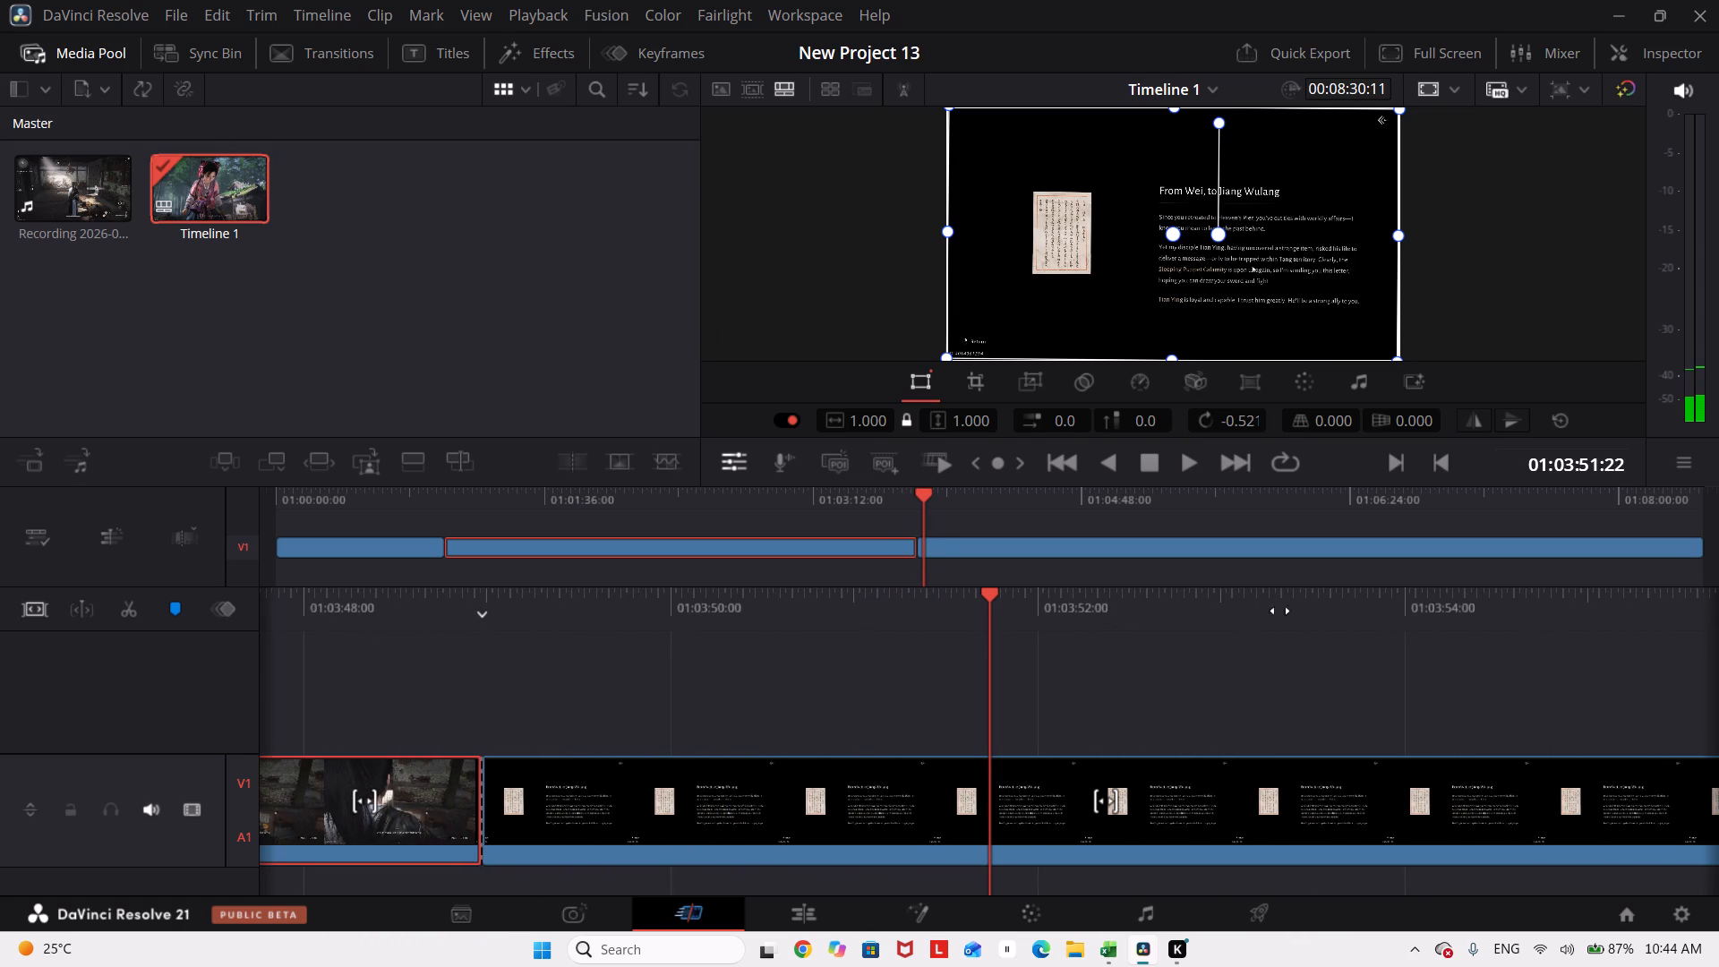
{"action": "left_click_drag", "start_coordinate": [1321, 611], "coordinate": [117, 650]}
{"action": "left_click", "coordinate": [125, 650]}
{"action": "left_click_drag", "start_coordinate": [1250, 620], "coordinate": [385, 650]}
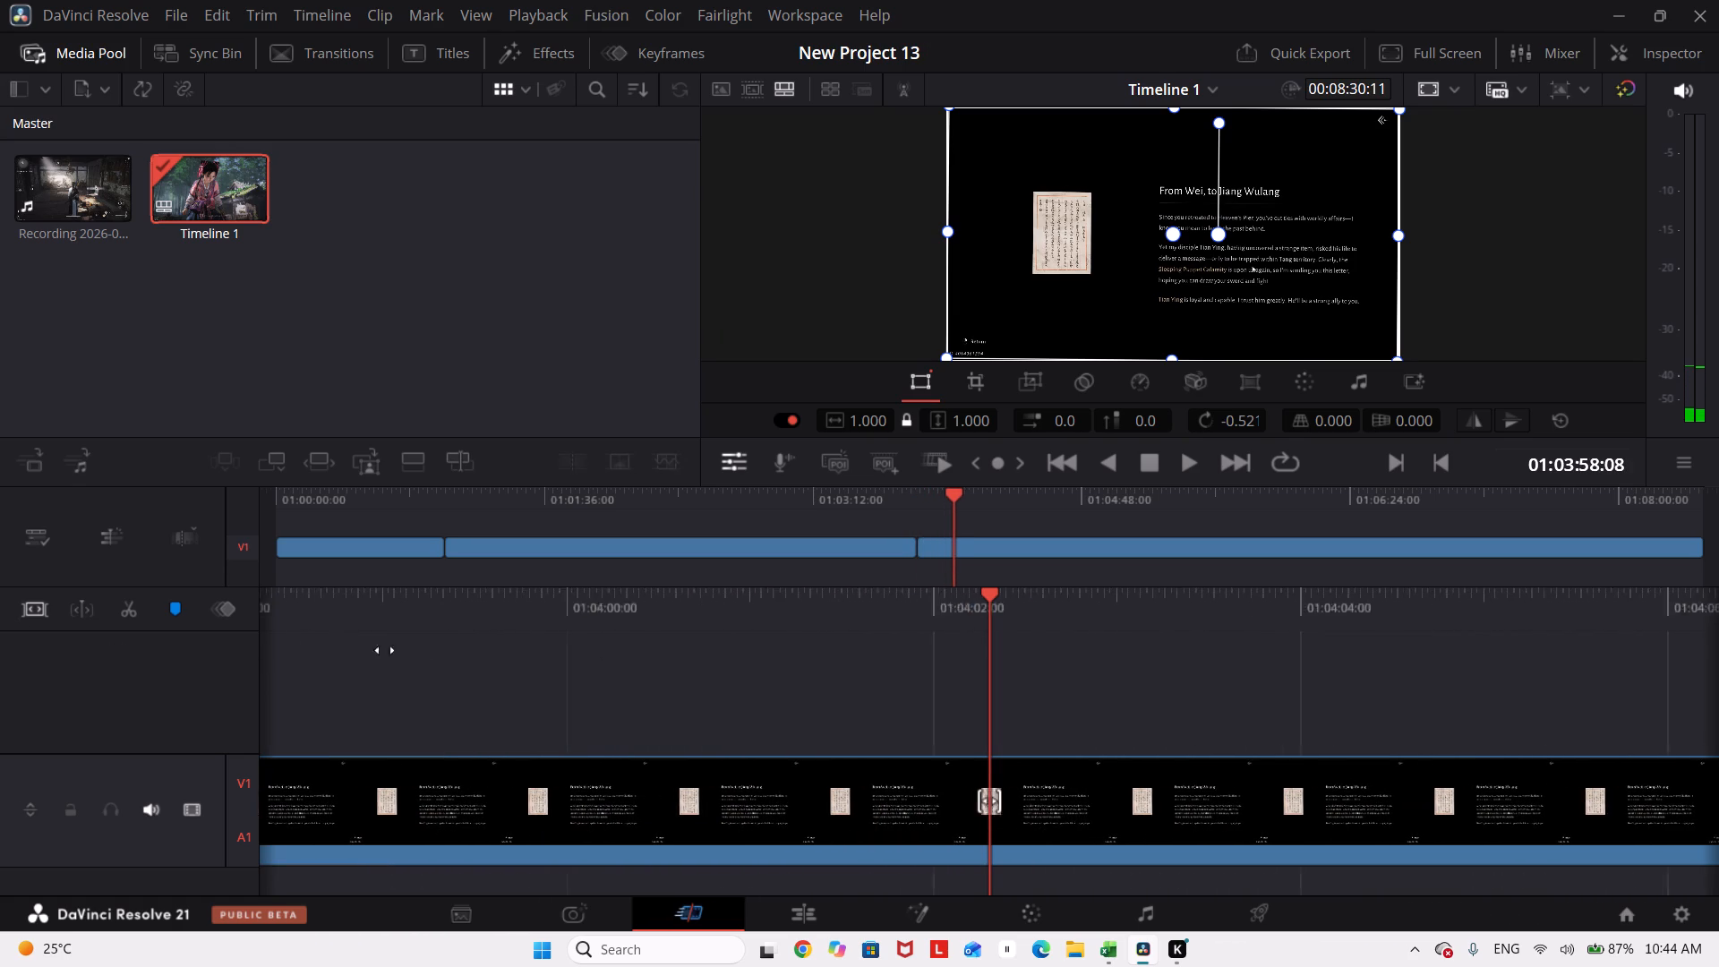
{"action": "left_click_drag", "start_coordinate": [385, 650], "coordinate": [298, 650]}
{"action": "left_click_drag", "start_coordinate": [1253, 612], "coordinate": [502, 656]}
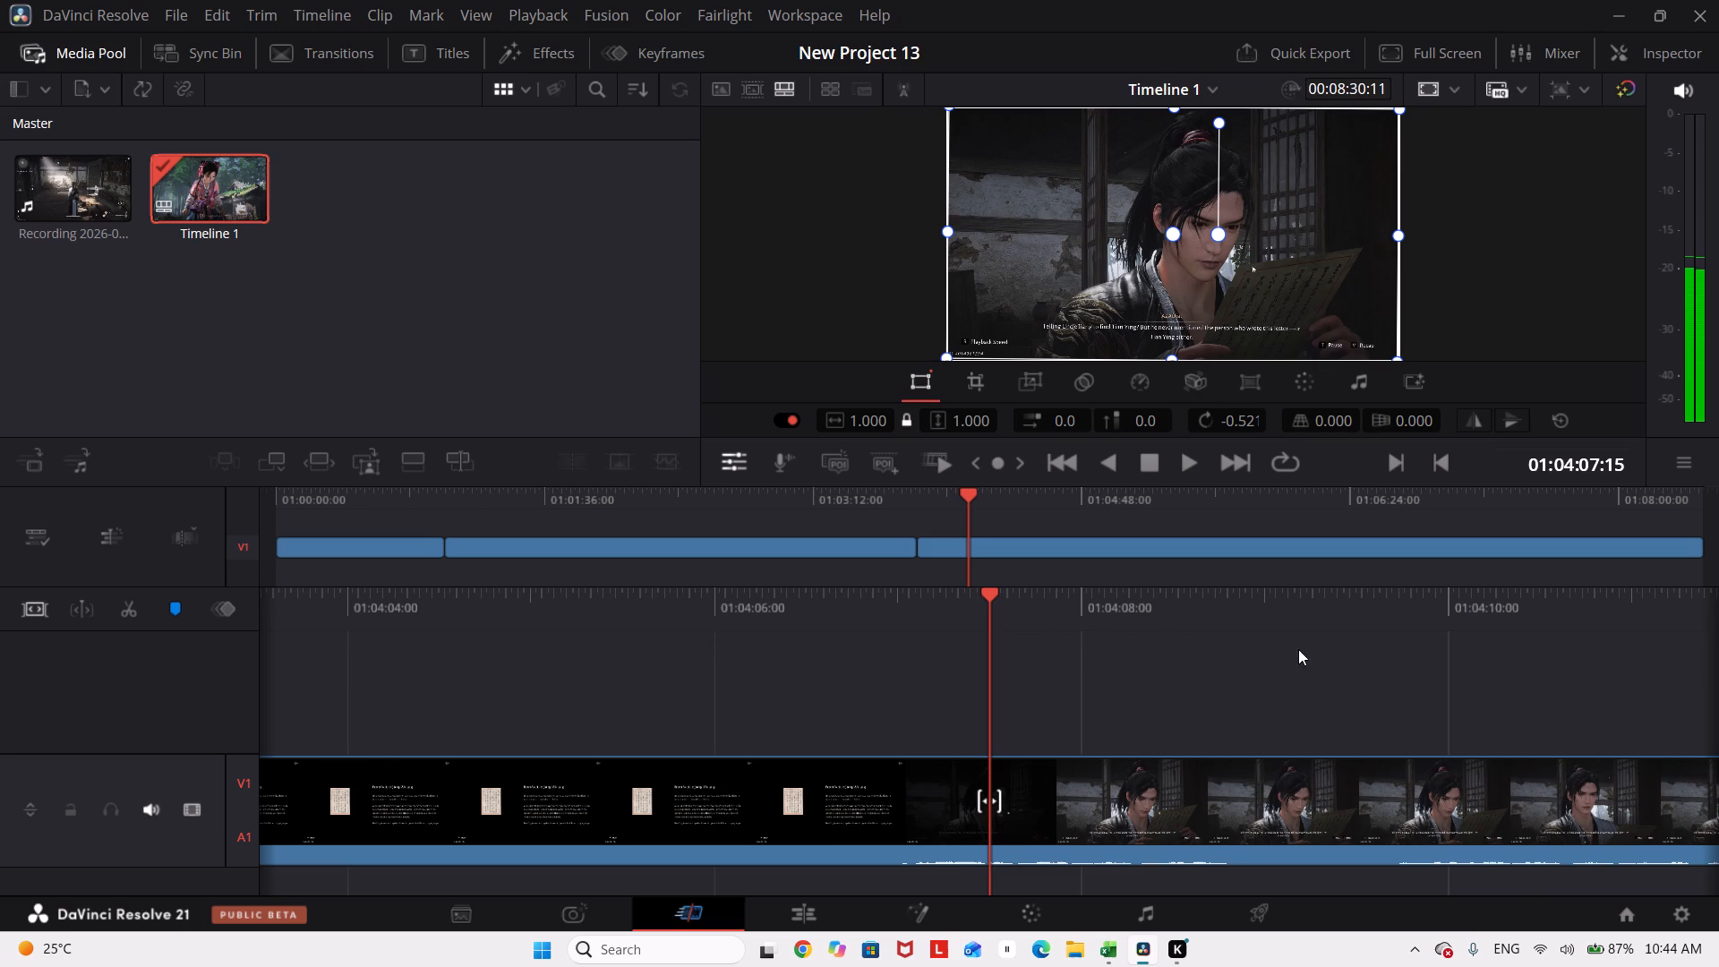
{"action": "left_click_drag", "start_coordinate": [1240, 607], "coordinate": [1159, 619]}
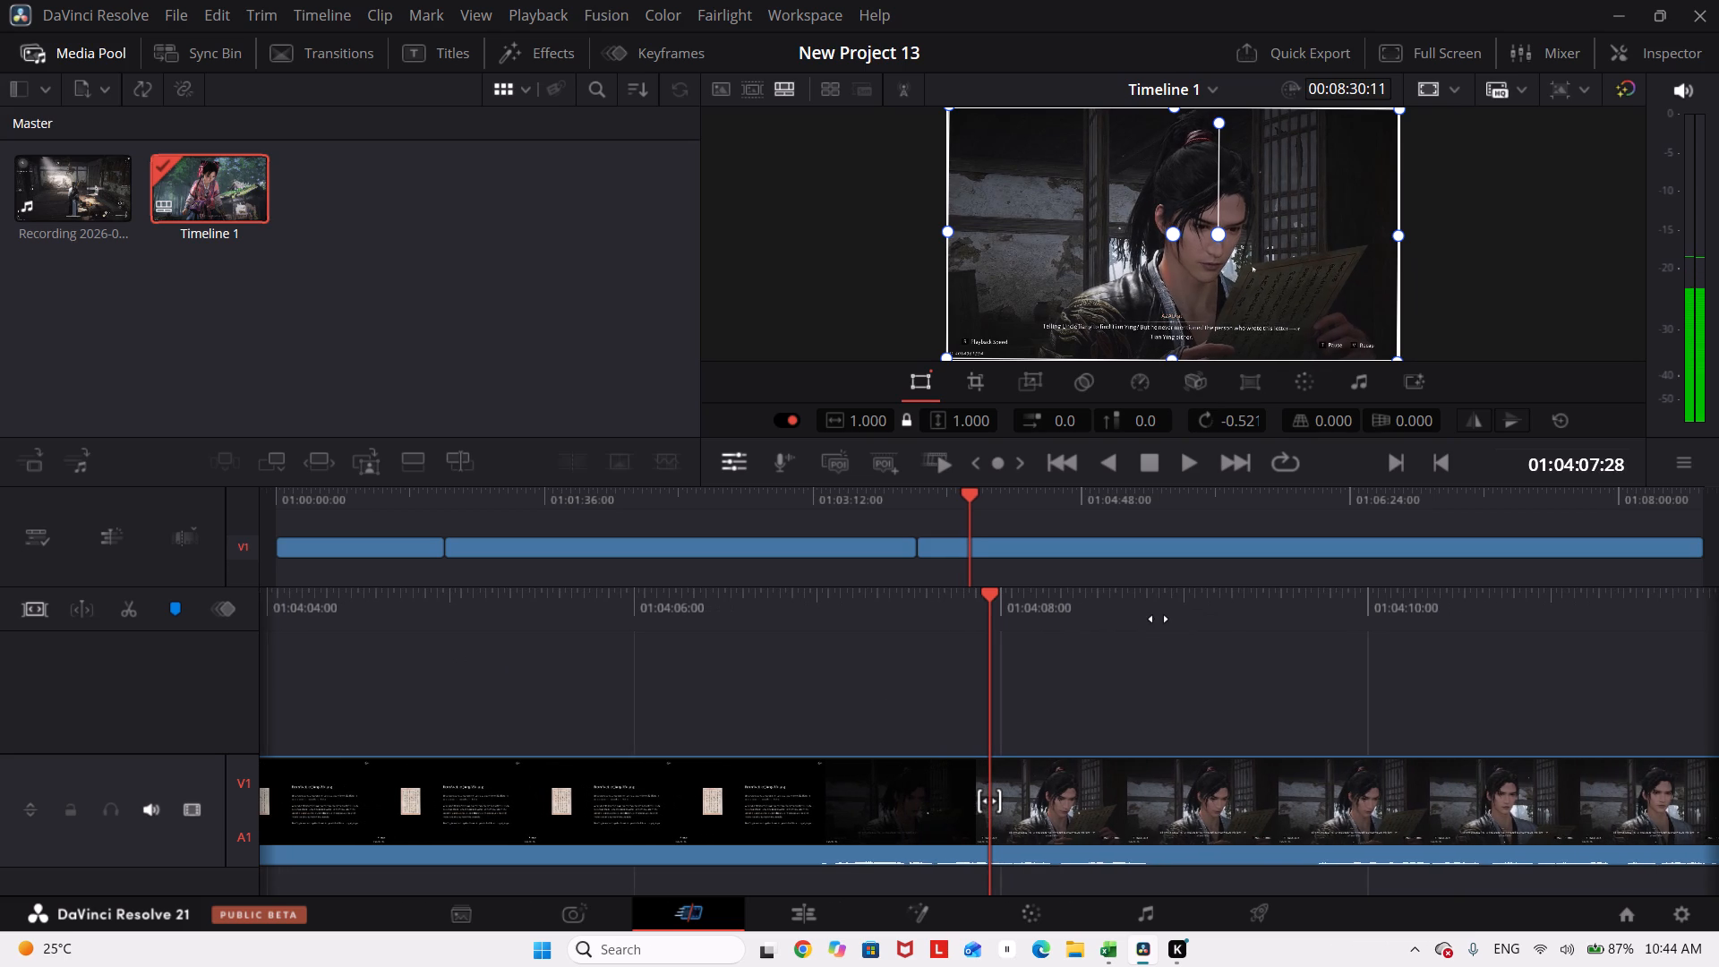
{"action": "left_click_drag", "start_coordinate": [1159, 619], "coordinate": [1173, 626]}
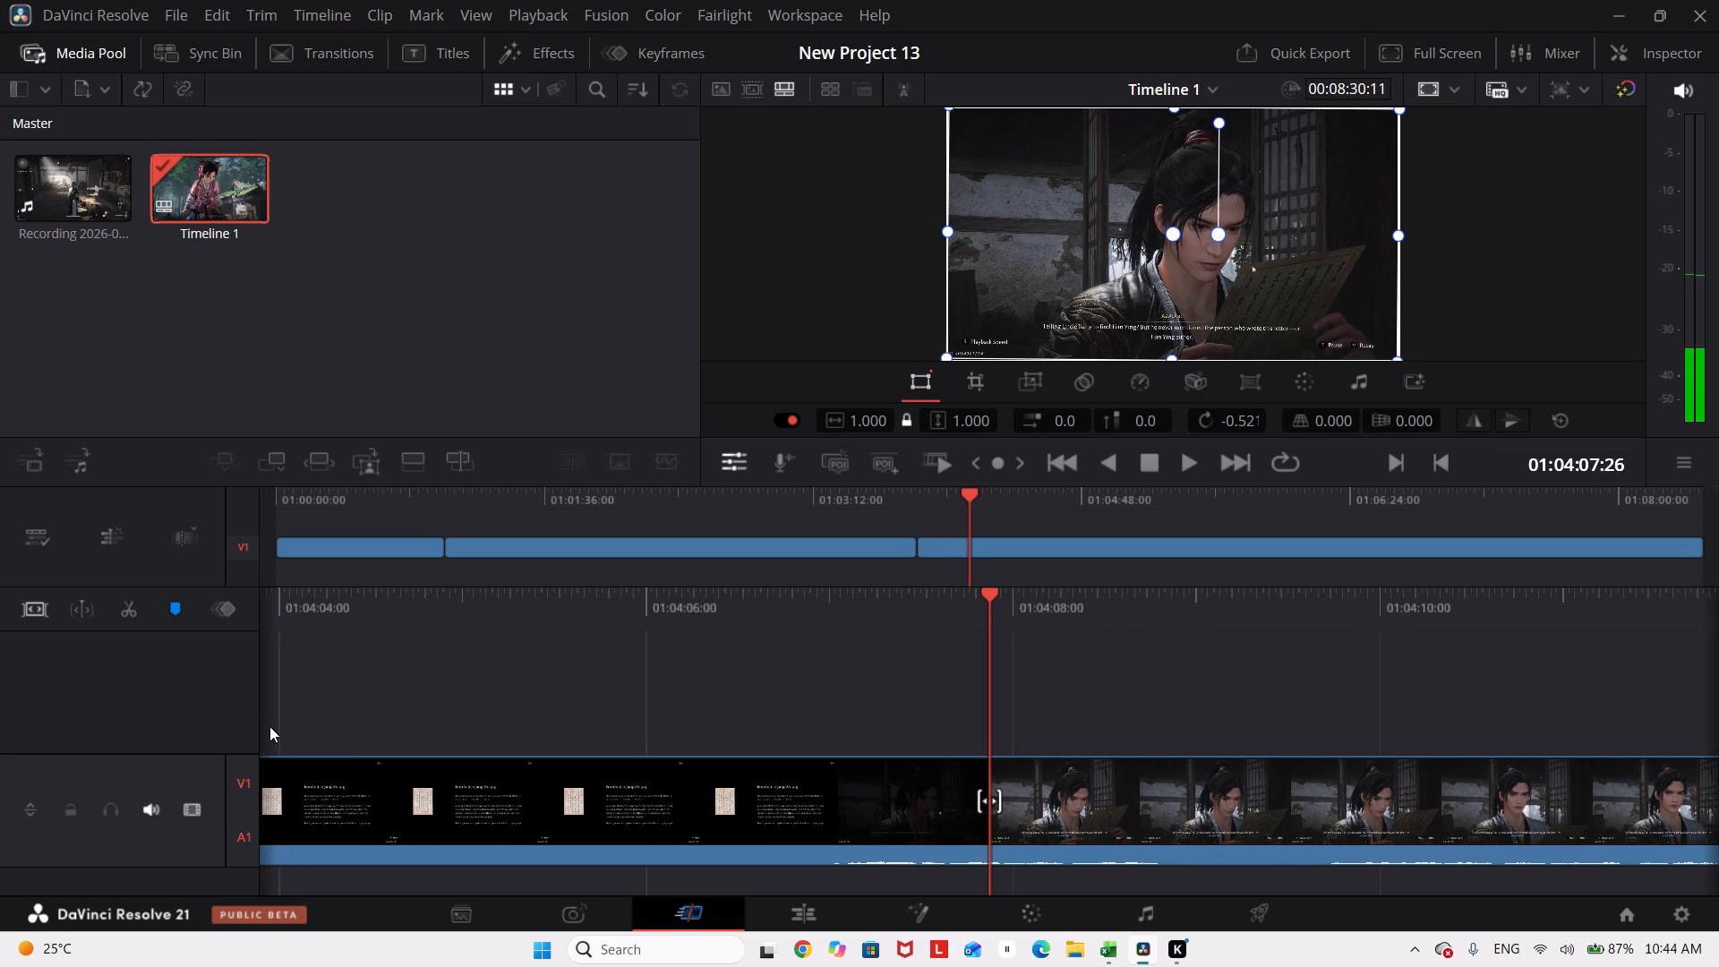
{"action": "left_click", "coordinate": [133, 613]}
Select the letter screen clip between the two new cuts and open its speed controls.
{"action": "left_click", "coordinate": [797, 780]}
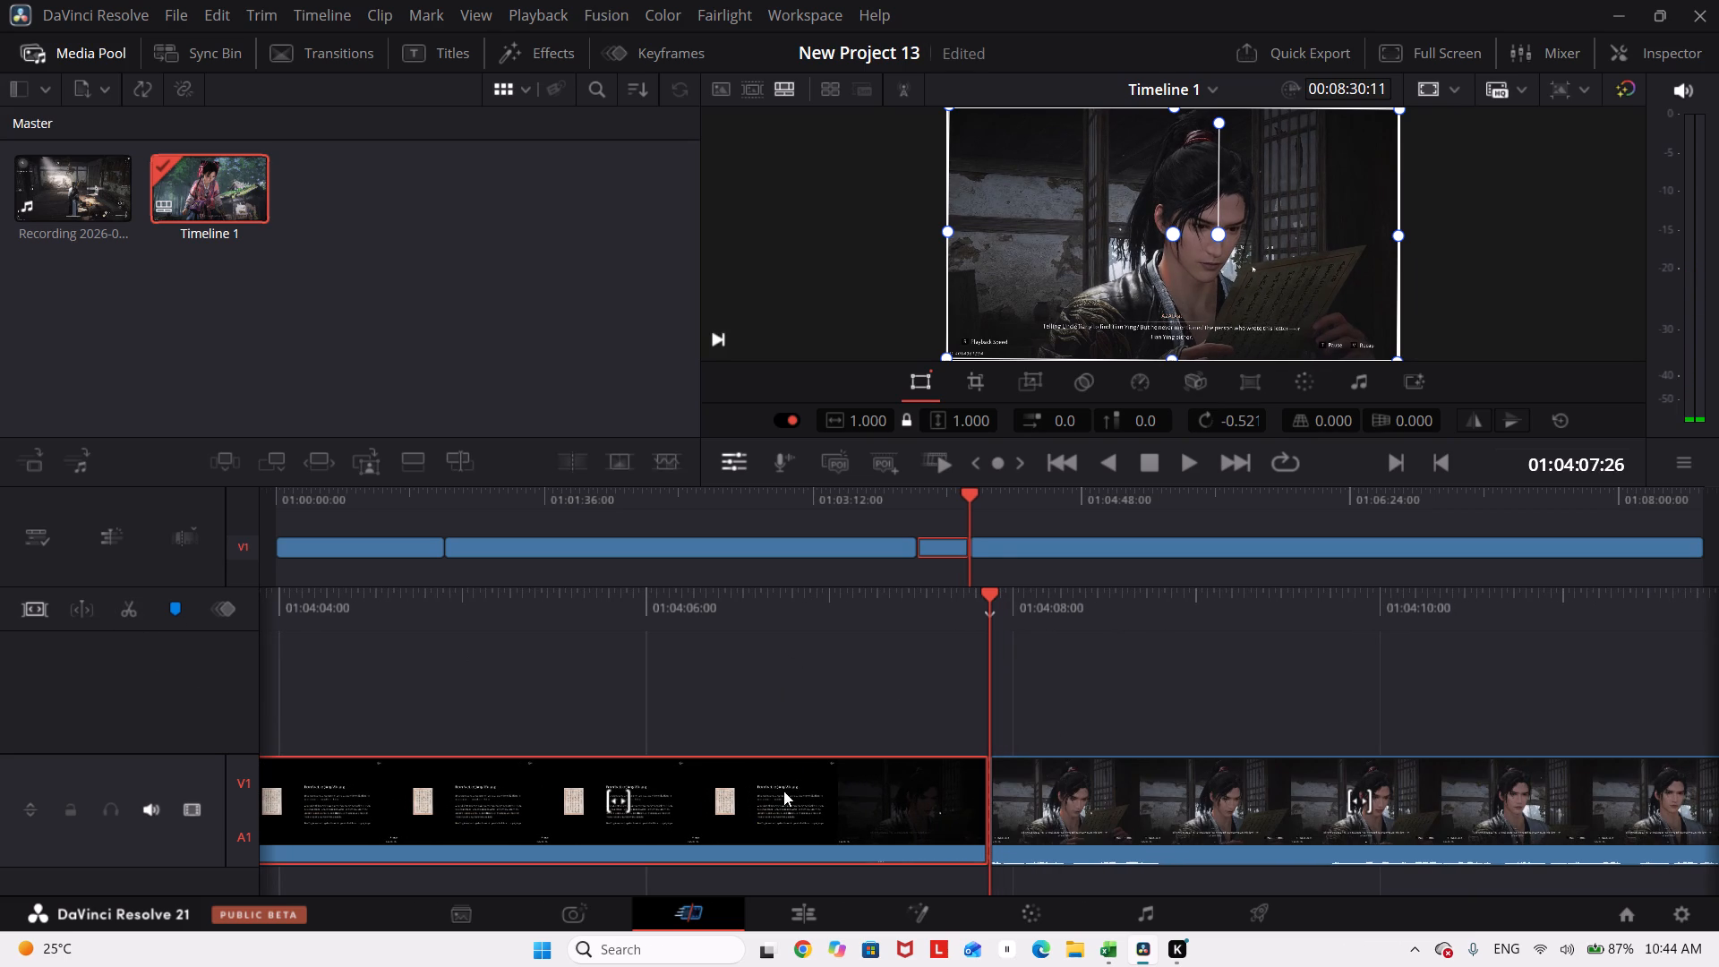
{"action": "right_click", "coordinate": [721, 786]}
{"action": "left_click", "coordinate": [940, 508]}
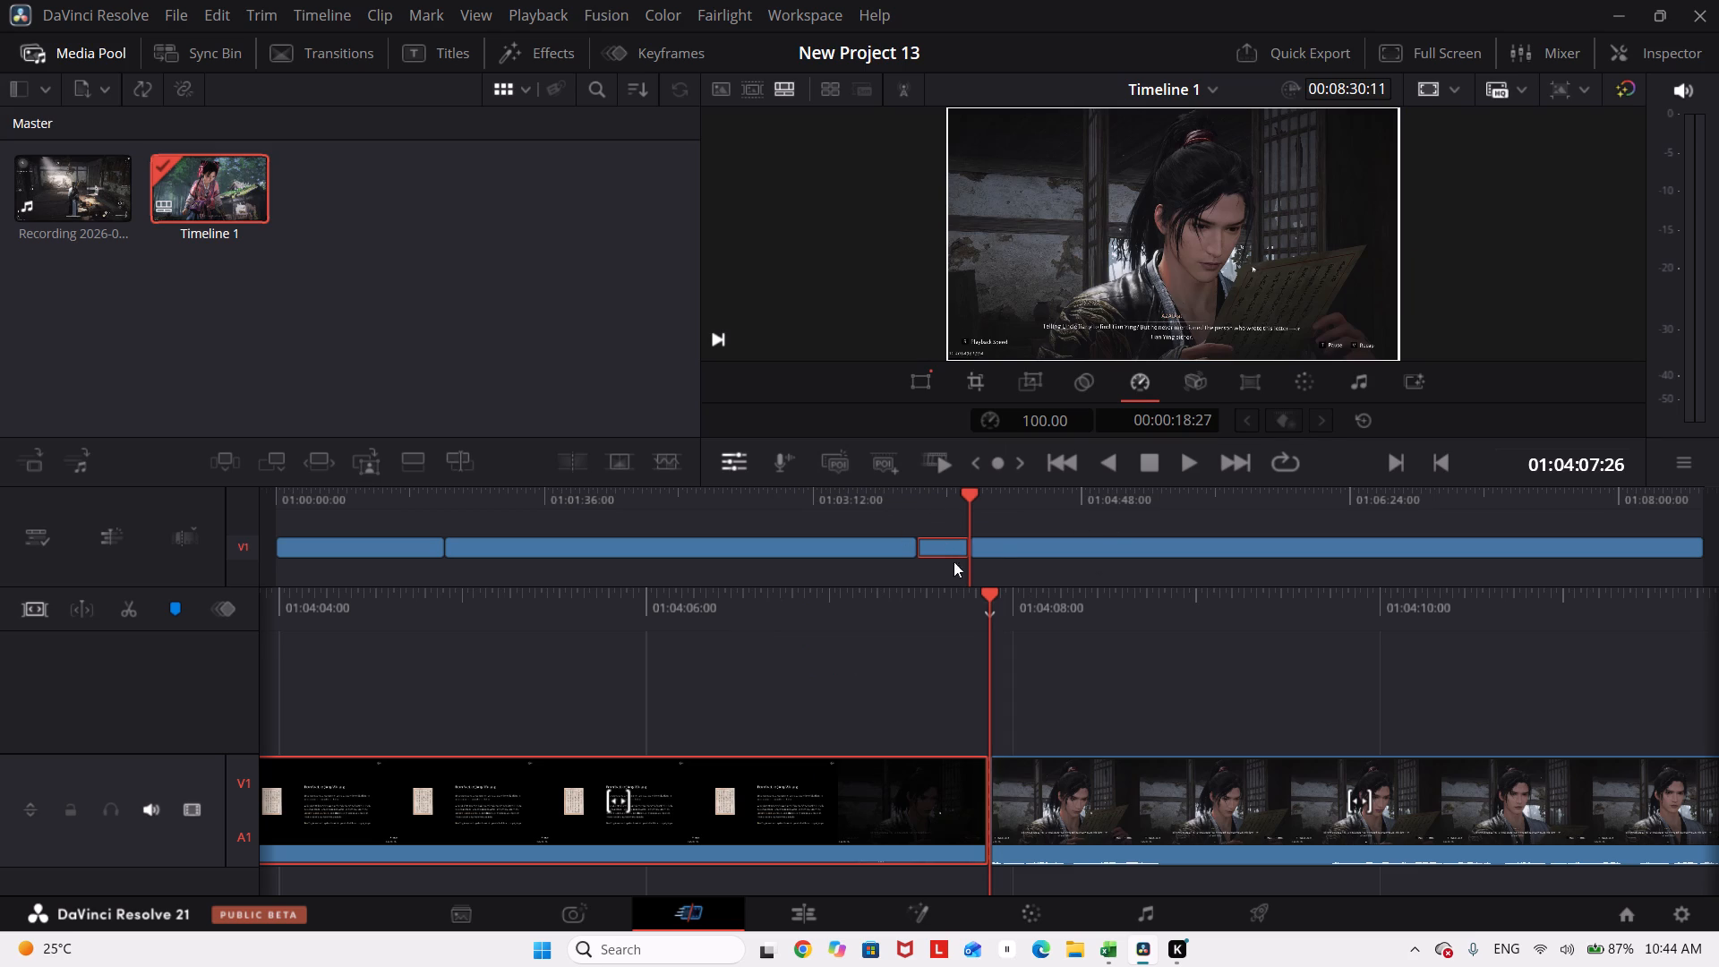
{"action": "right_click", "coordinate": [784, 807]}
{"action": "left_click", "coordinate": [908, 547]}
{"action": "left_click", "coordinate": [1140, 374]}
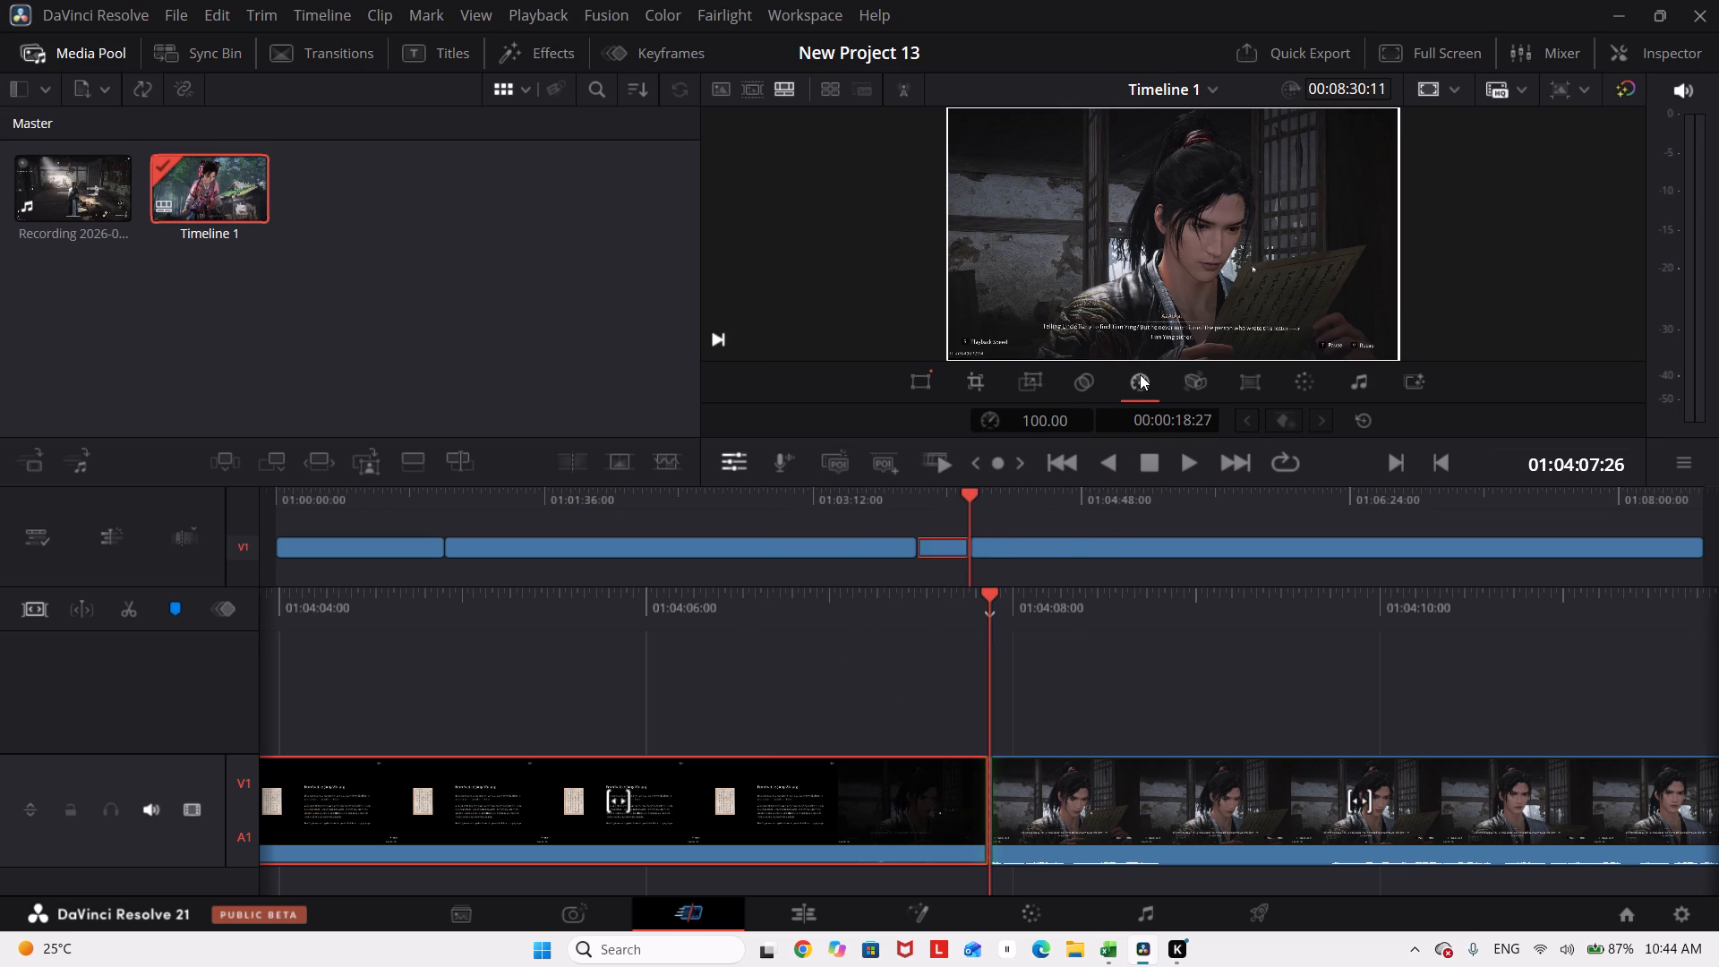
{"action": "left_click_drag", "start_coordinate": [1140, 374], "coordinate": [1159, 385]}
{"action": "right_click", "coordinate": [1152, 385]}
{"action": "right_click", "coordinate": [1142, 386]}
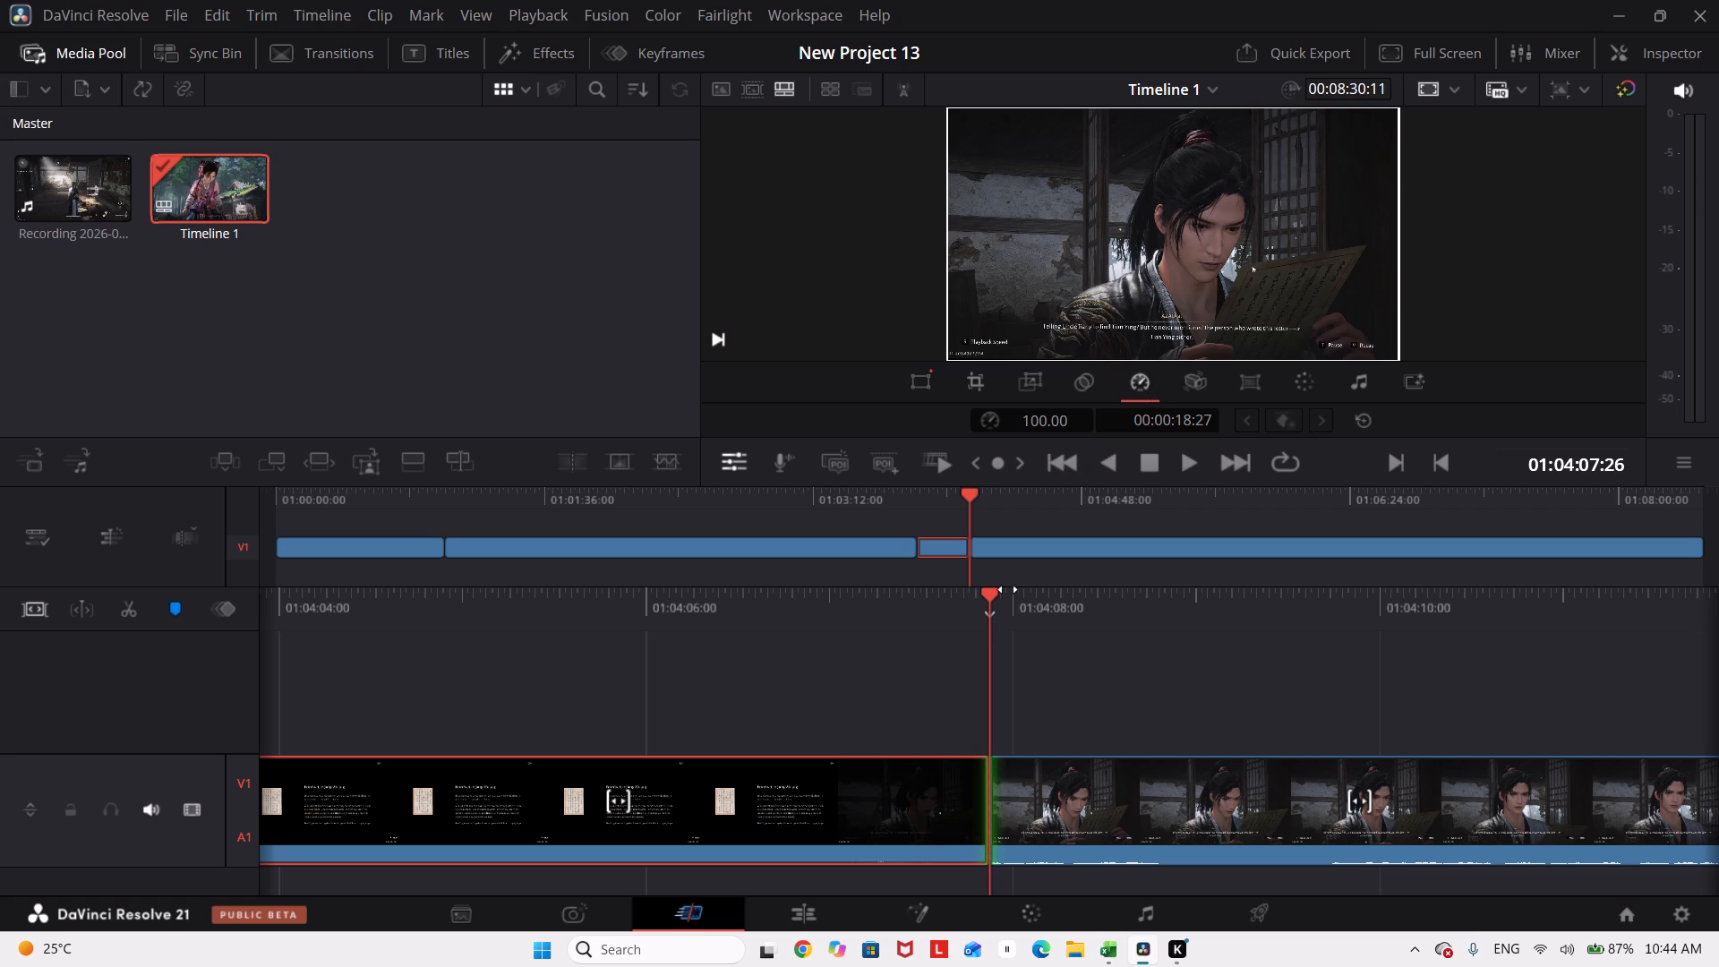
{"action": "left_click", "coordinate": [874, 826]}
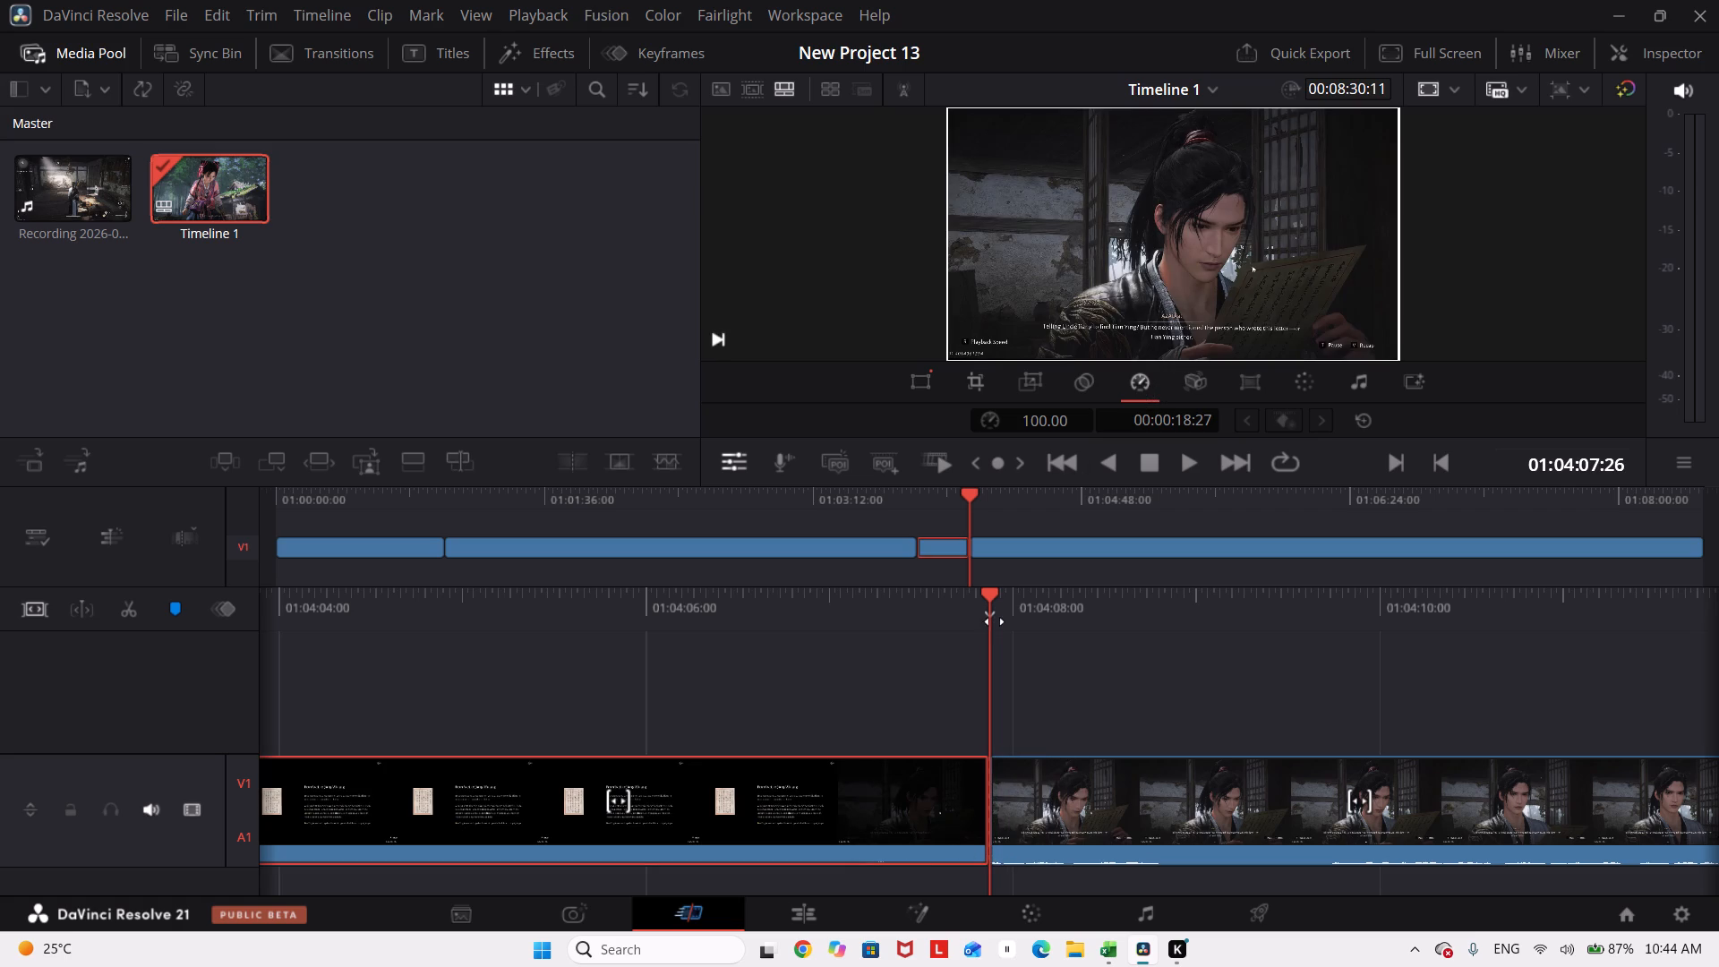
Add a speed point to the letter clip at 01:04:05:06 and move it back to about 01:04:03:24.
{"action": "left_click_drag", "start_coordinate": [989, 615], "coordinate": [1474, 612]}
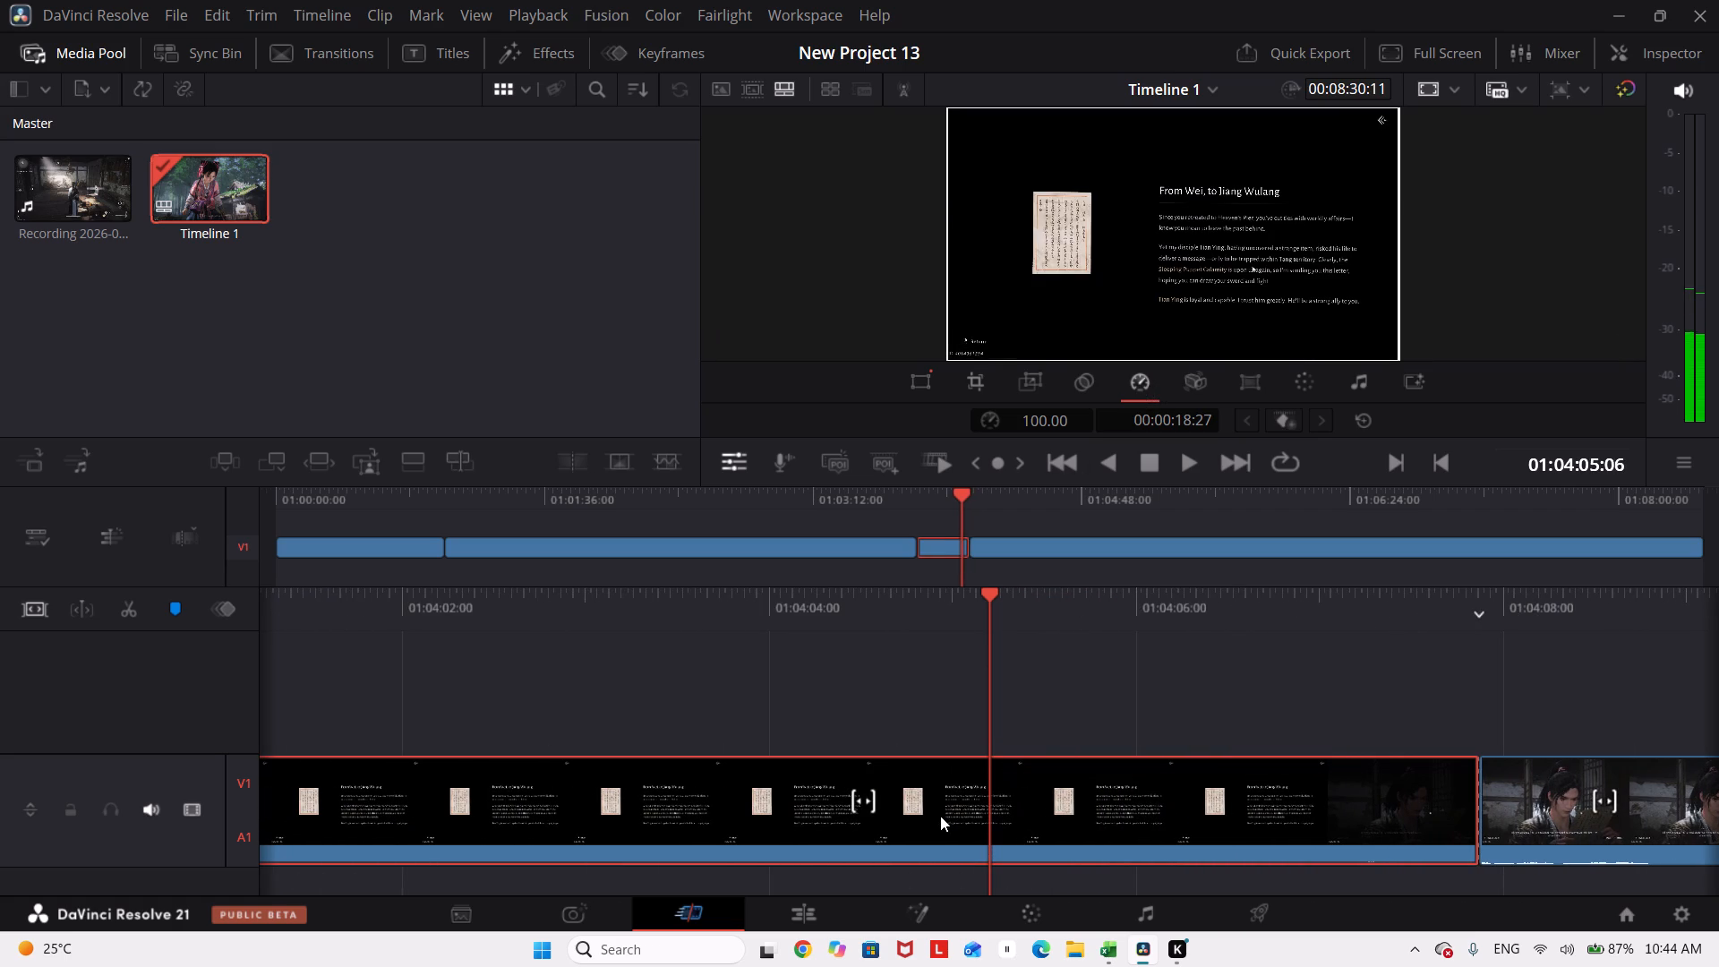
{"action": "right_click", "coordinate": [940, 816]}
{"action": "left_click", "coordinate": [1049, 595]}
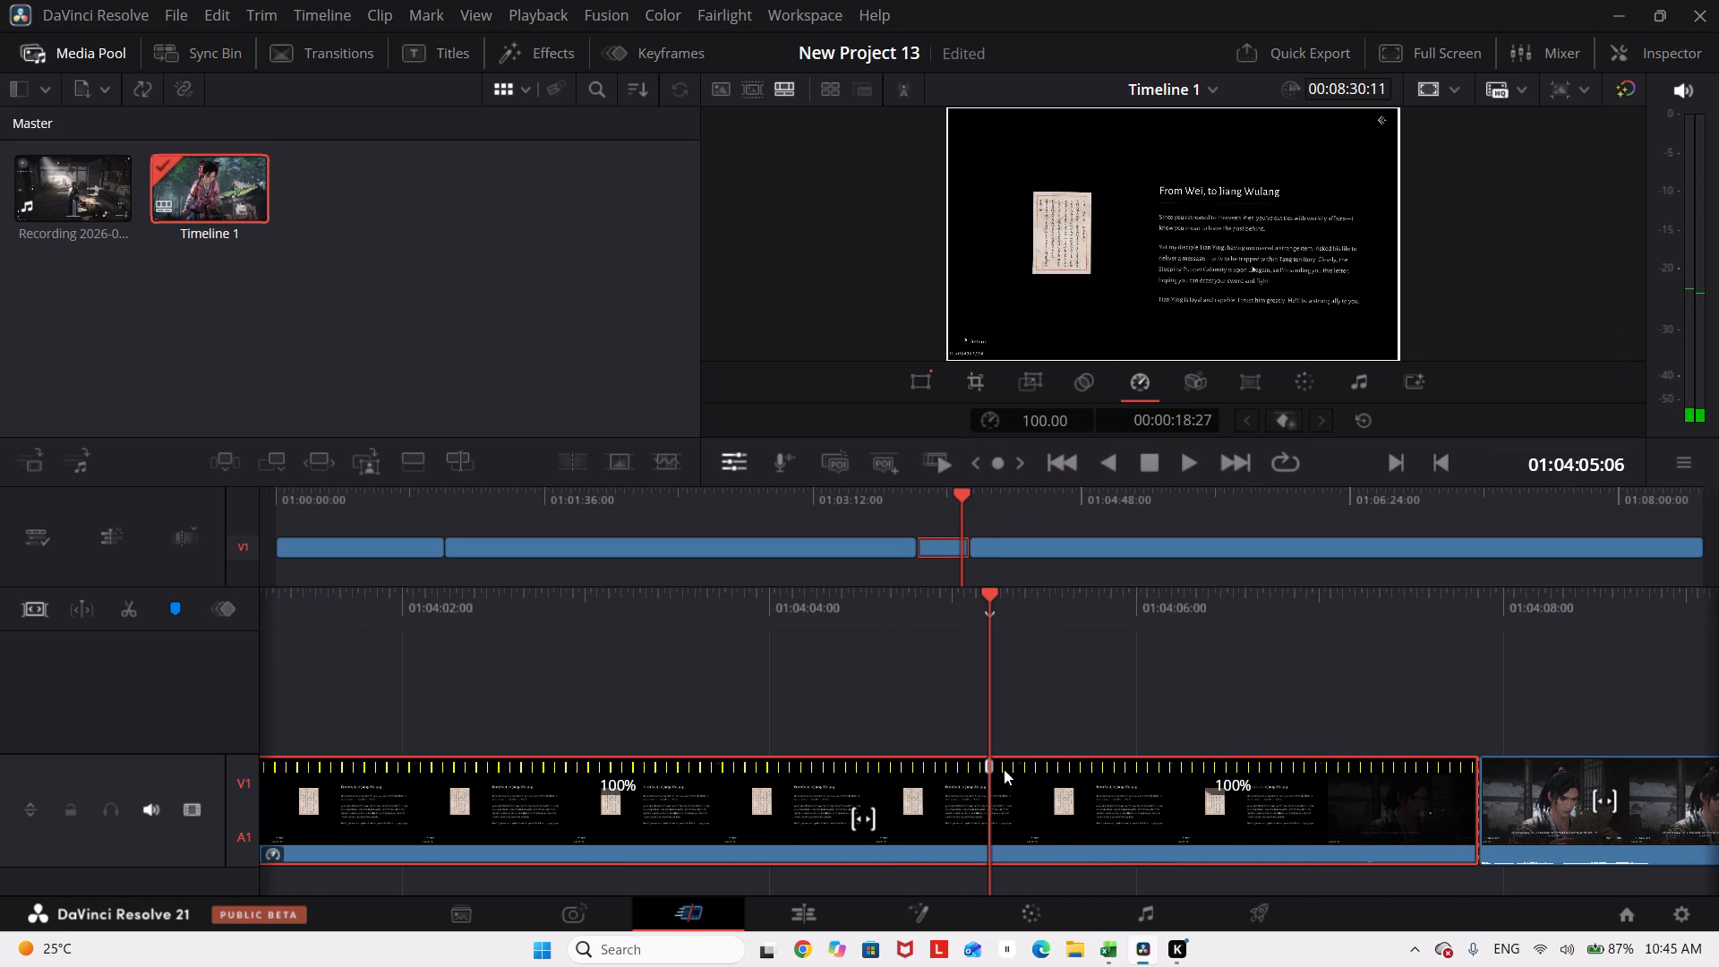
{"action": "left_click_drag", "start_coordinate": [990, 769], "coordinate": [1118, 751]}
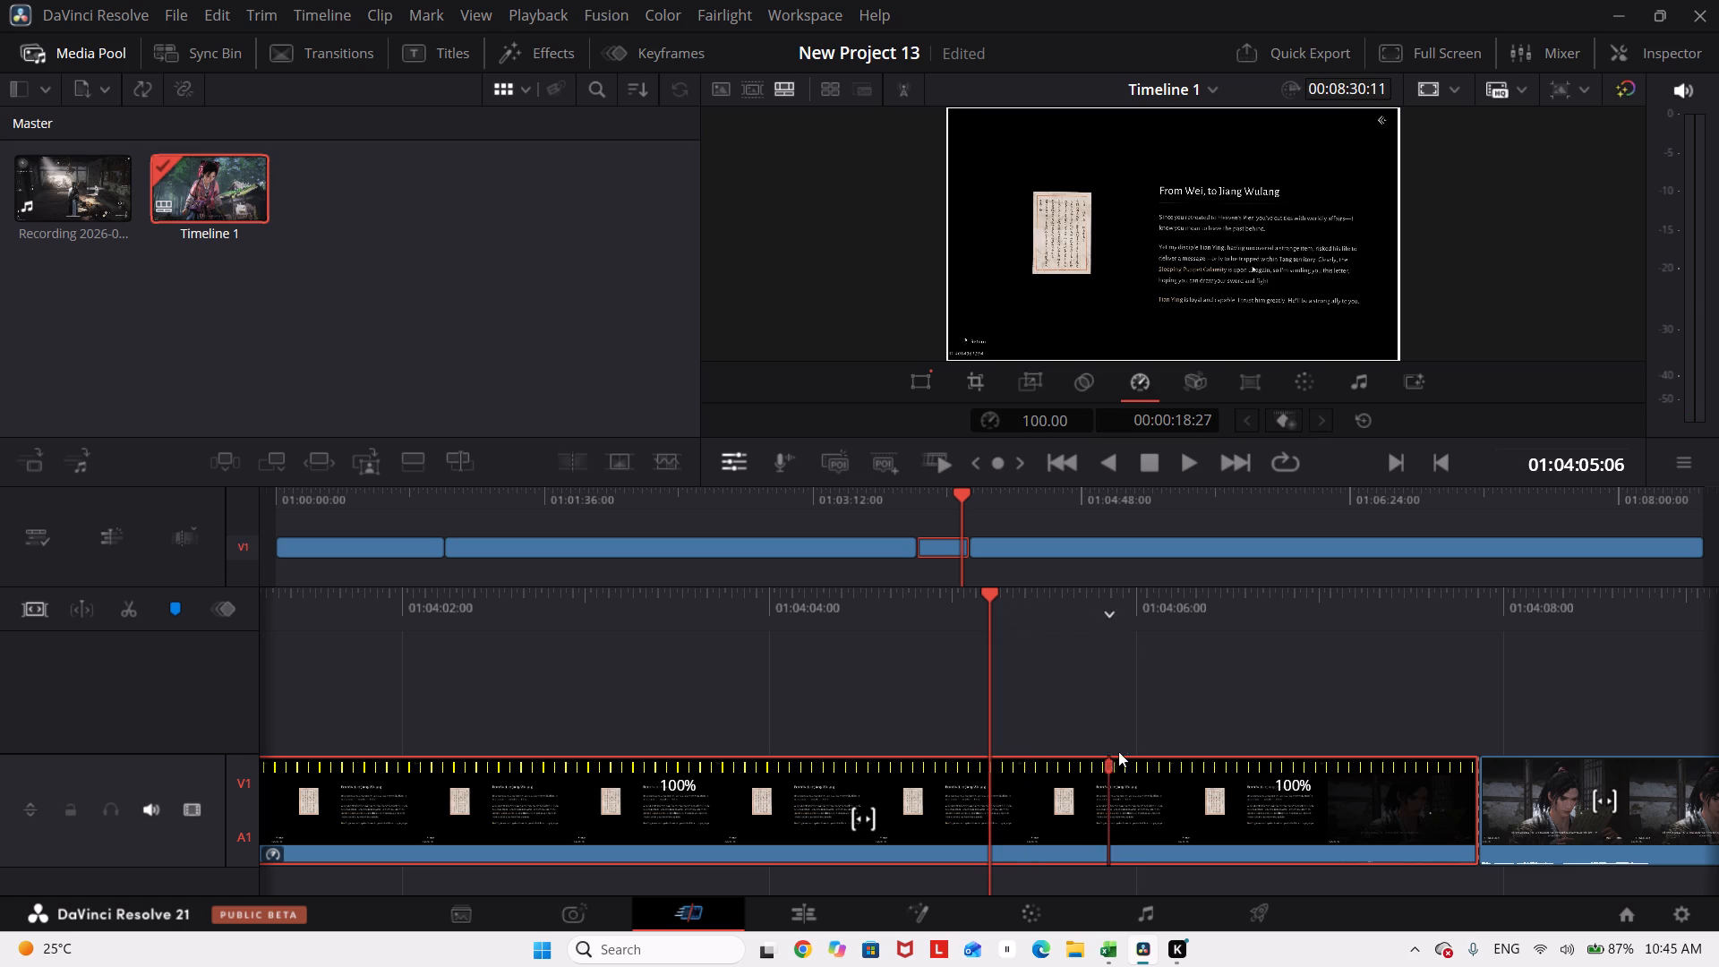
{"action": "left_click_drag", "start_coordinate": [1118, 751], "coordinate": [761, 772]}
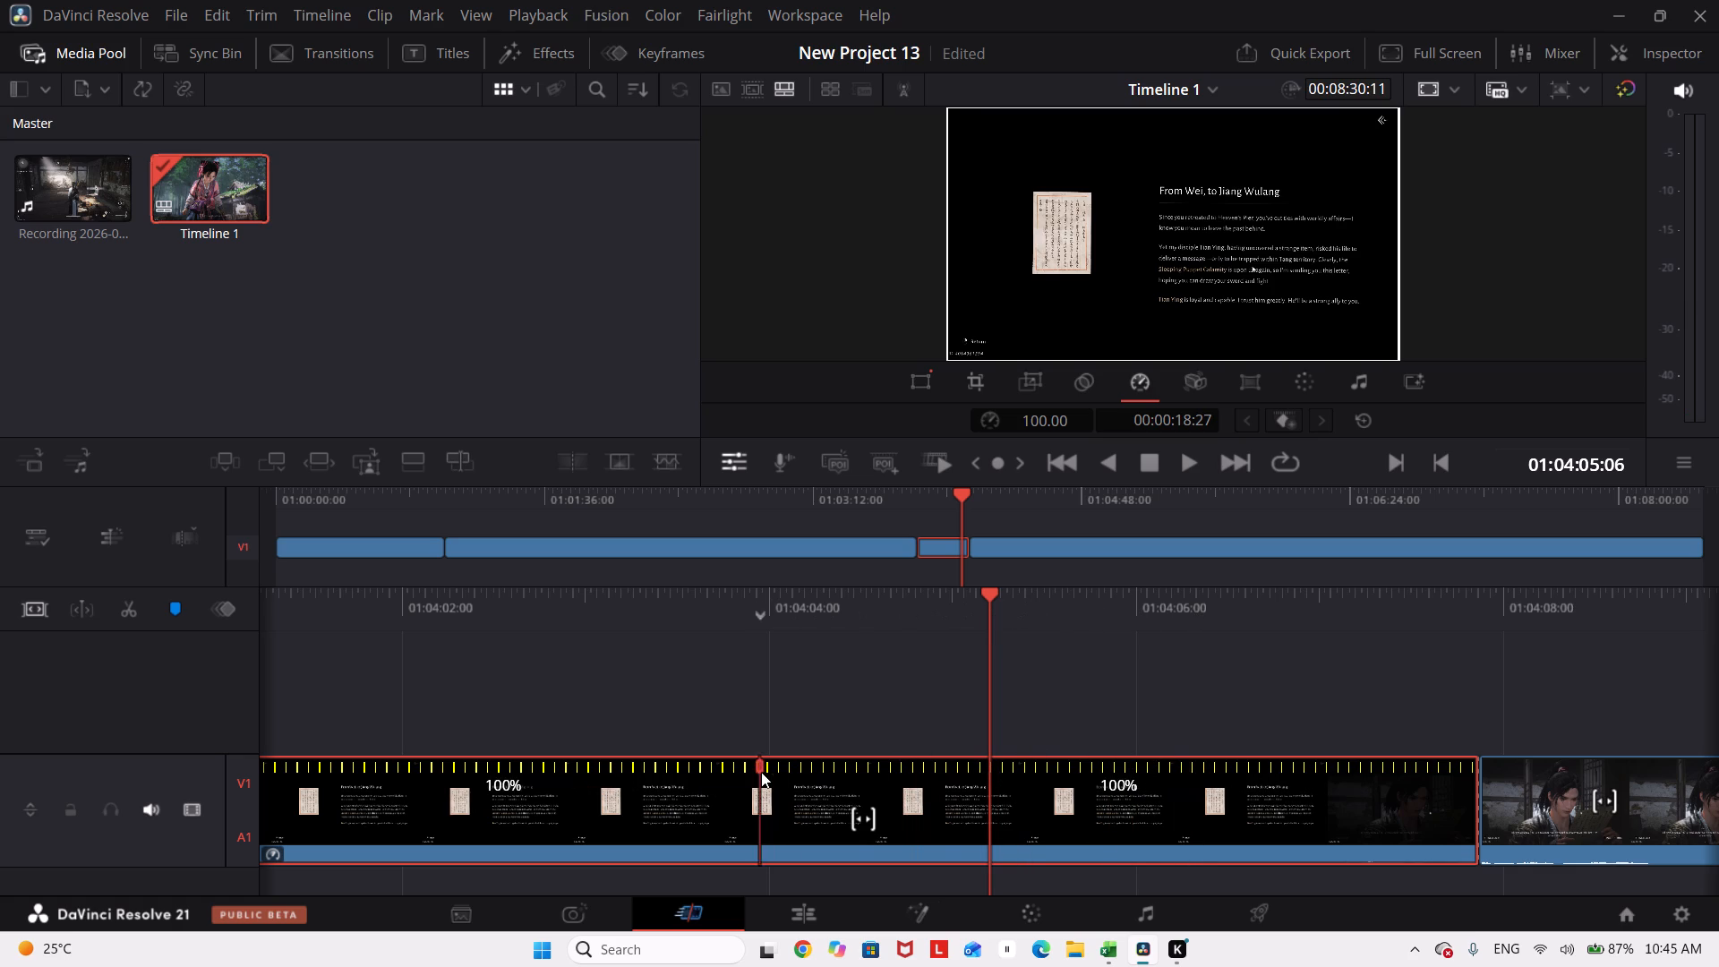
{"action": "left_click_drag", "start_coordinate": [761, 772], "coordinate": [737, 762]}
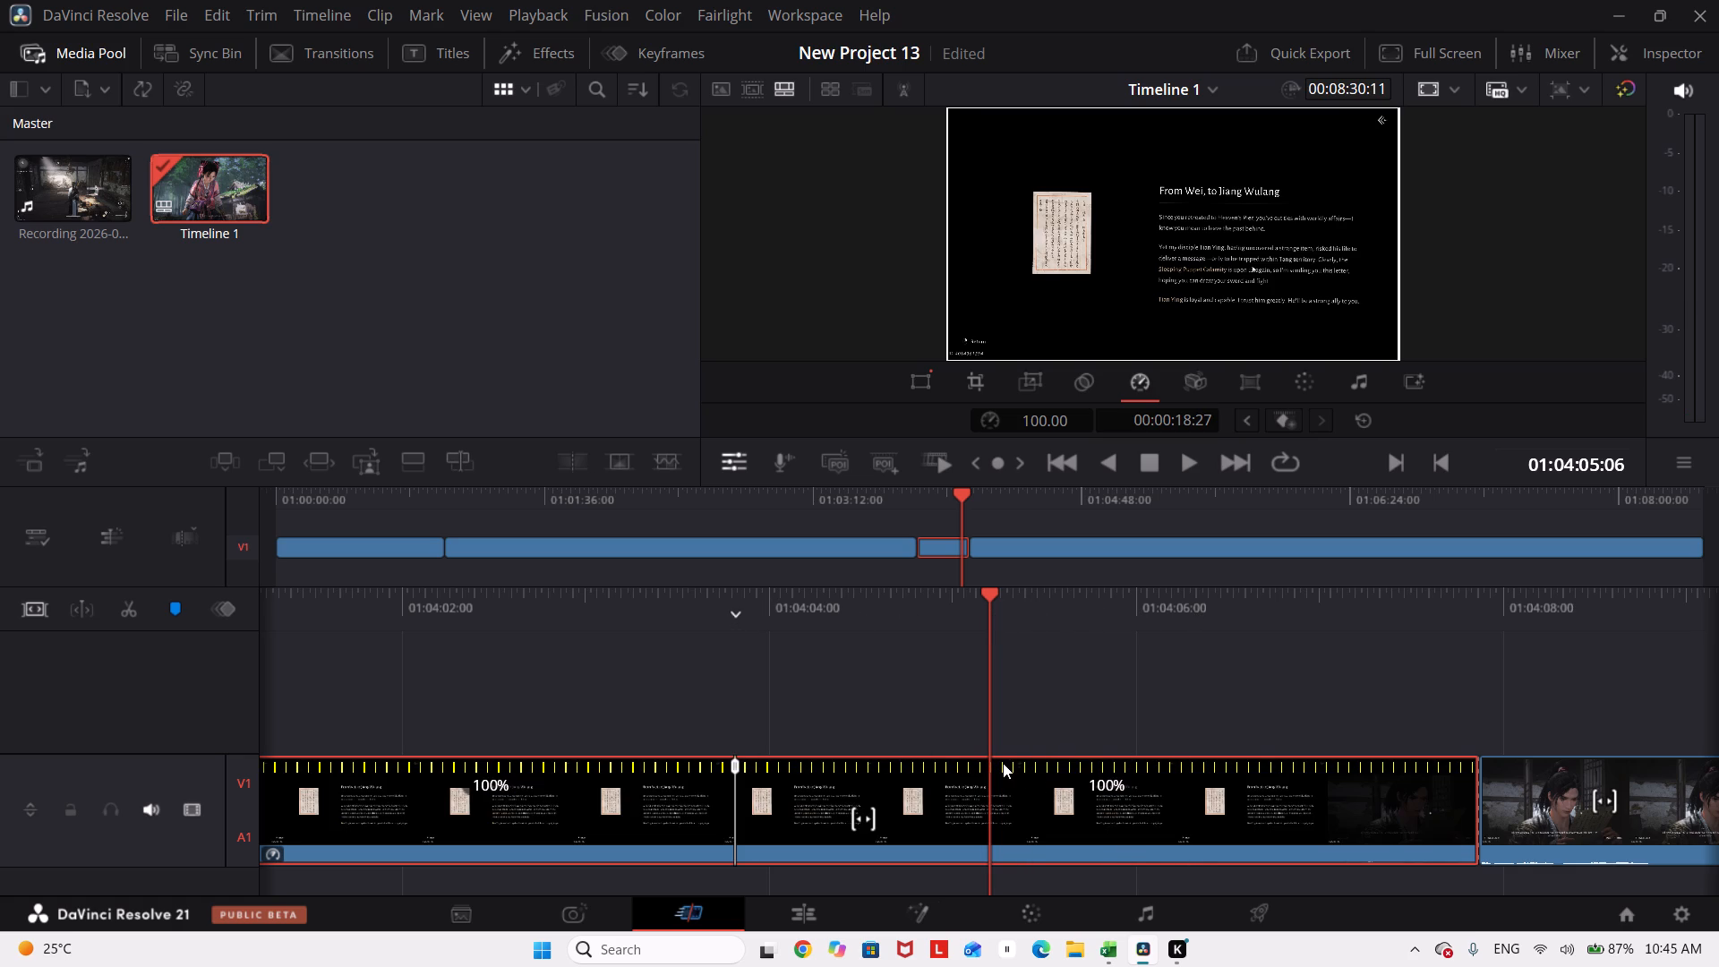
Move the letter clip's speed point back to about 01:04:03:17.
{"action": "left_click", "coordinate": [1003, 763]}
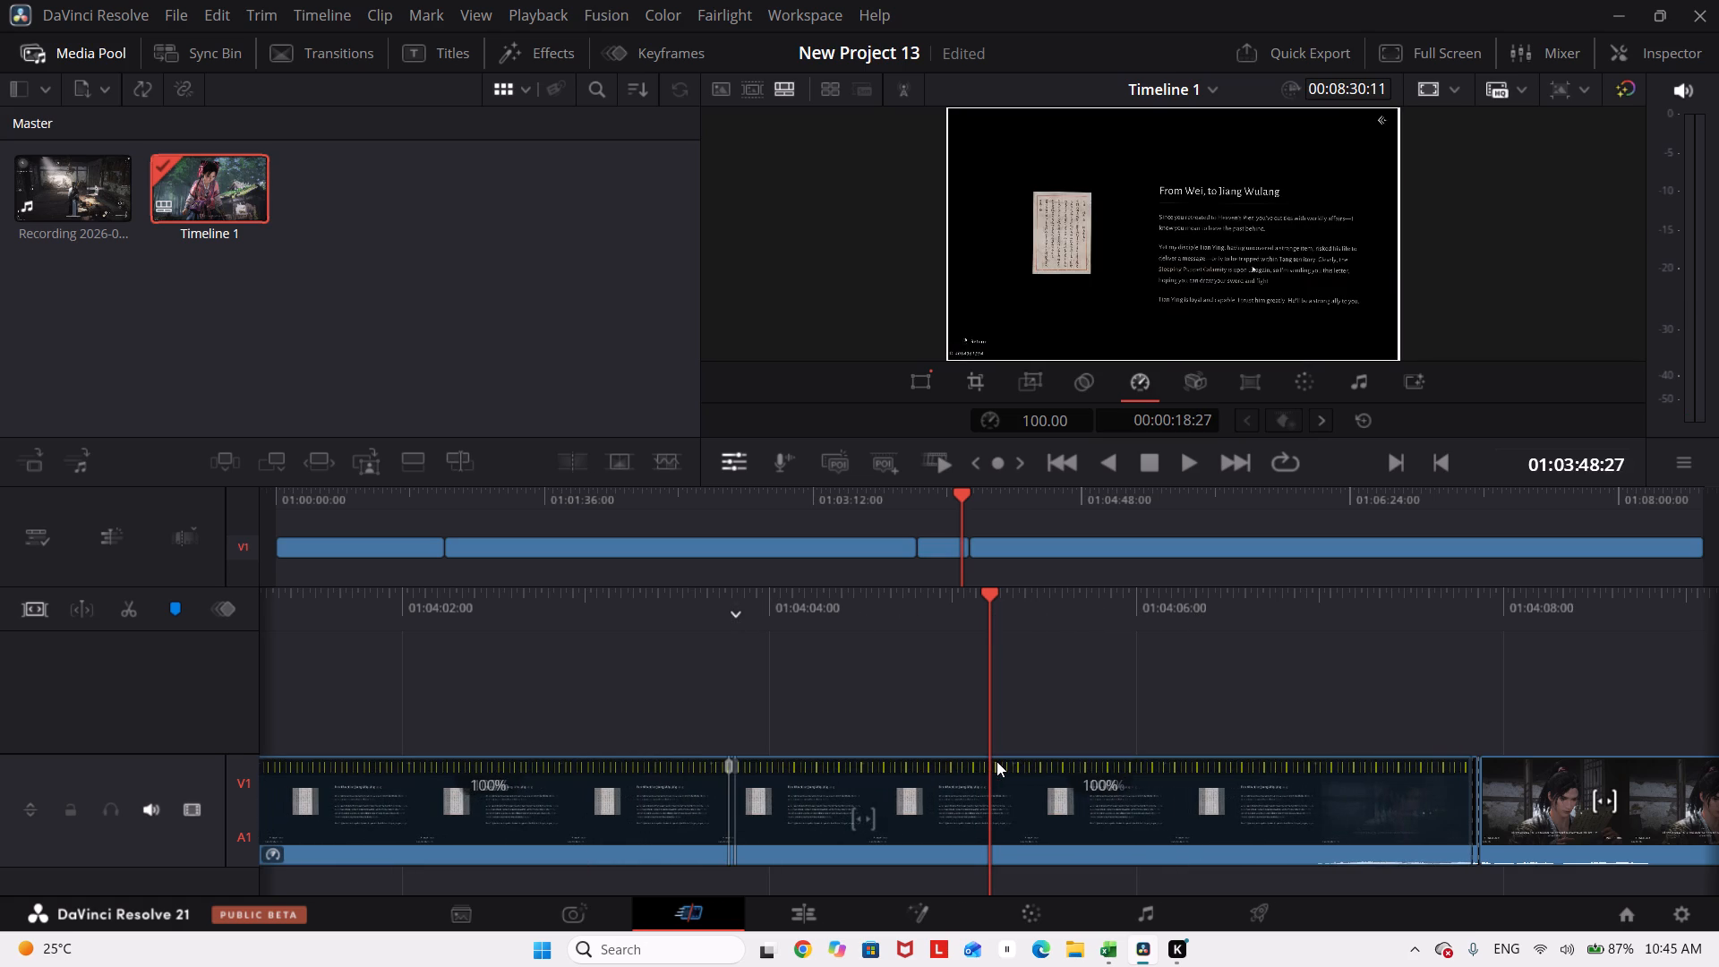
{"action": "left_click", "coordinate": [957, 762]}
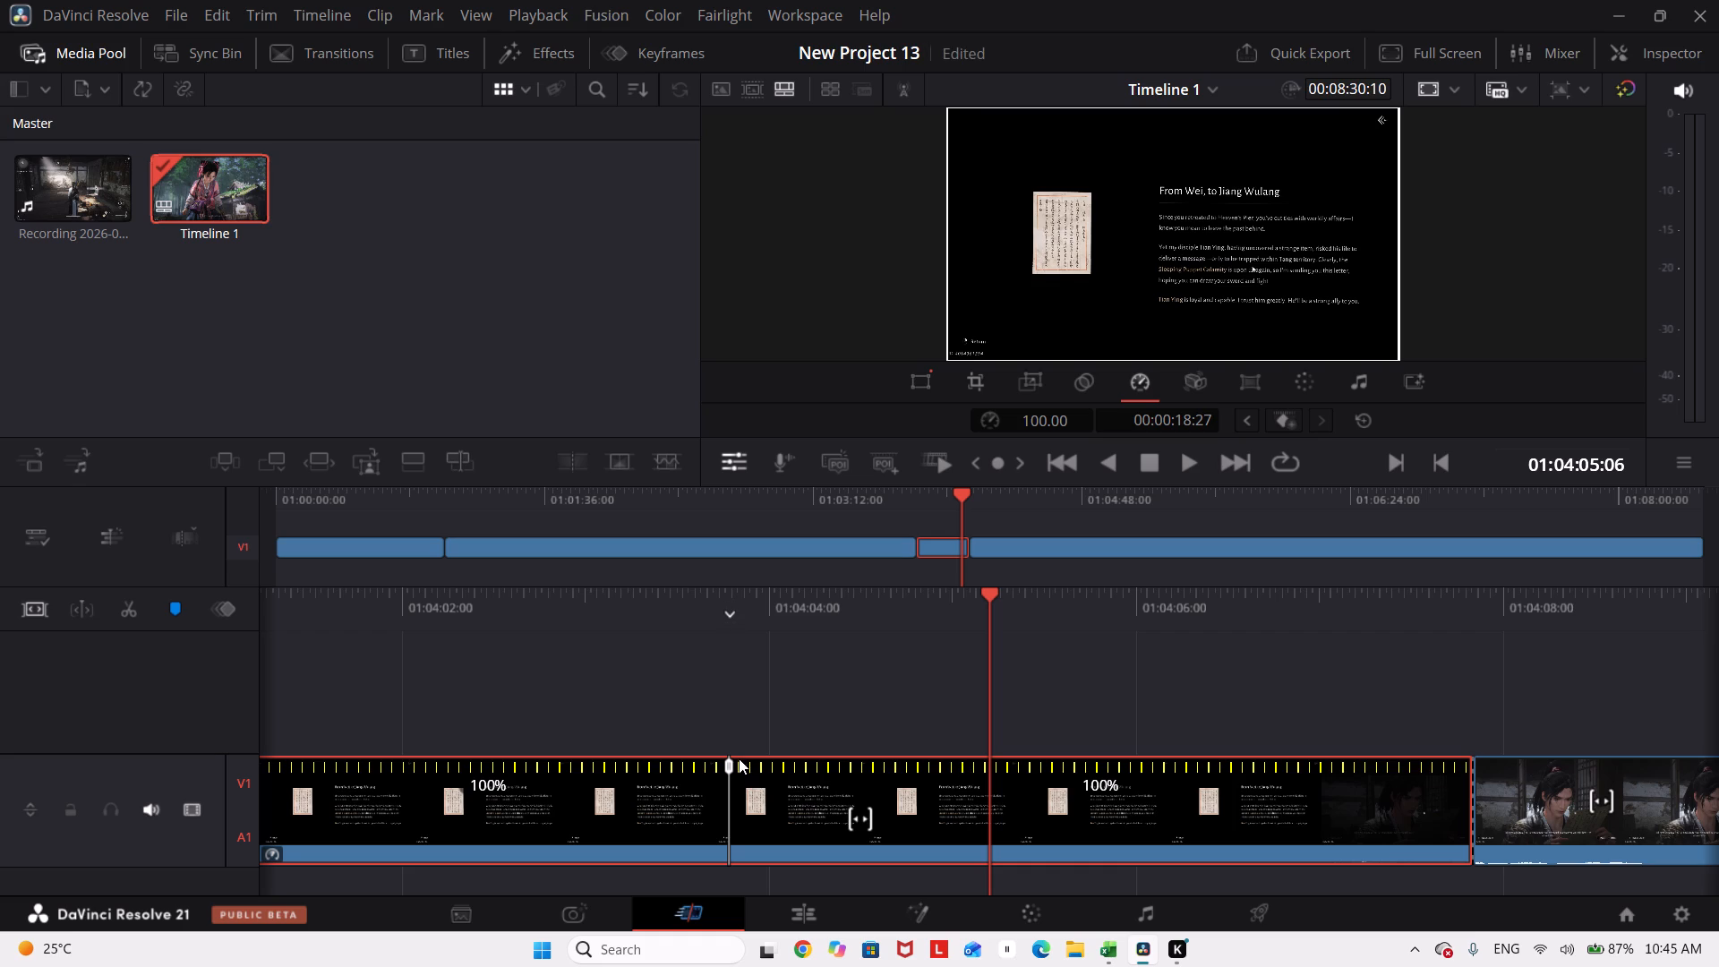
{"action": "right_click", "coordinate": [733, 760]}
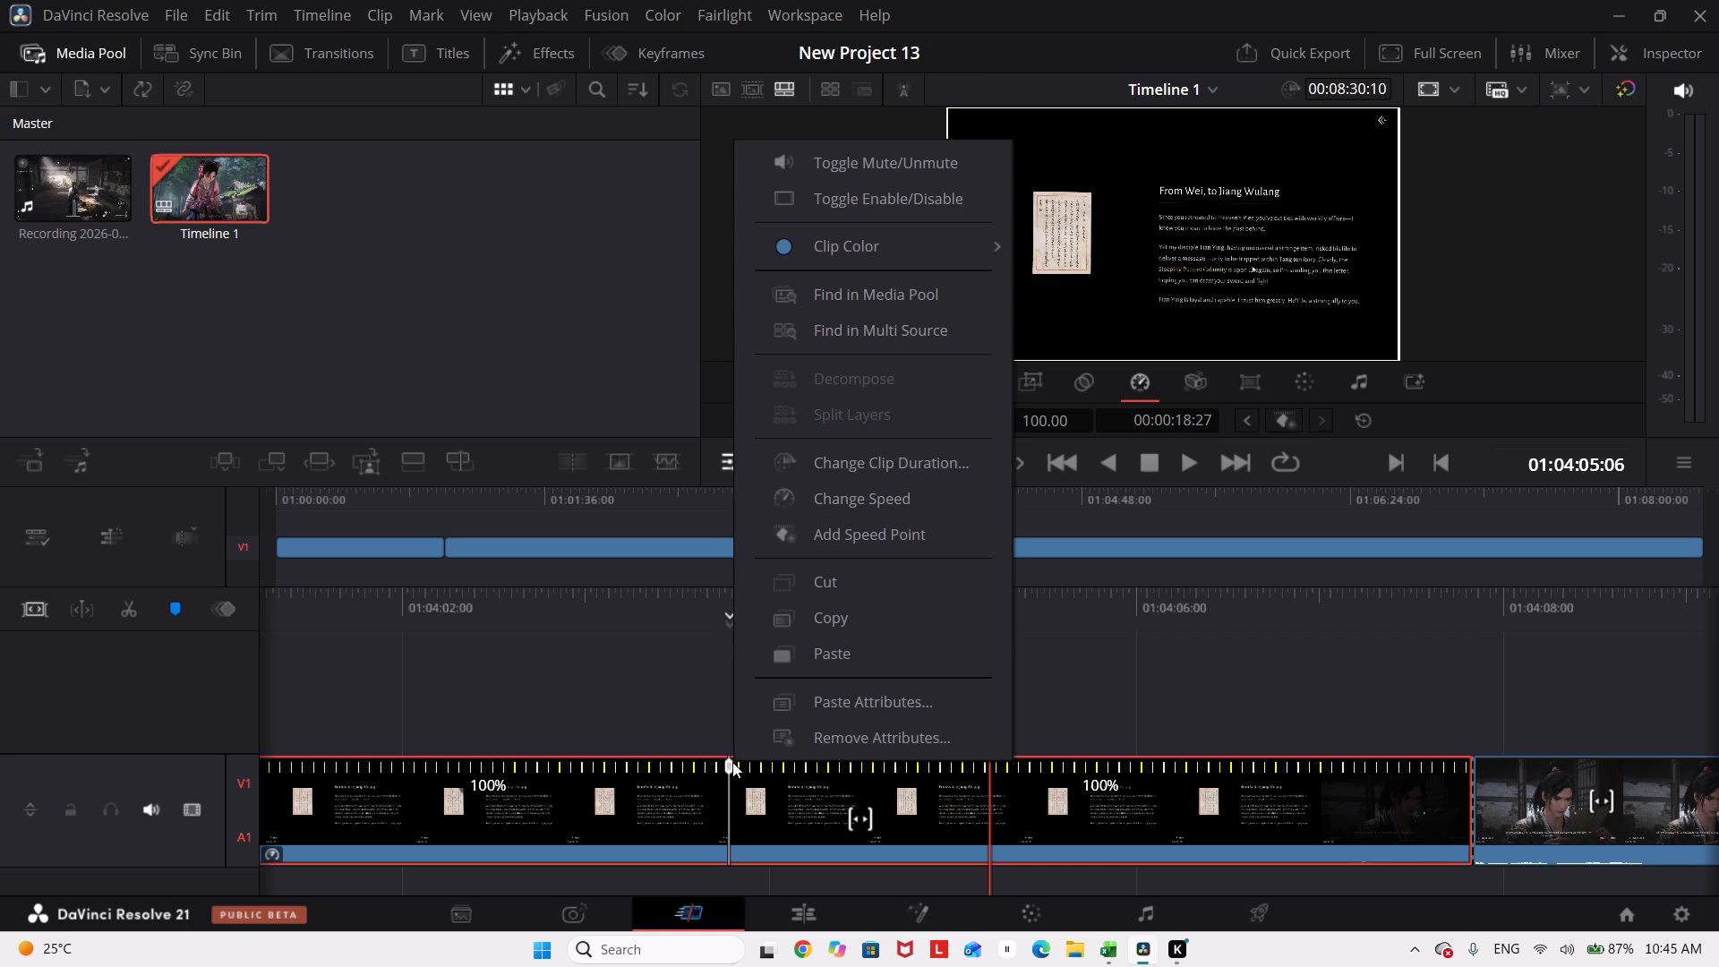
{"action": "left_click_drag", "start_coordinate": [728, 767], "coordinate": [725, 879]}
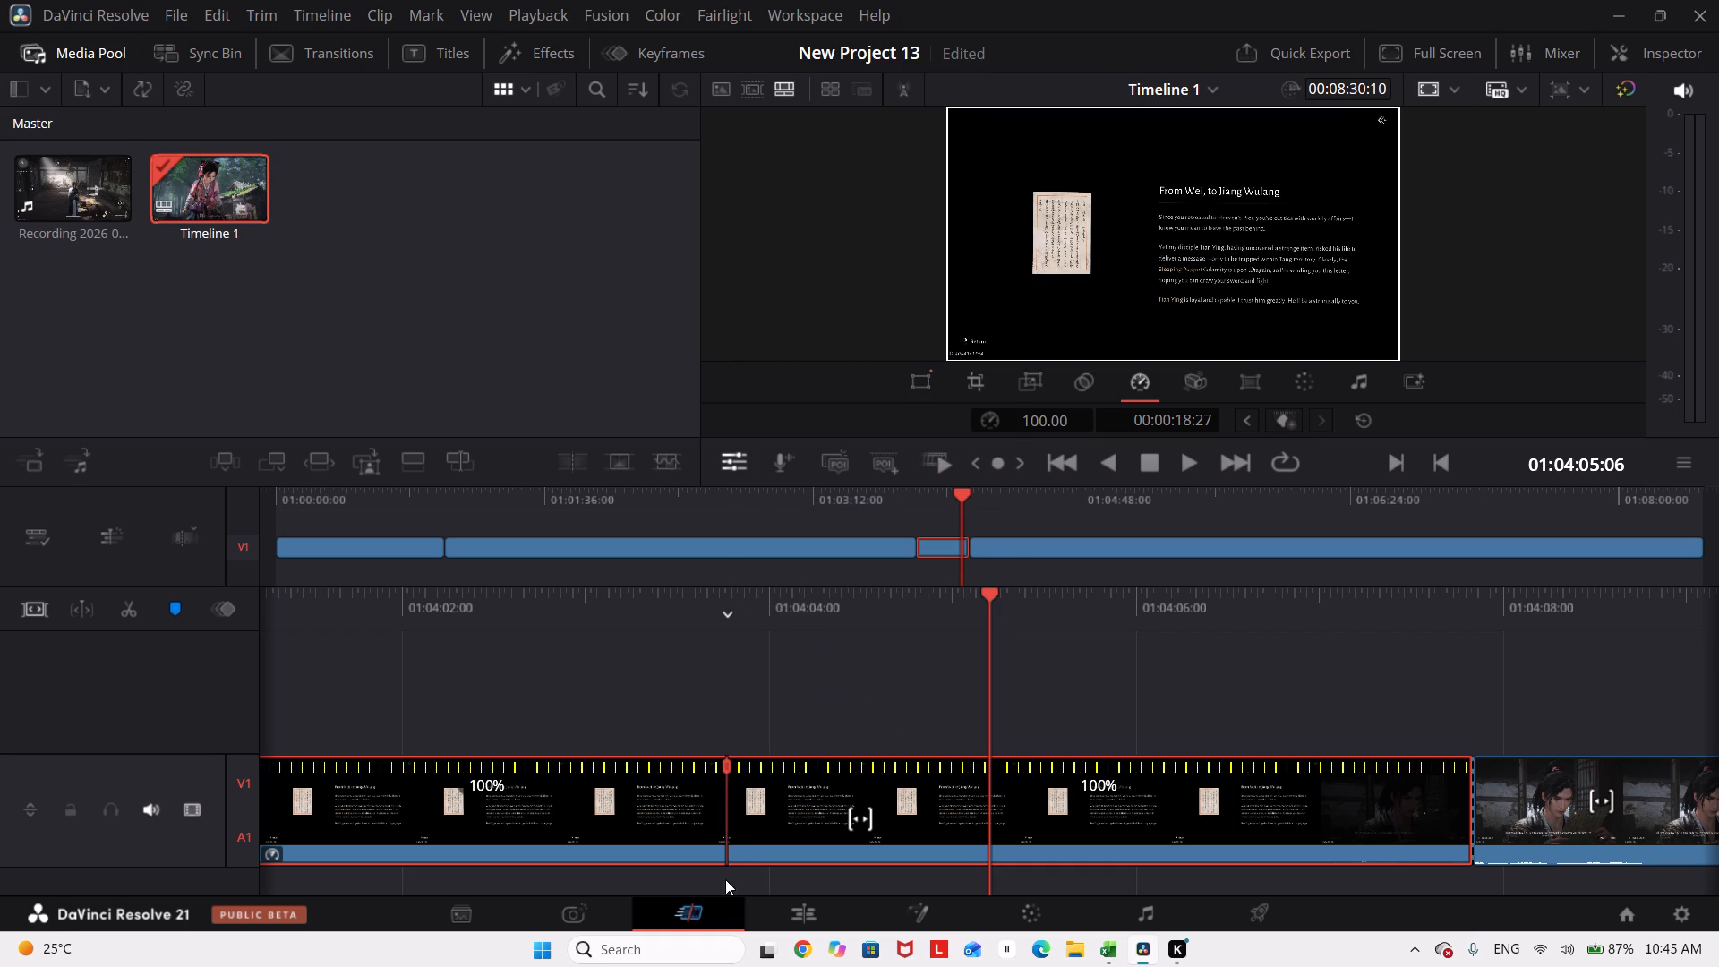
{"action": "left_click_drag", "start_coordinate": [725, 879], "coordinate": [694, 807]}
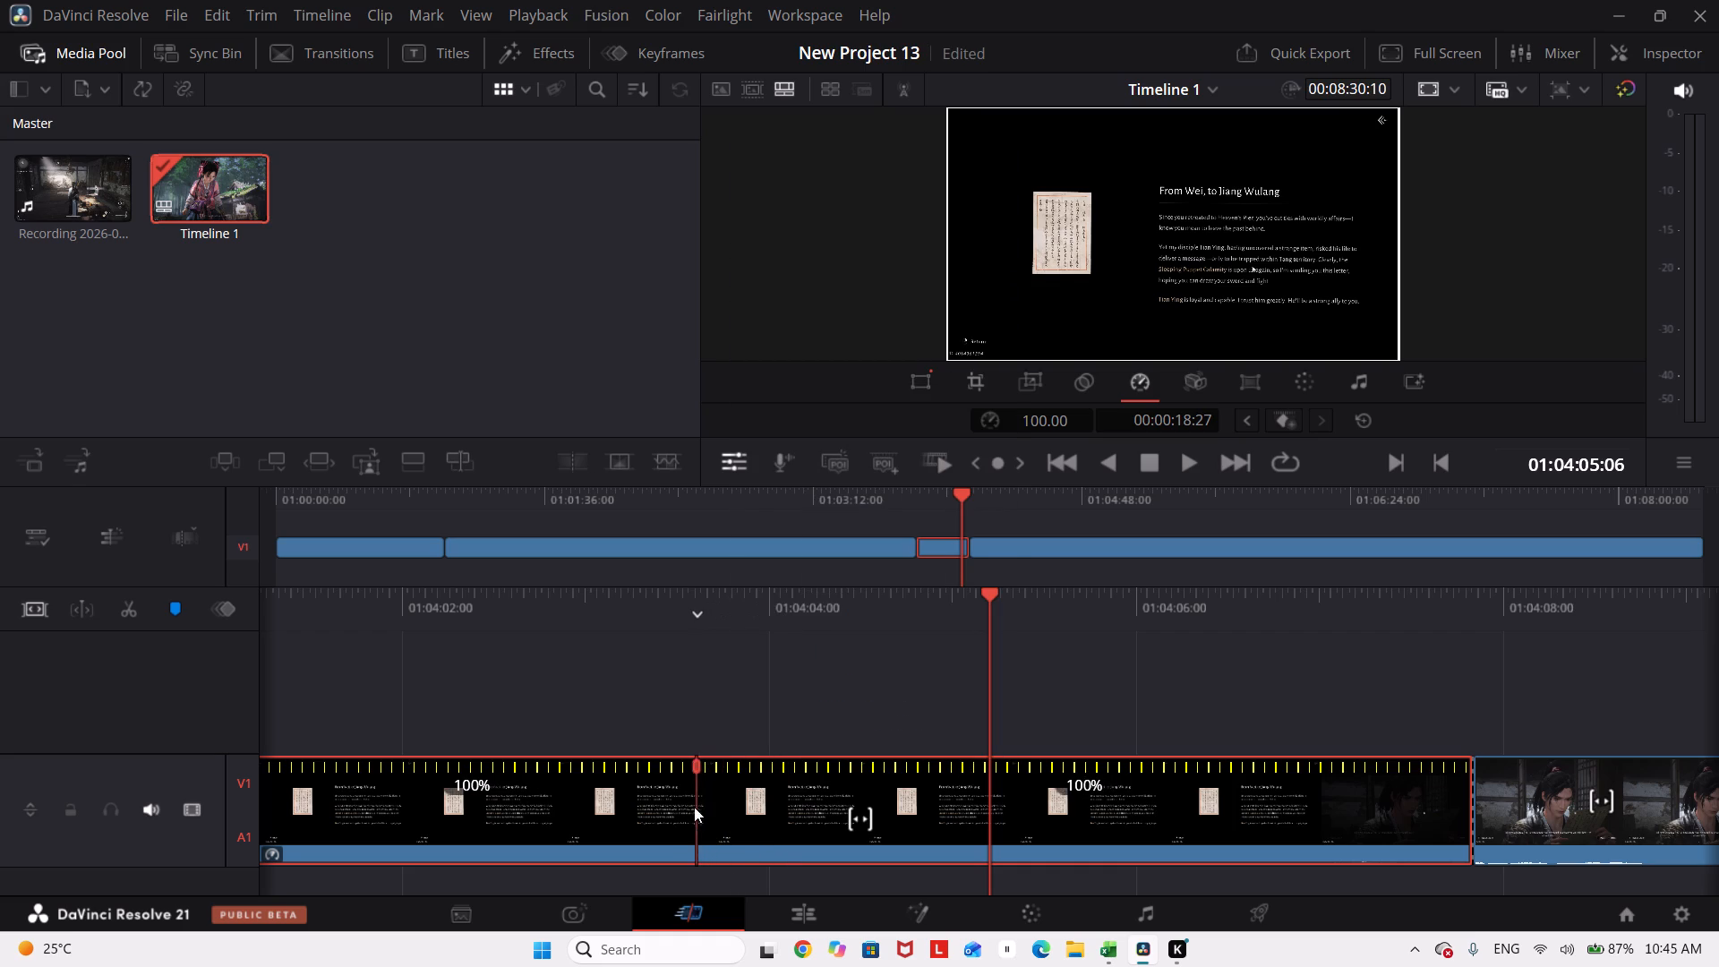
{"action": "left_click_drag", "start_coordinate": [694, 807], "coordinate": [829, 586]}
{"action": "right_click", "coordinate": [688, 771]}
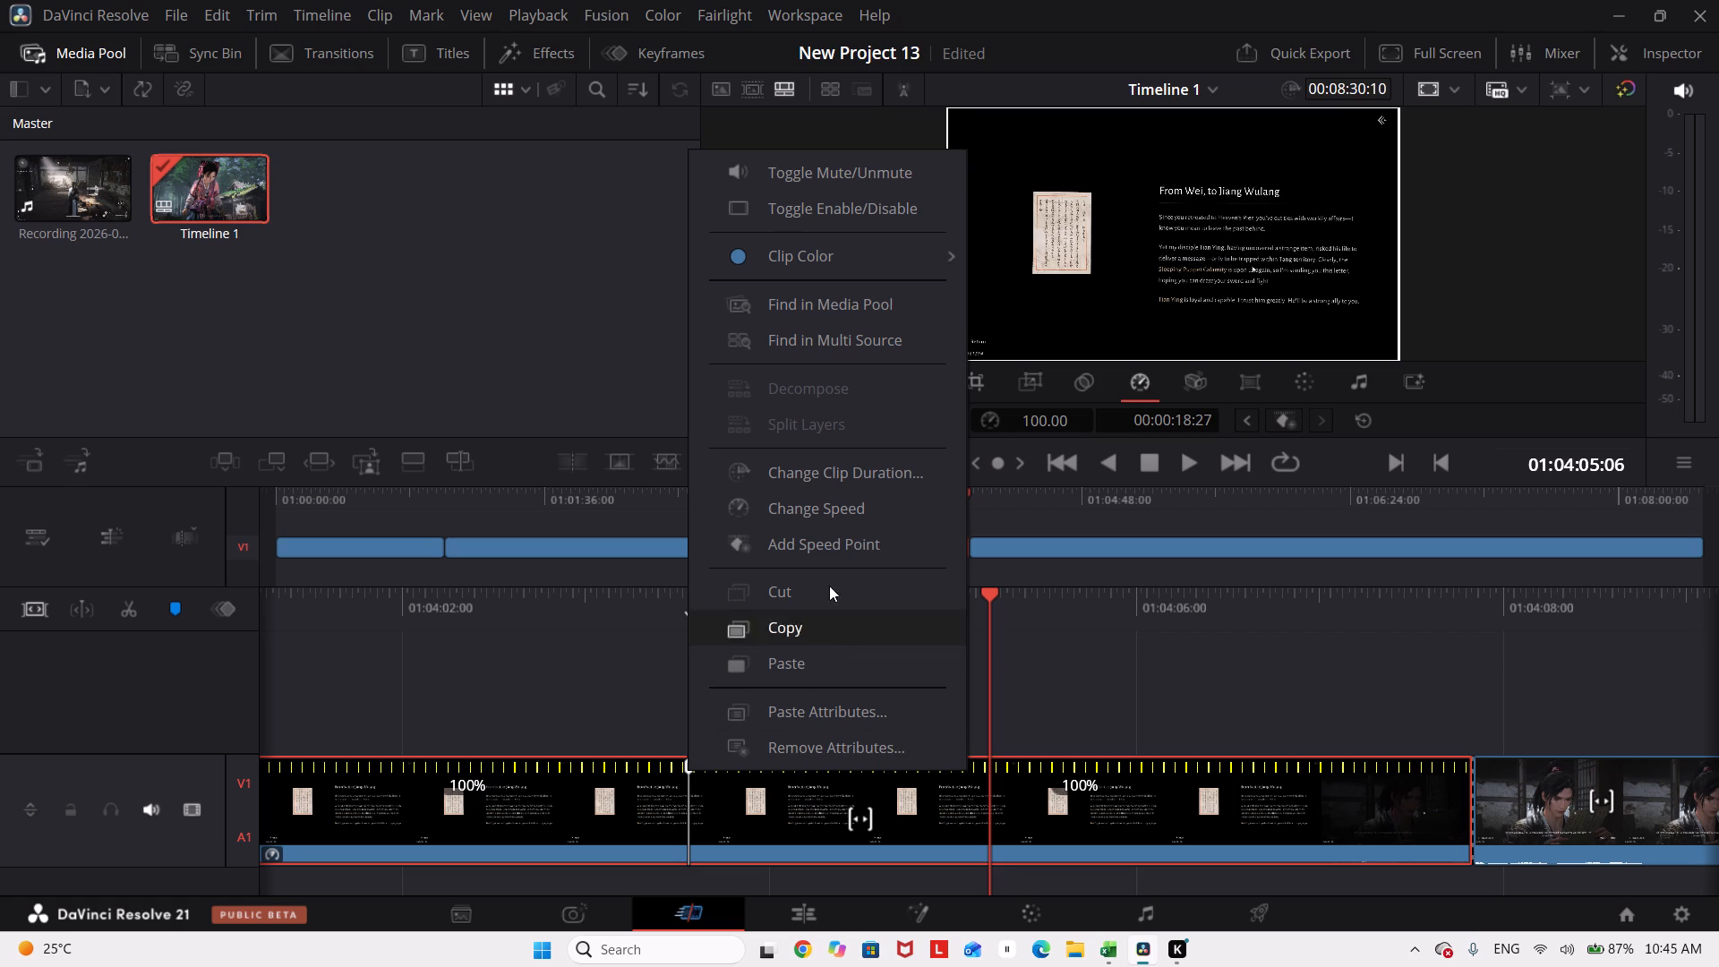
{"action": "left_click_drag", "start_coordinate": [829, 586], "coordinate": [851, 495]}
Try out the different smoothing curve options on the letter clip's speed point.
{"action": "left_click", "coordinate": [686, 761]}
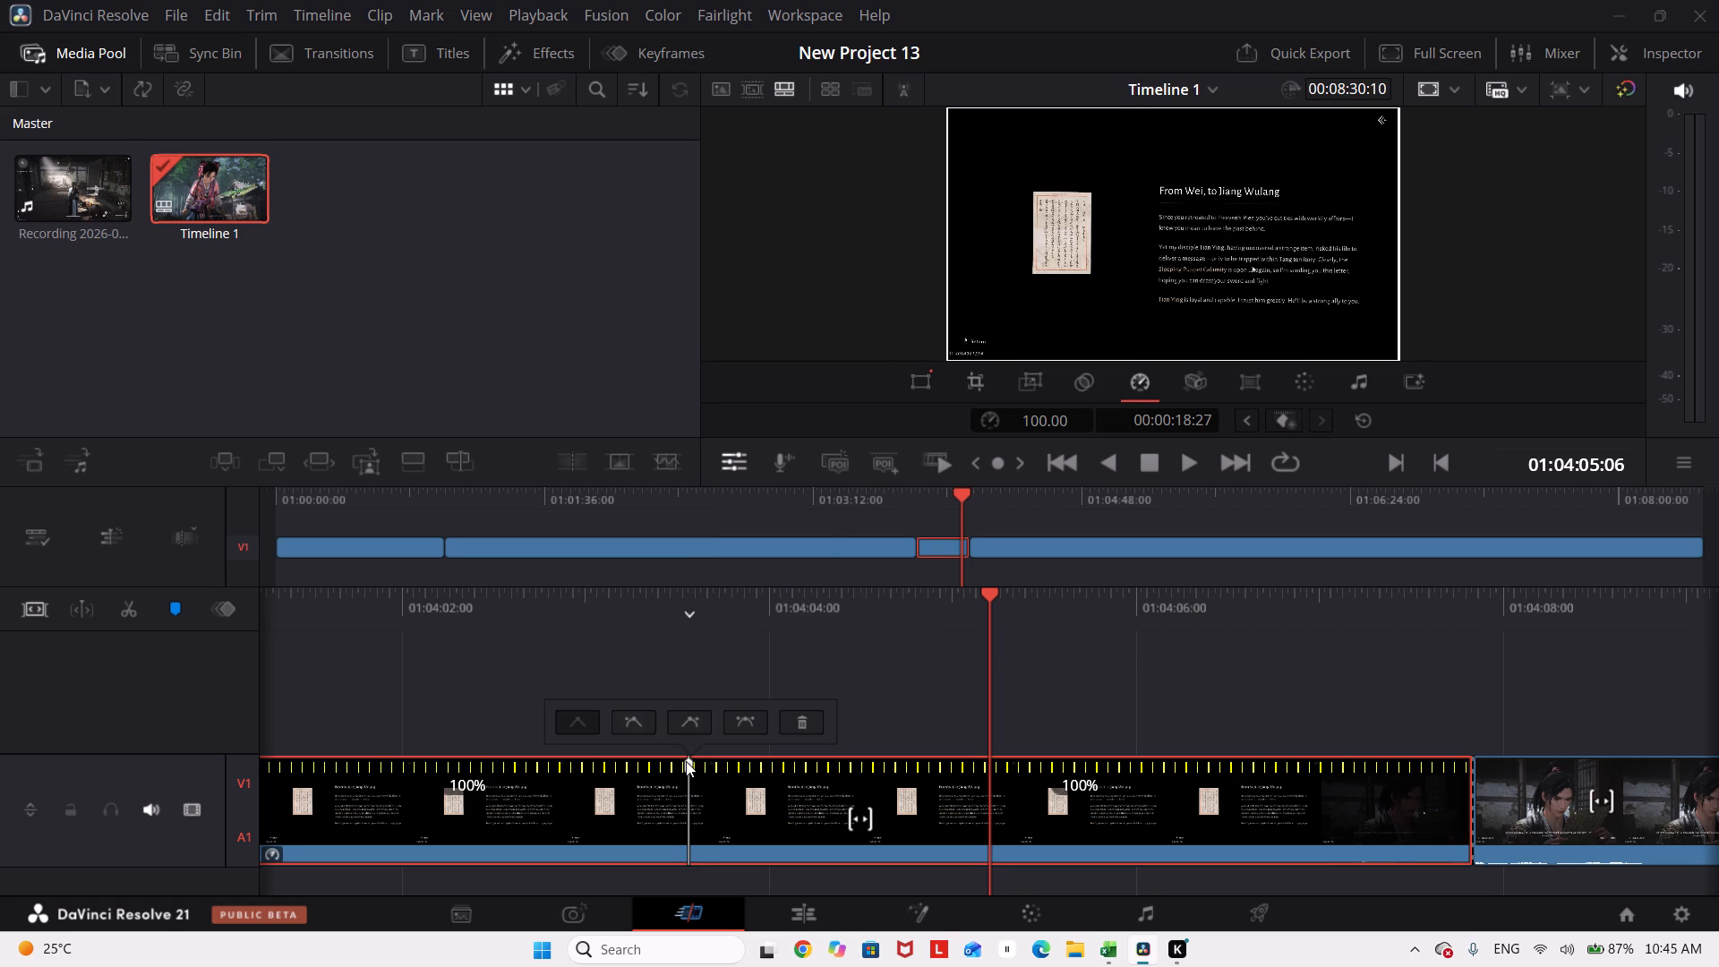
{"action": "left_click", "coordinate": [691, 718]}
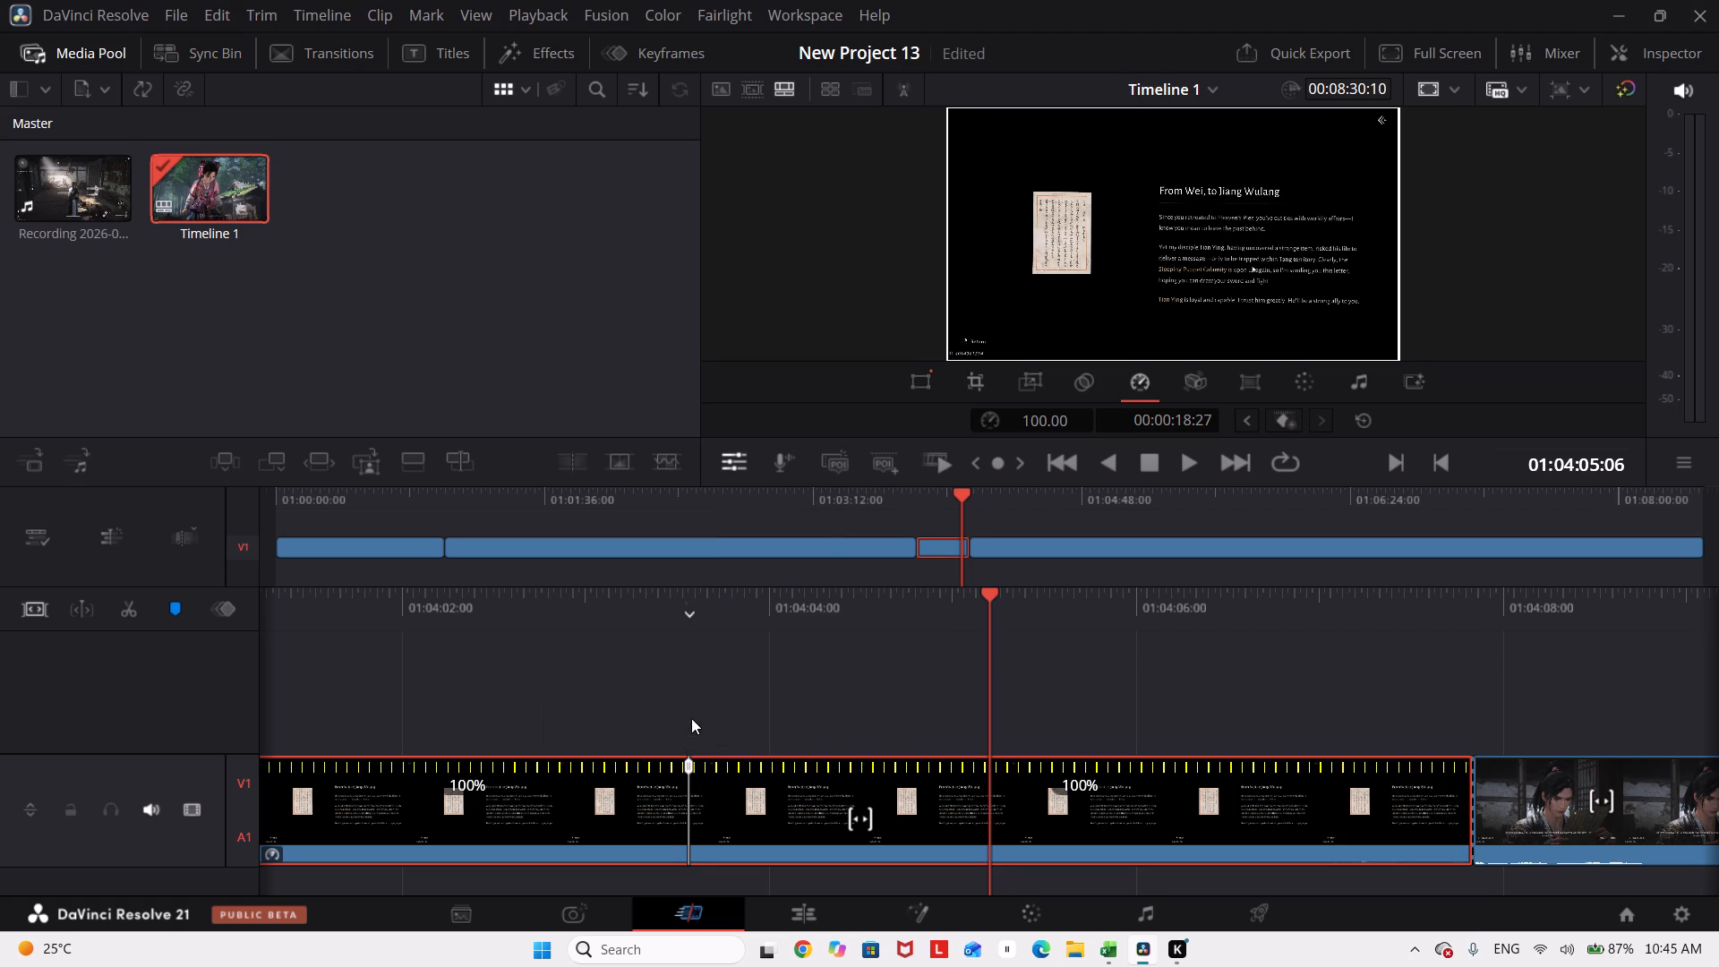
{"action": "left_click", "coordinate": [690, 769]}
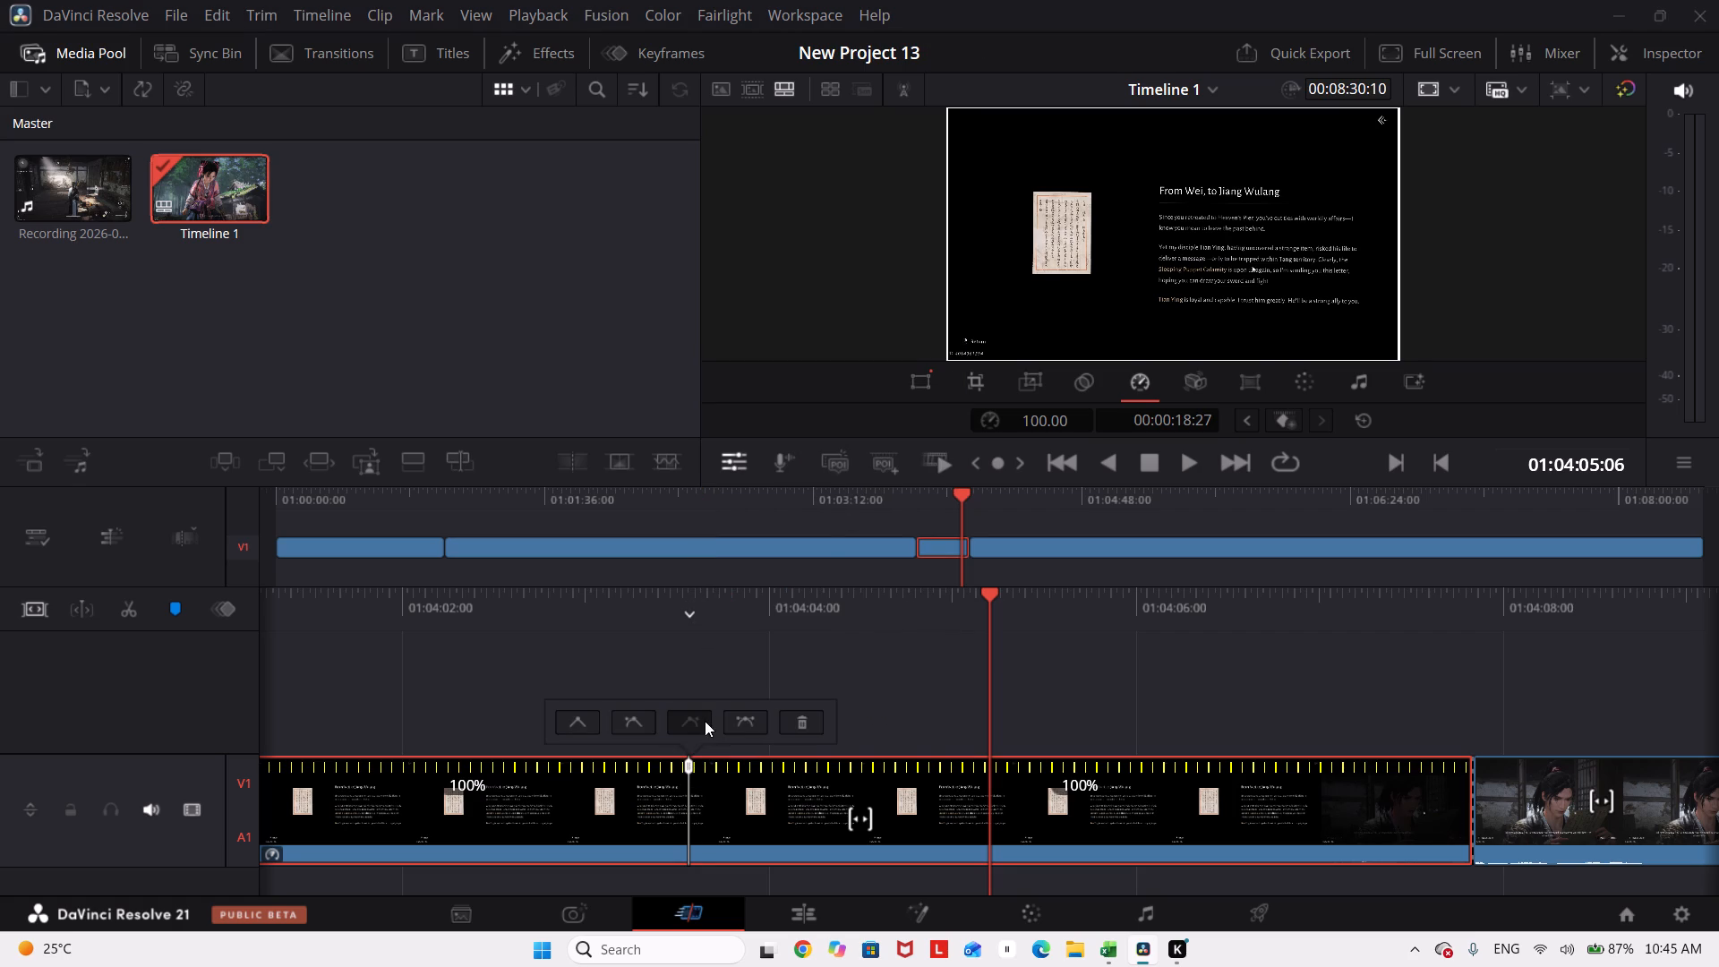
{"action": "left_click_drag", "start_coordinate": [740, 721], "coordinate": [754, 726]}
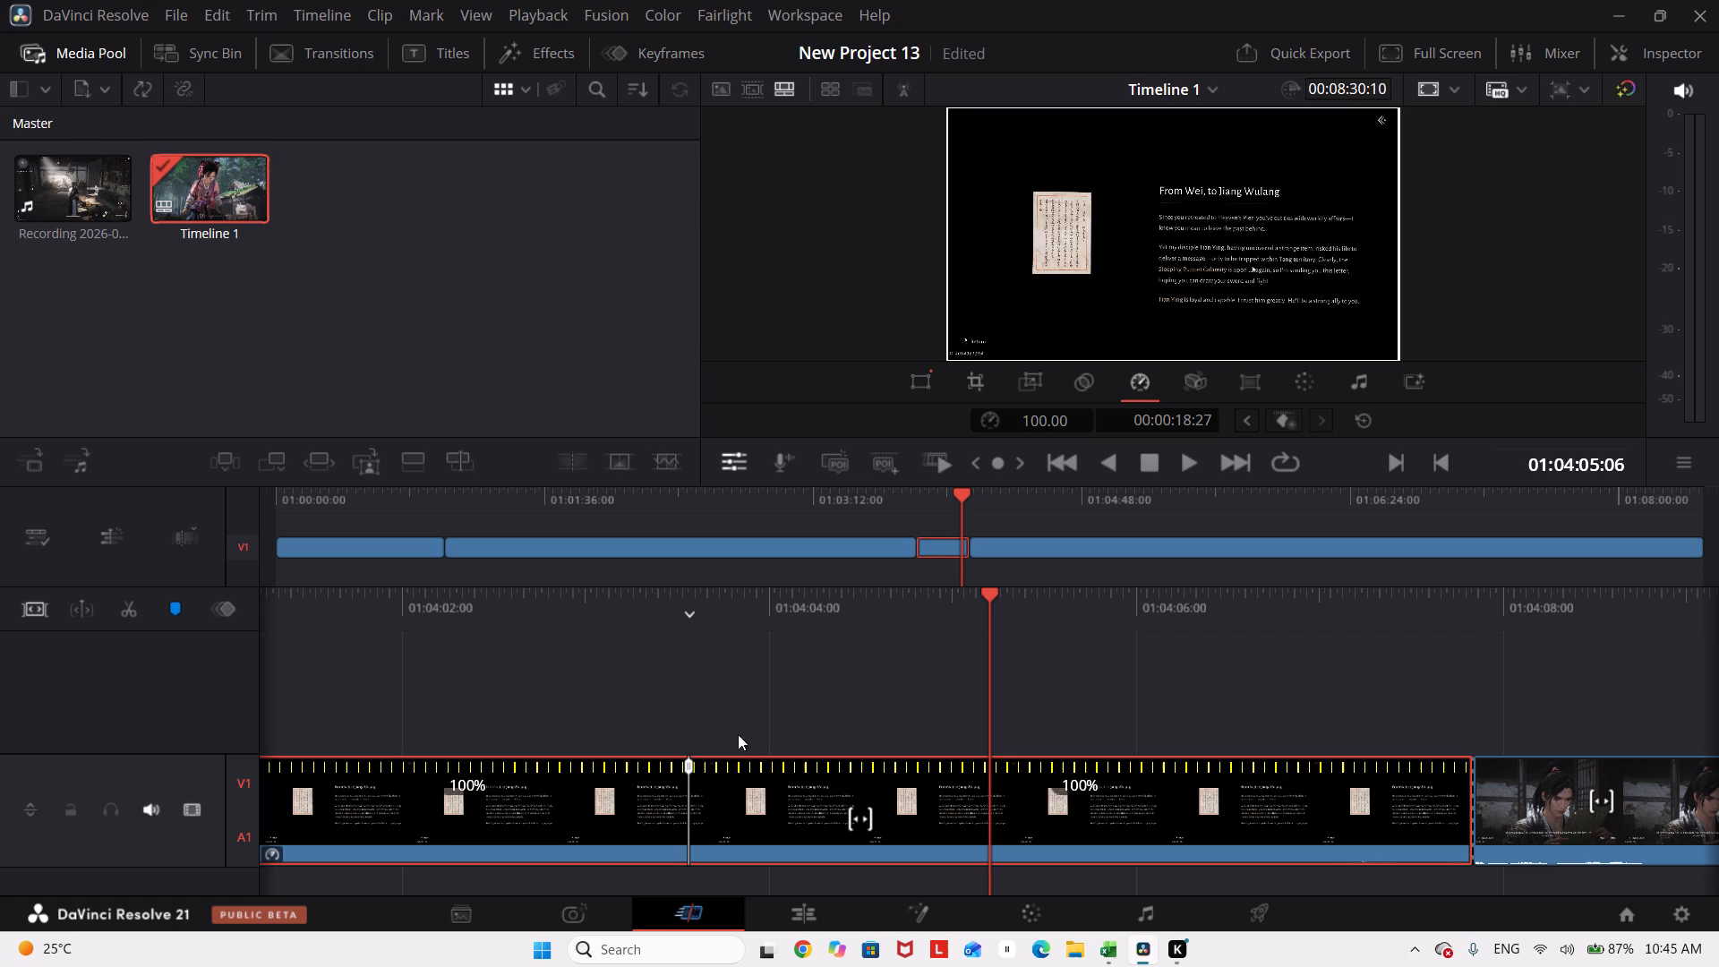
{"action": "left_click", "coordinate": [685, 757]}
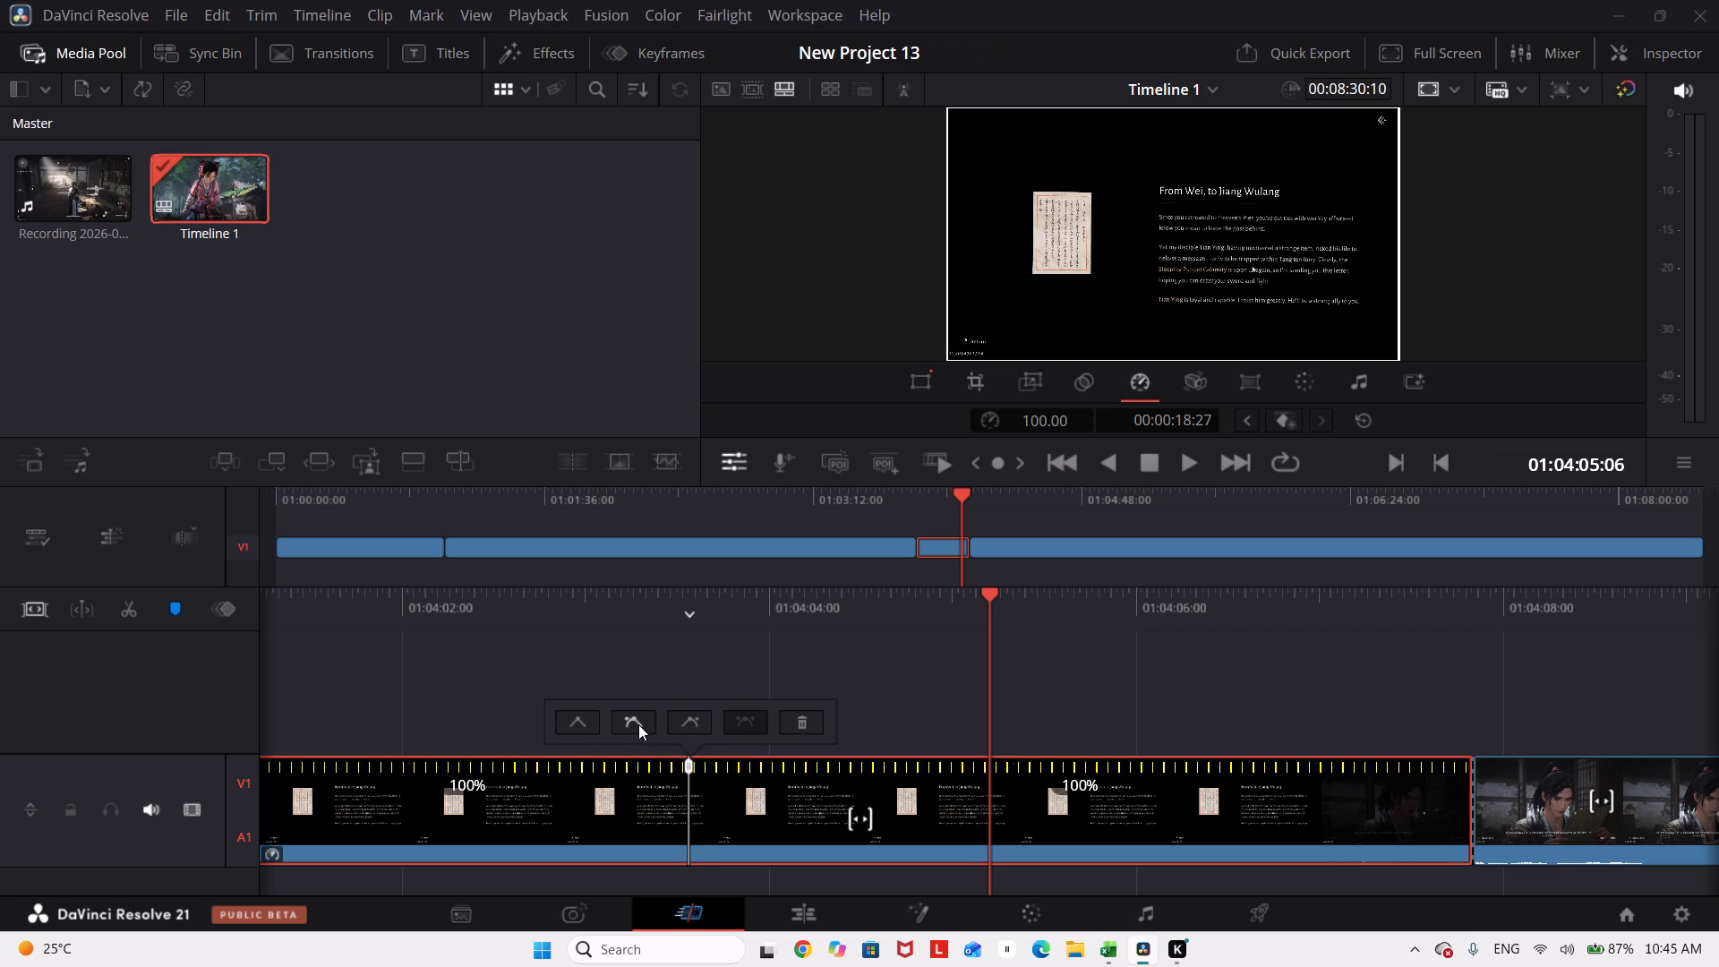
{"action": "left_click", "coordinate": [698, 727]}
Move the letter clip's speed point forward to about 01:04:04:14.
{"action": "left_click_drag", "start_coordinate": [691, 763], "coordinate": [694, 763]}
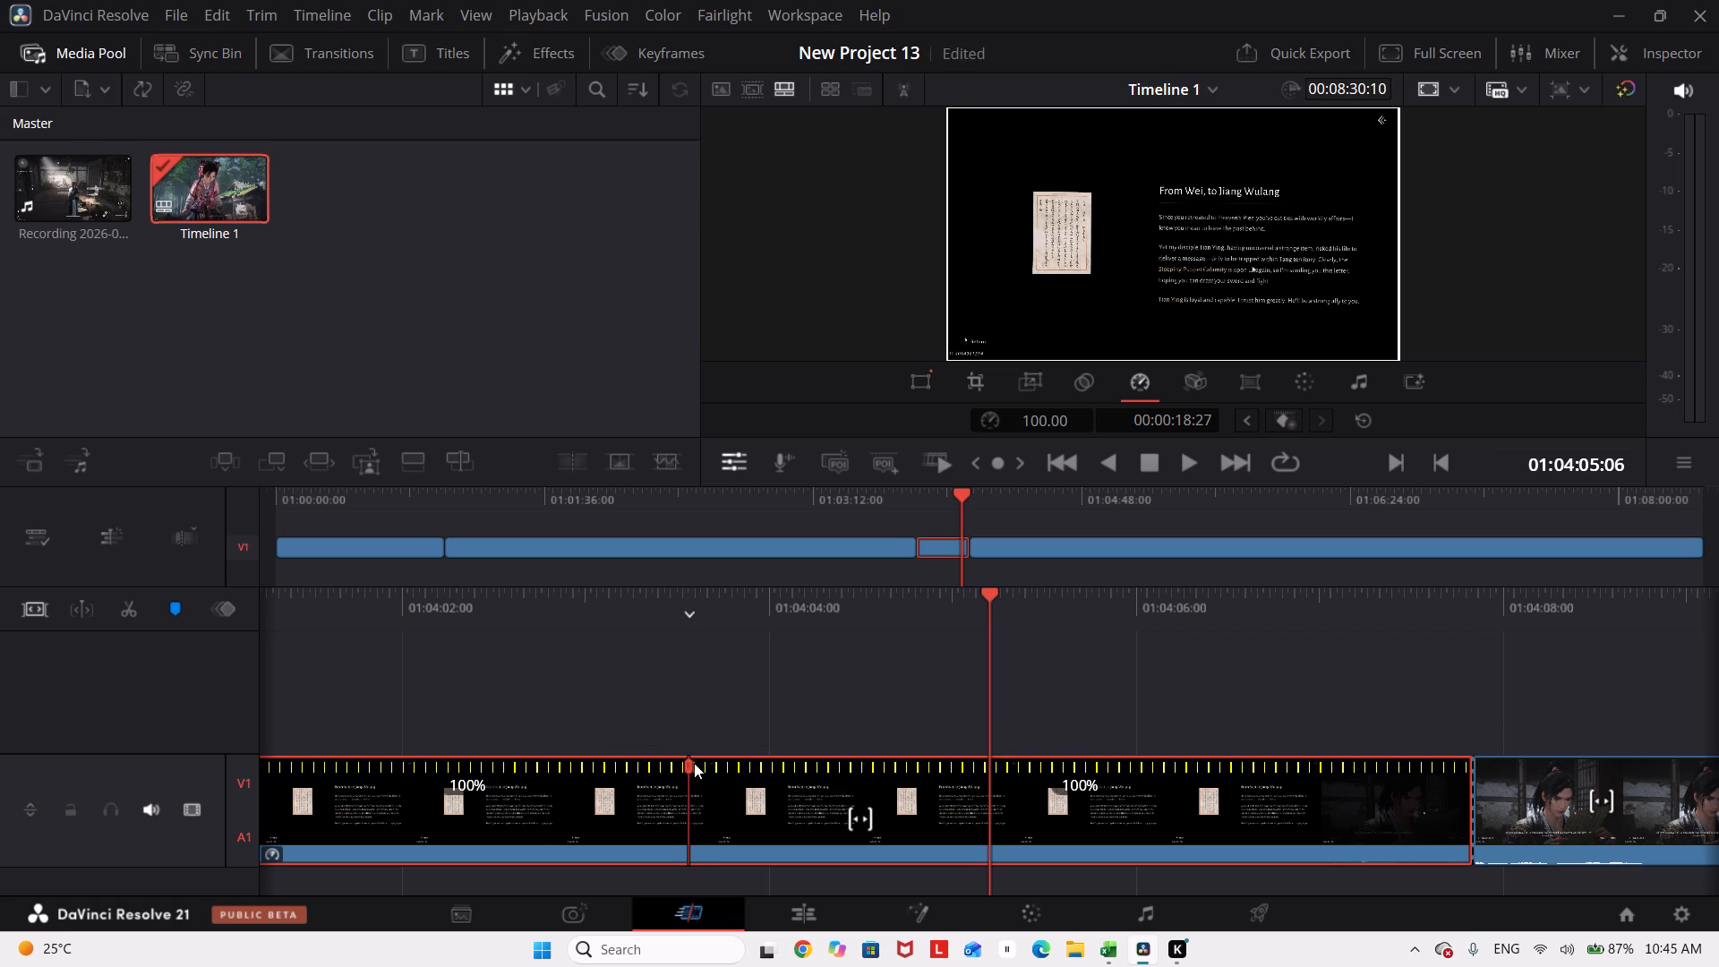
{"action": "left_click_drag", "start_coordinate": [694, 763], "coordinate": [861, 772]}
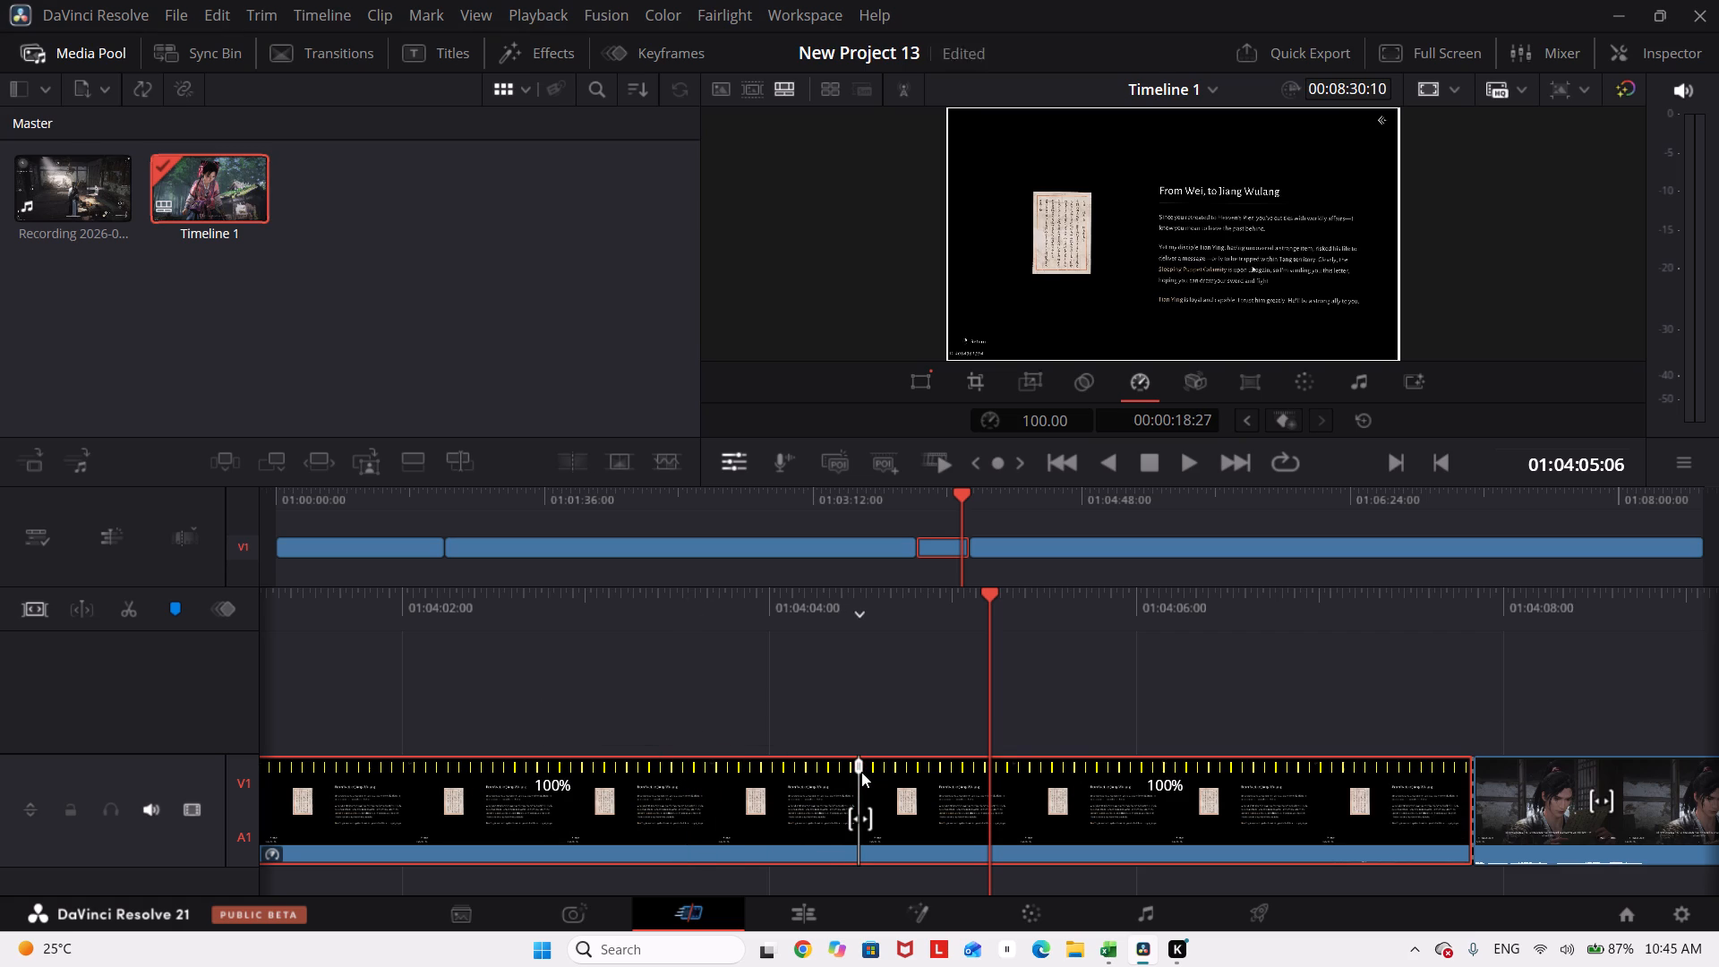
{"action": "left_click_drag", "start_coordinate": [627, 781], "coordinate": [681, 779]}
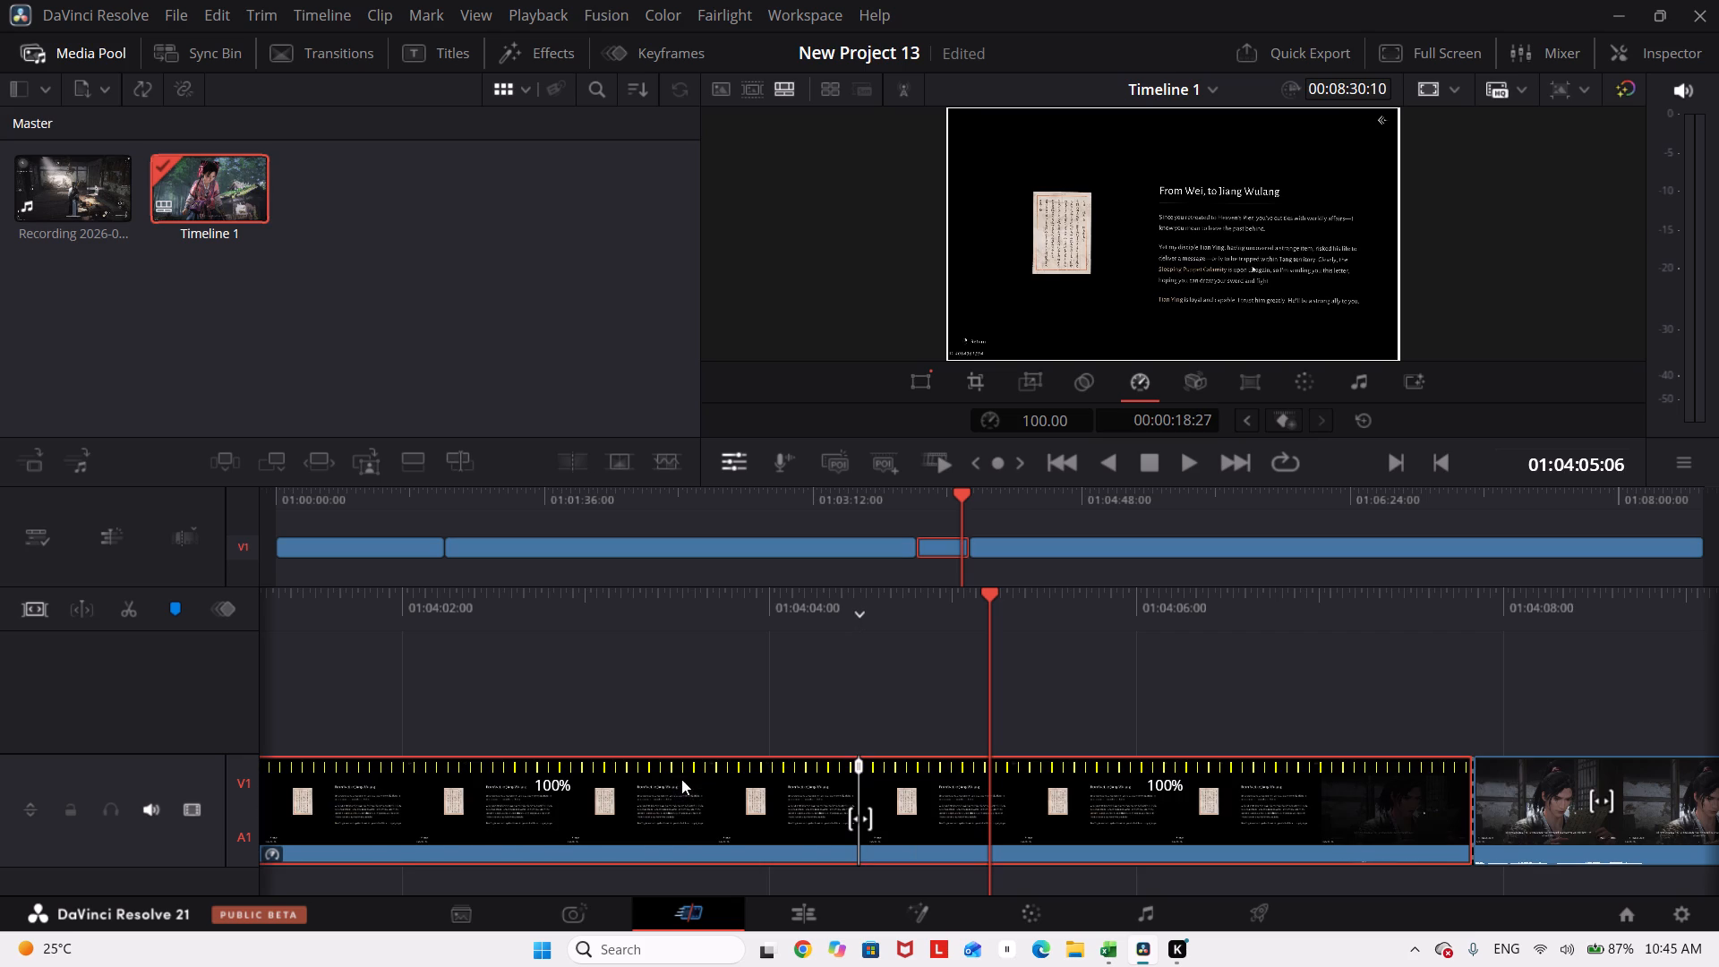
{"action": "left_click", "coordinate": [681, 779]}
Return to the start of the letter screen clip and change its duration to the 5-second preset.
{"action": "left_click_drag", "start_coordinate": [988, 596], "coordinate": [1230, 593]}
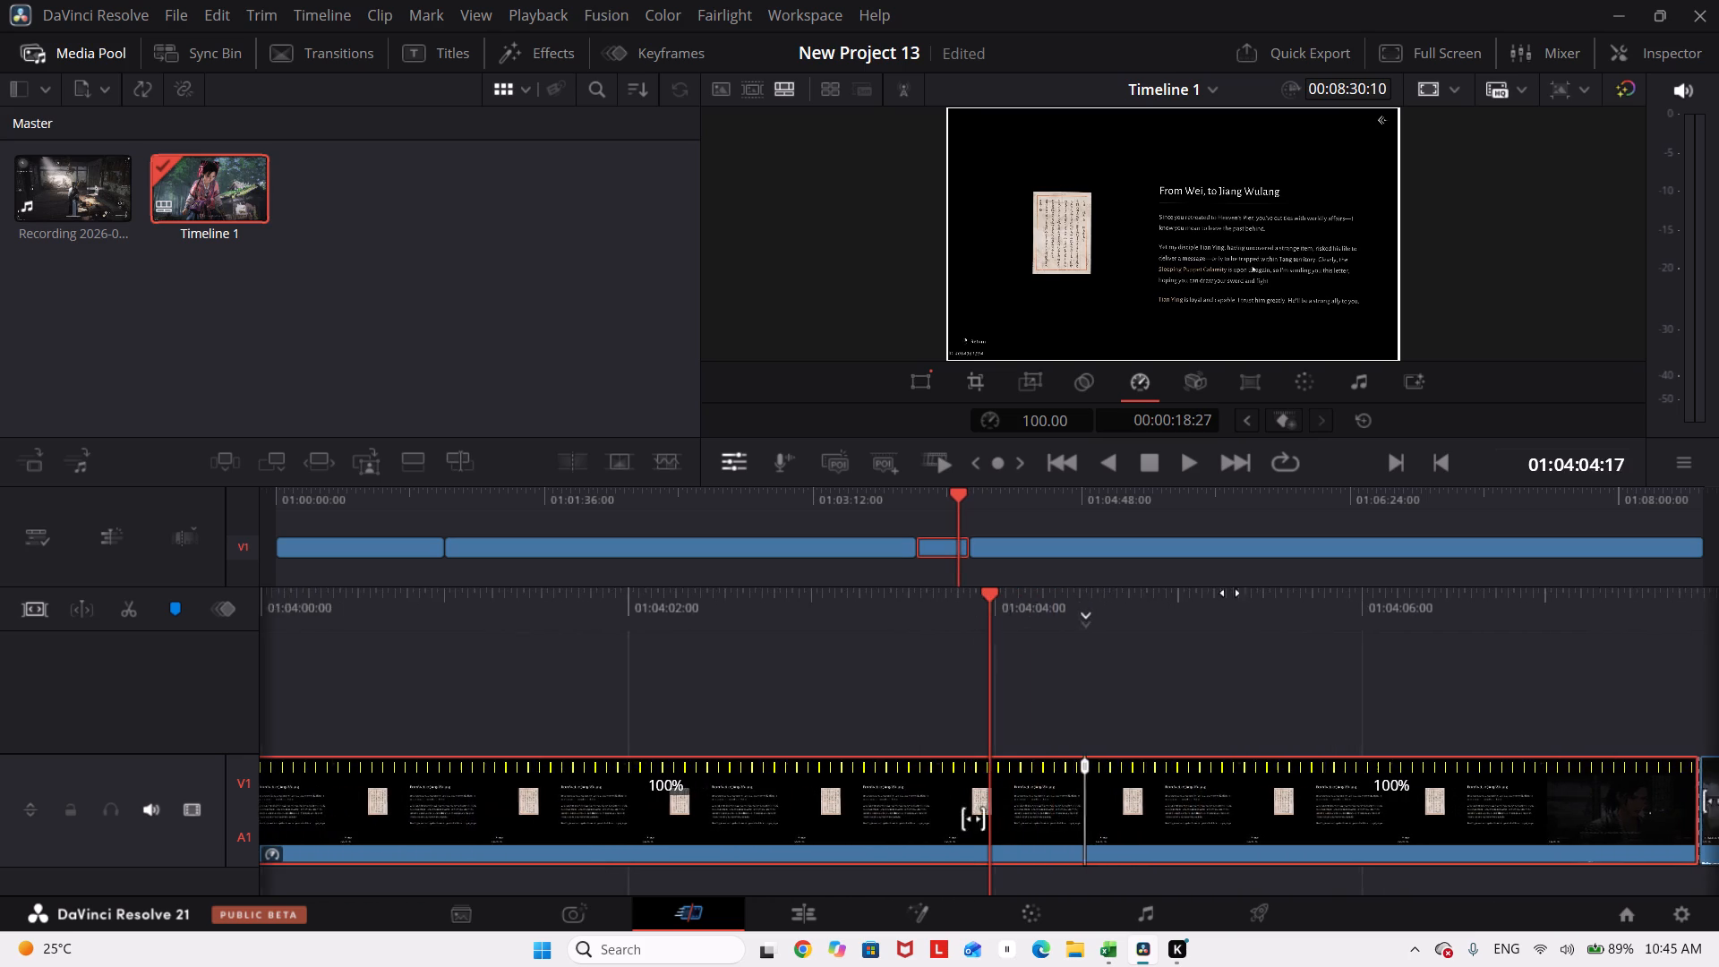
{"action": "left_click_drag", "start_coordinate": [1230, 593], "coordinate": [1718, 629]}
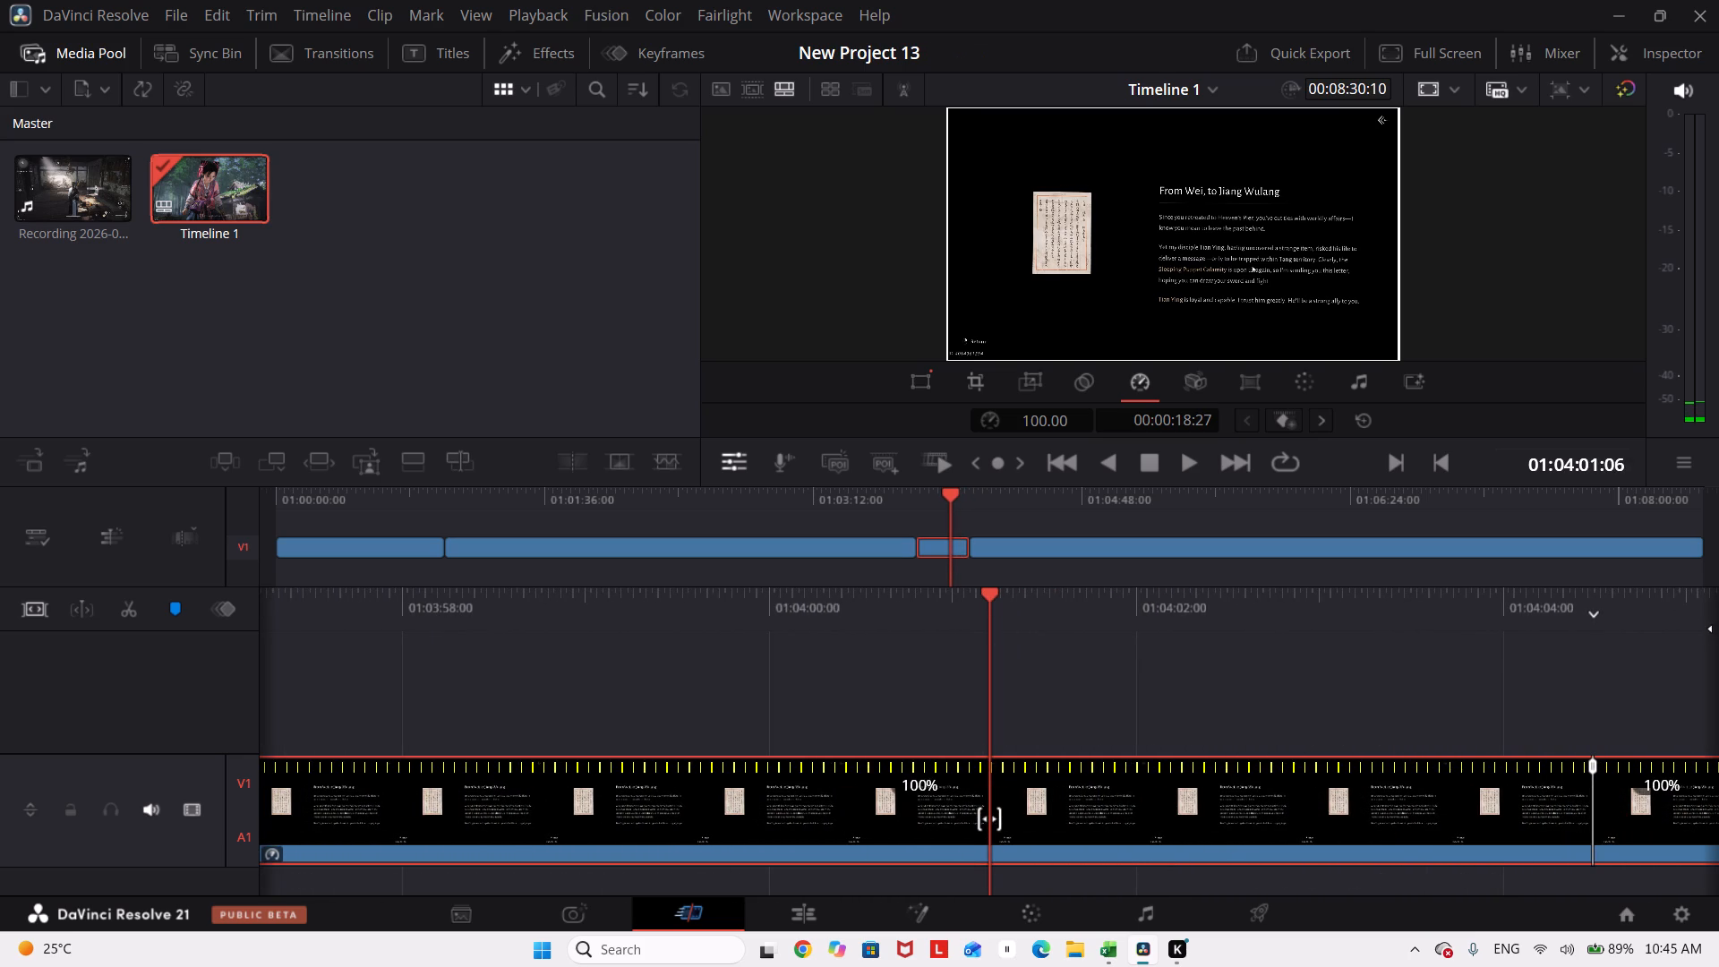
{"action": "left_click_drag", "start_coordinate": [1718, 629], "coordinate": [1706, 636]}
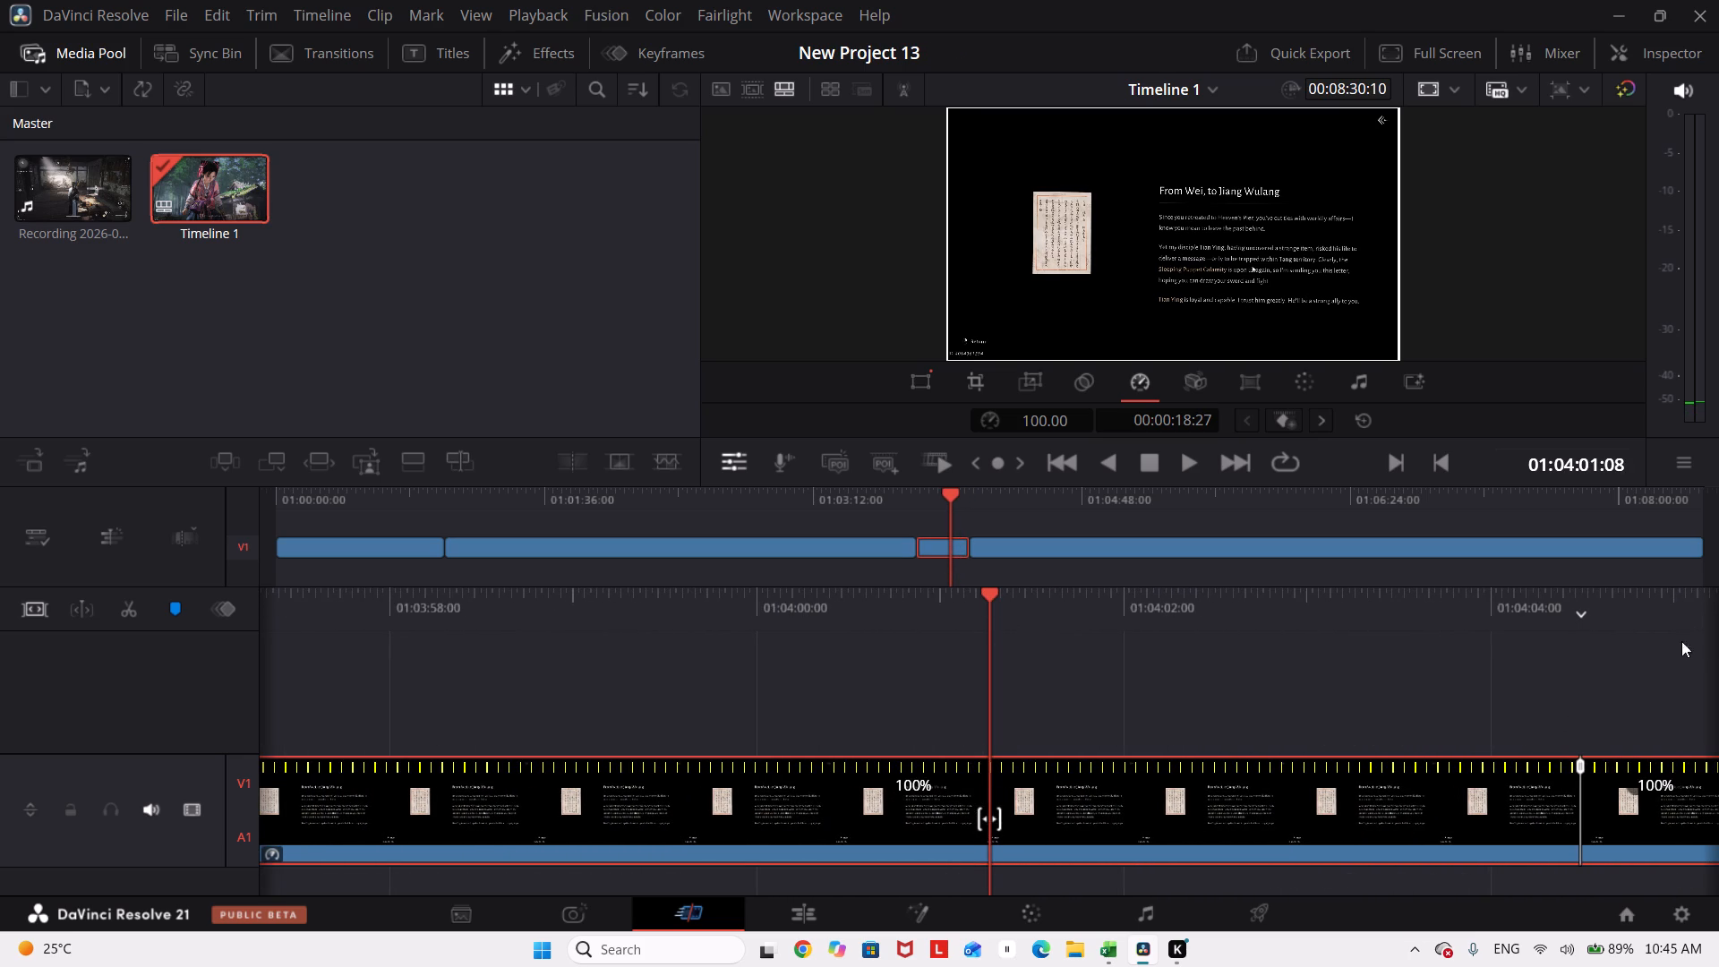
{"action": "left_click_drag", "start_coordinate": [988, 598], "coordinate": [1718, 663]}
{"action": "left_click", "coordinate": [1715, 663]}
{"action": "left_click_drag", "start_coordinate": [999, 592], "coordinate": [1718, 607]}
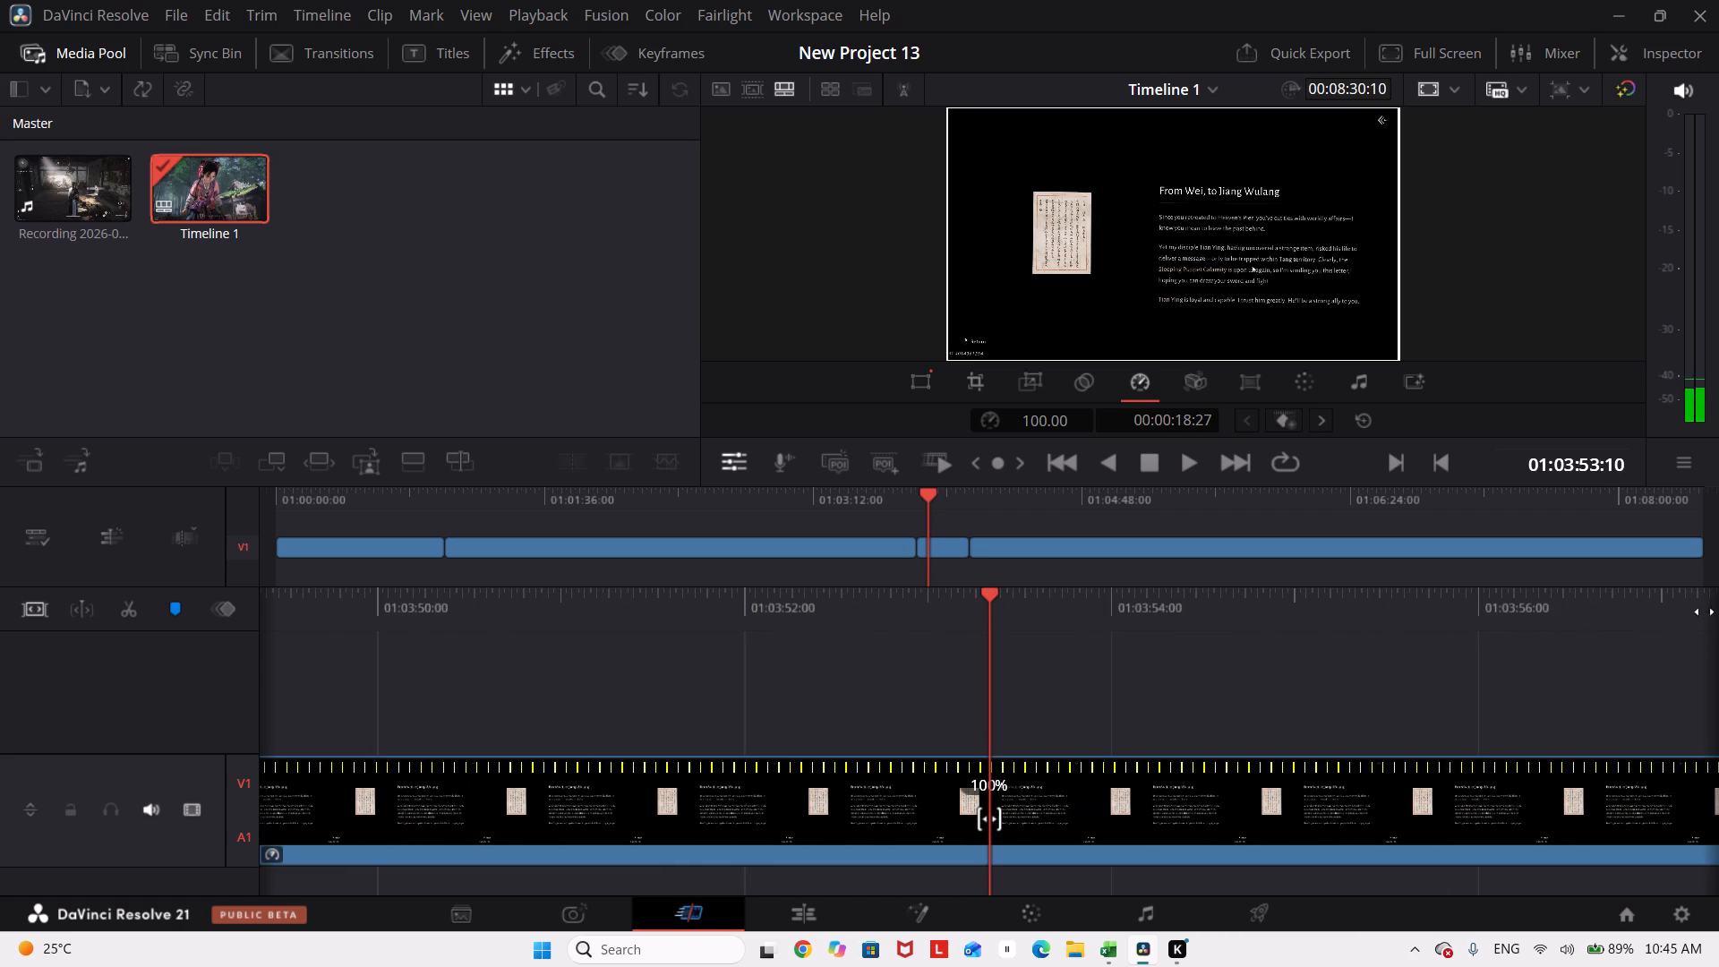
{"action": "left_click_drag", "start_coordinate": [994, 599], "coordinate": [1548, 598]}
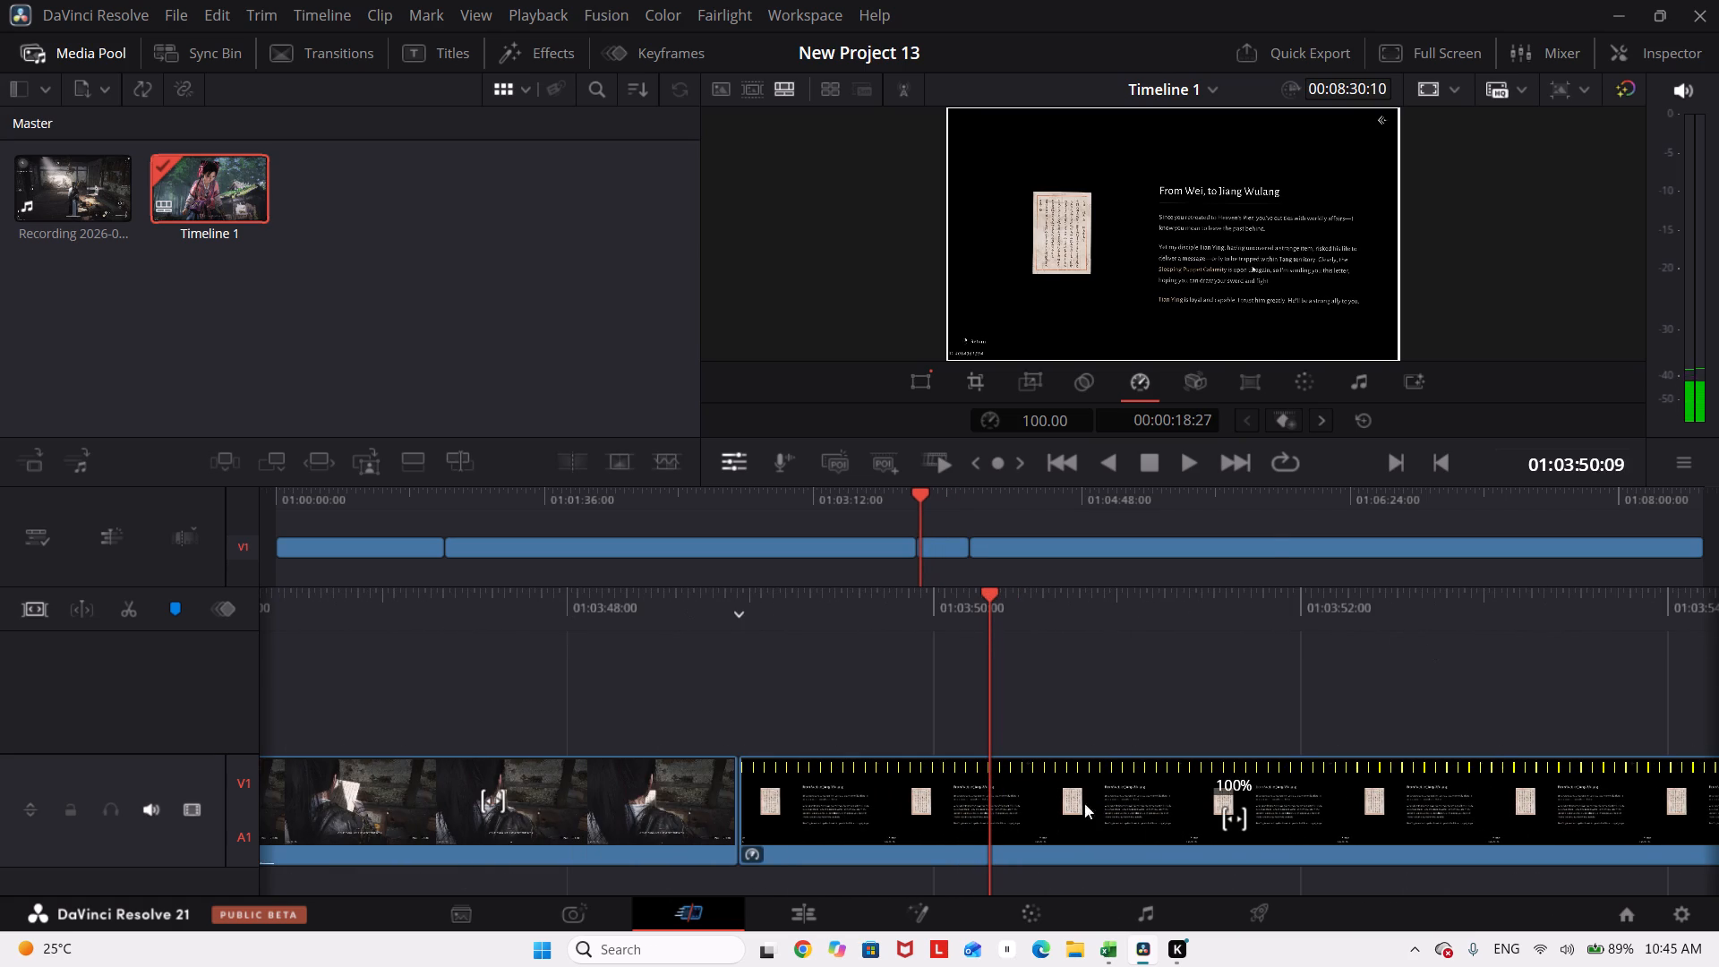
{"action": "right_click", "coordinate": [992, 804]}
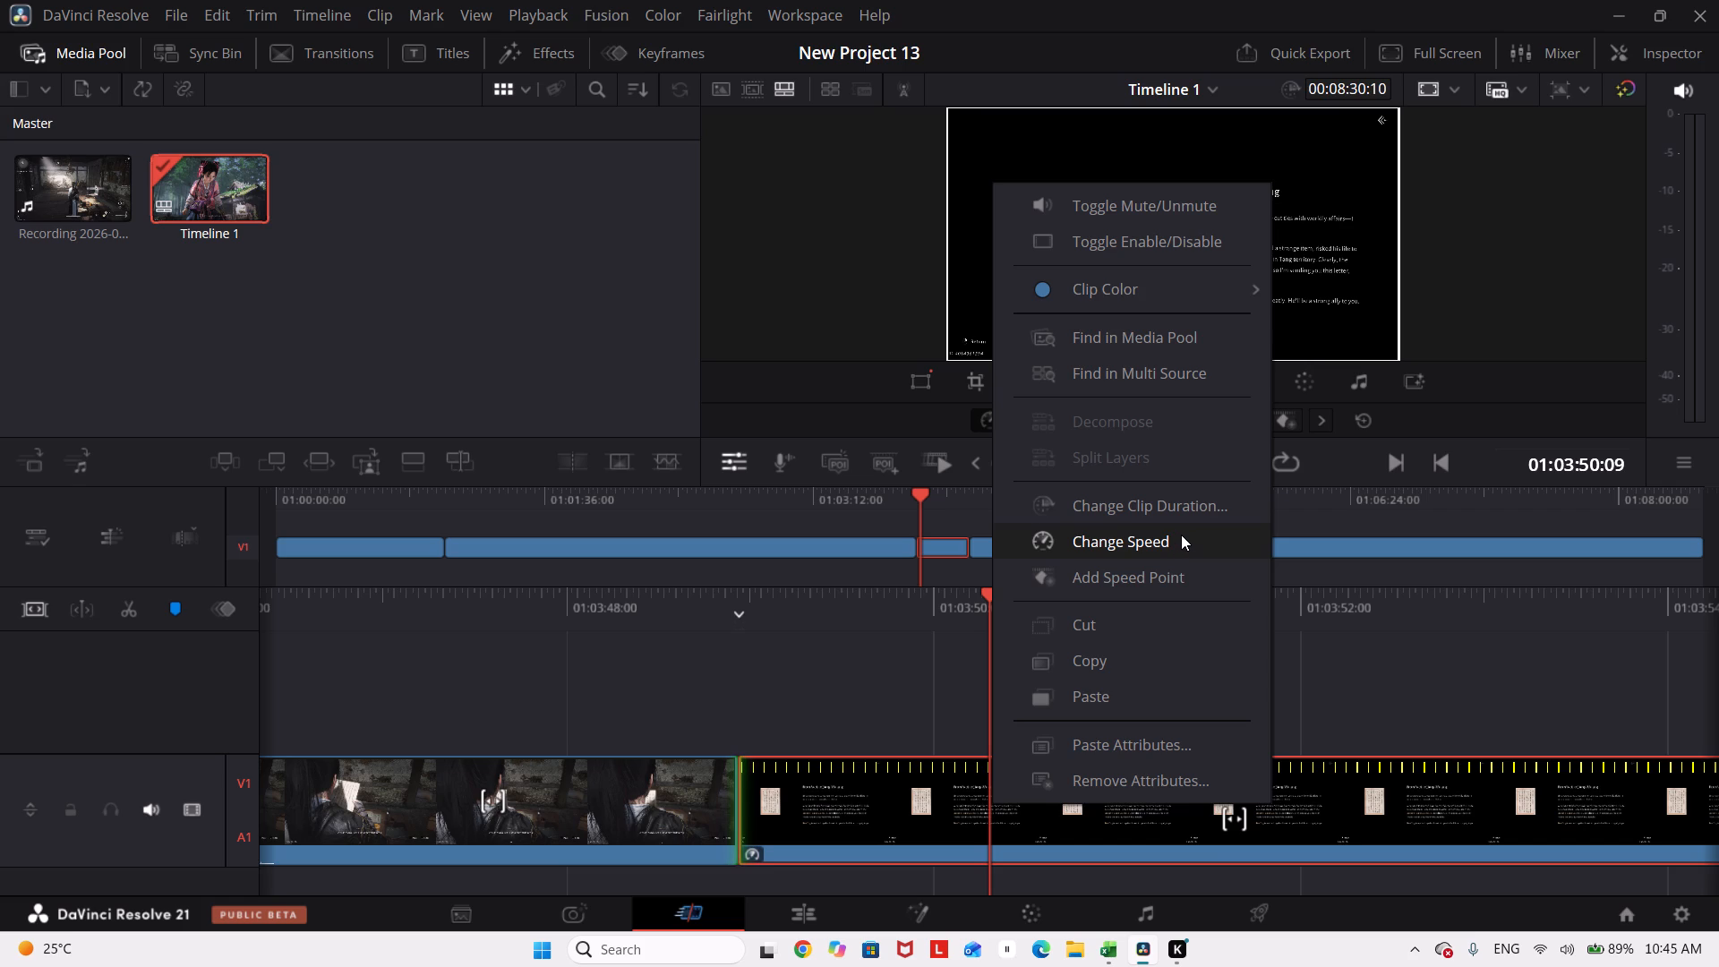
{"action": "left_click", "coordinate": [1207, 502]}
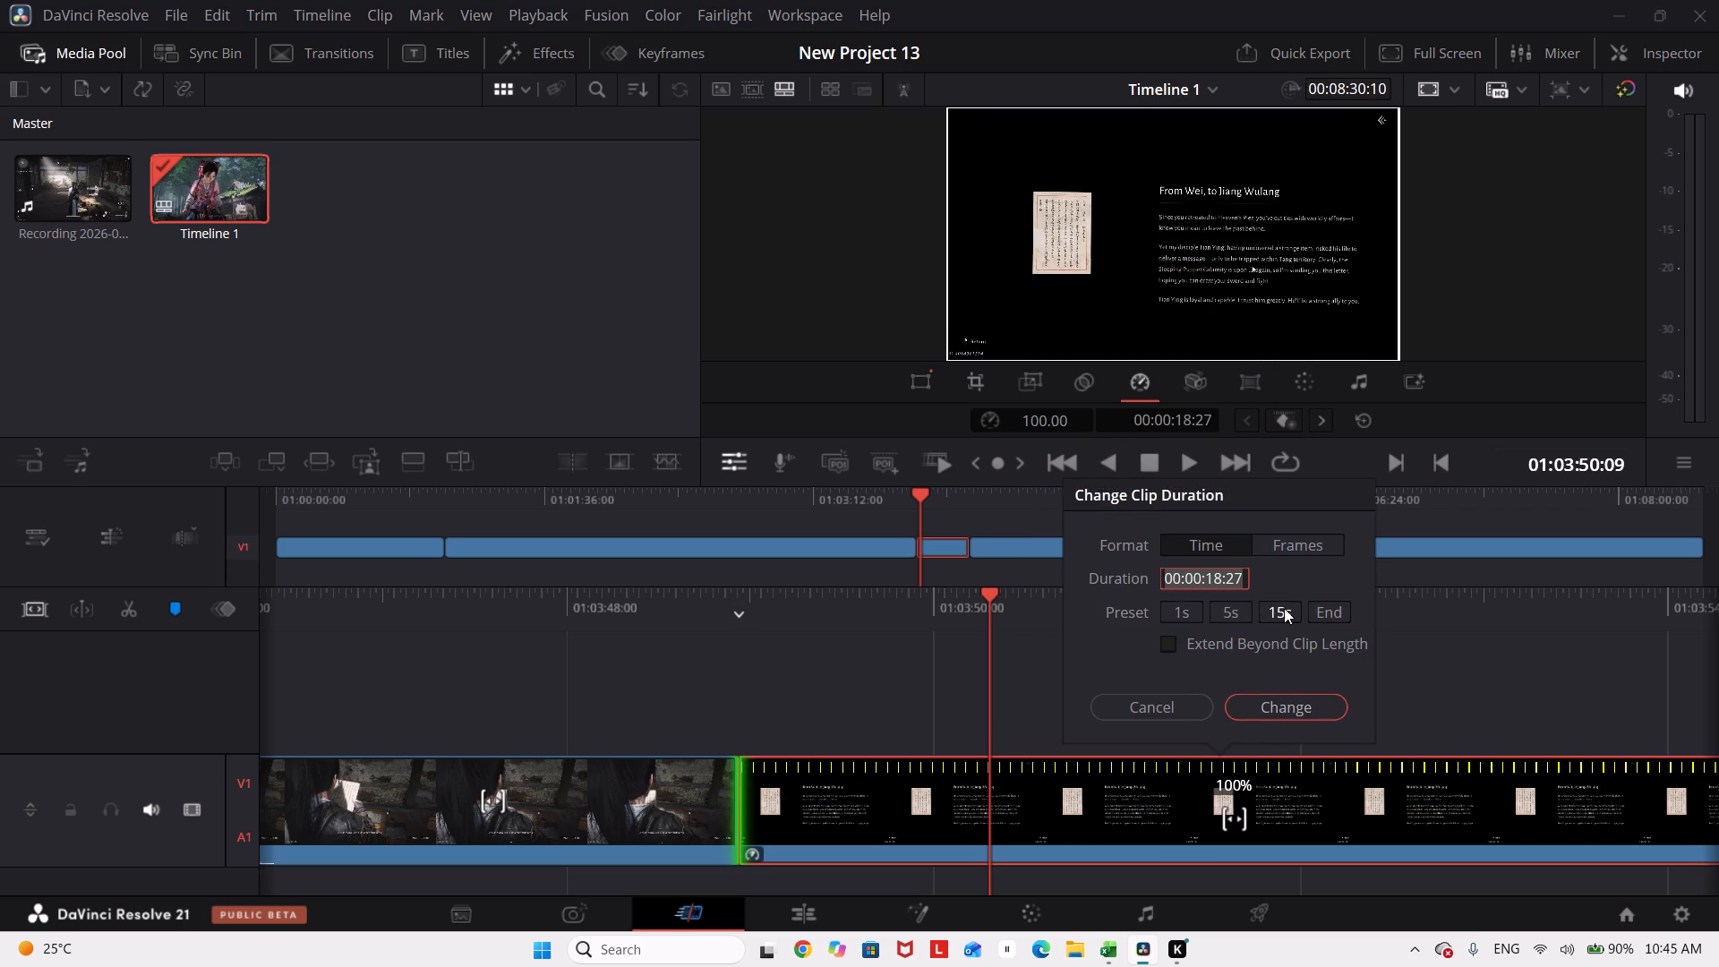
{"action": "left_click", "coordinate": [1244, 608]}
{"action": "left_click", "coordinate": [1293, 705]}
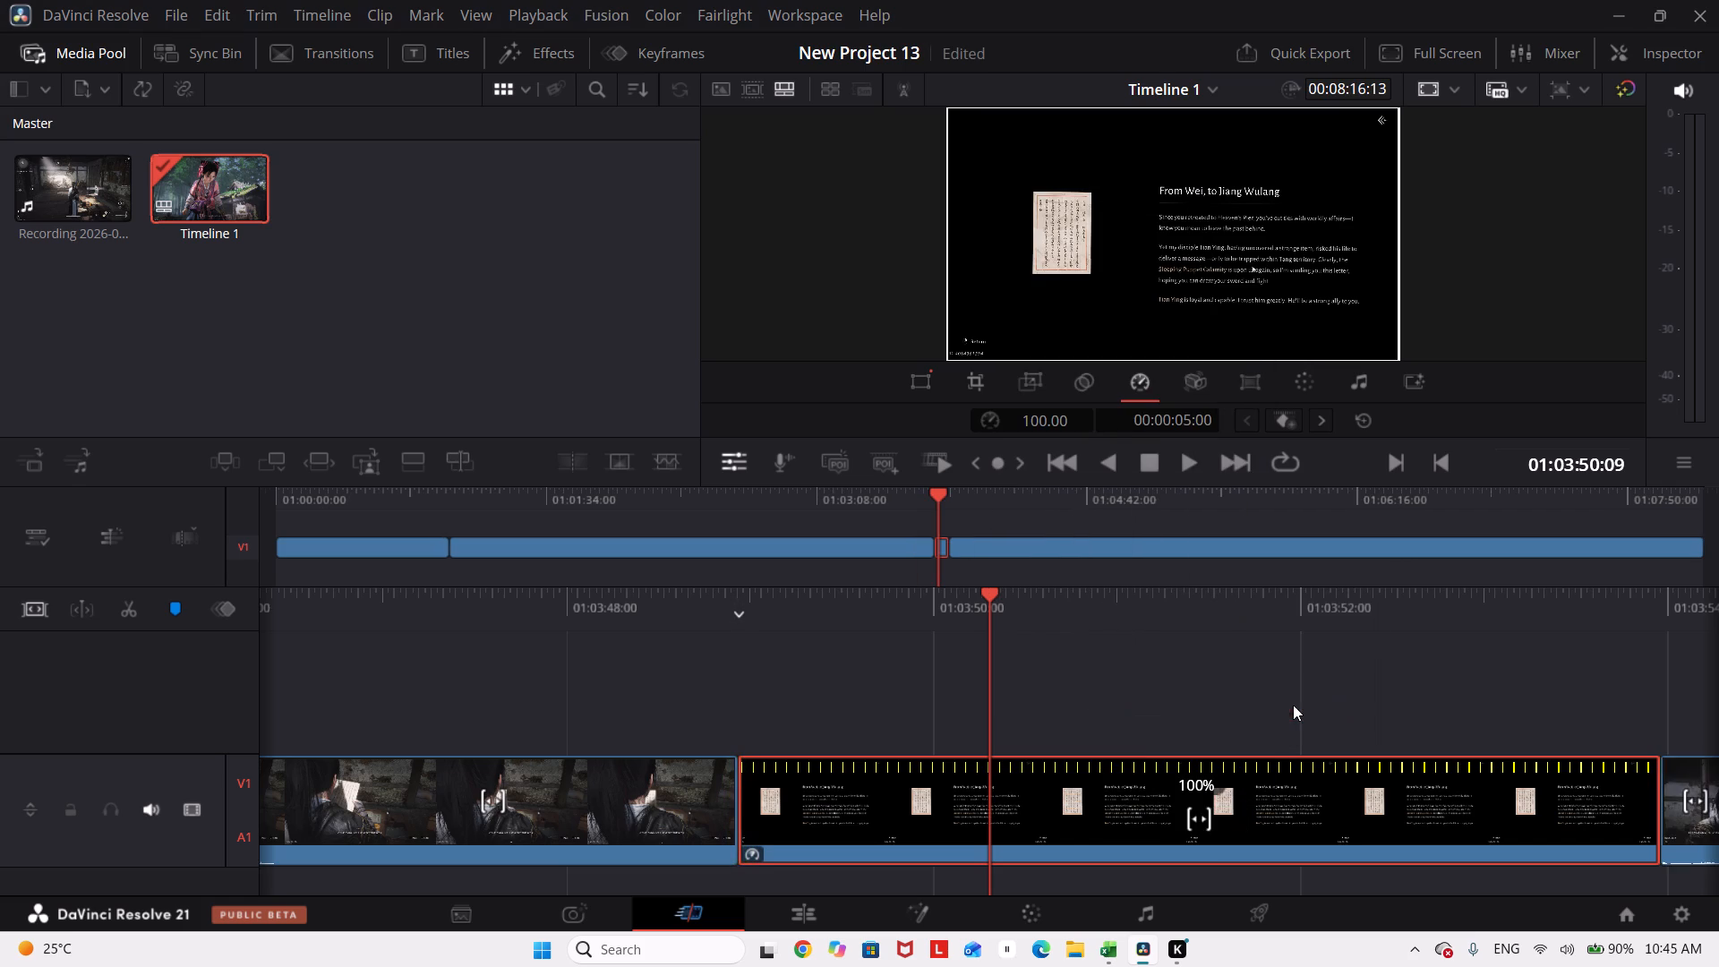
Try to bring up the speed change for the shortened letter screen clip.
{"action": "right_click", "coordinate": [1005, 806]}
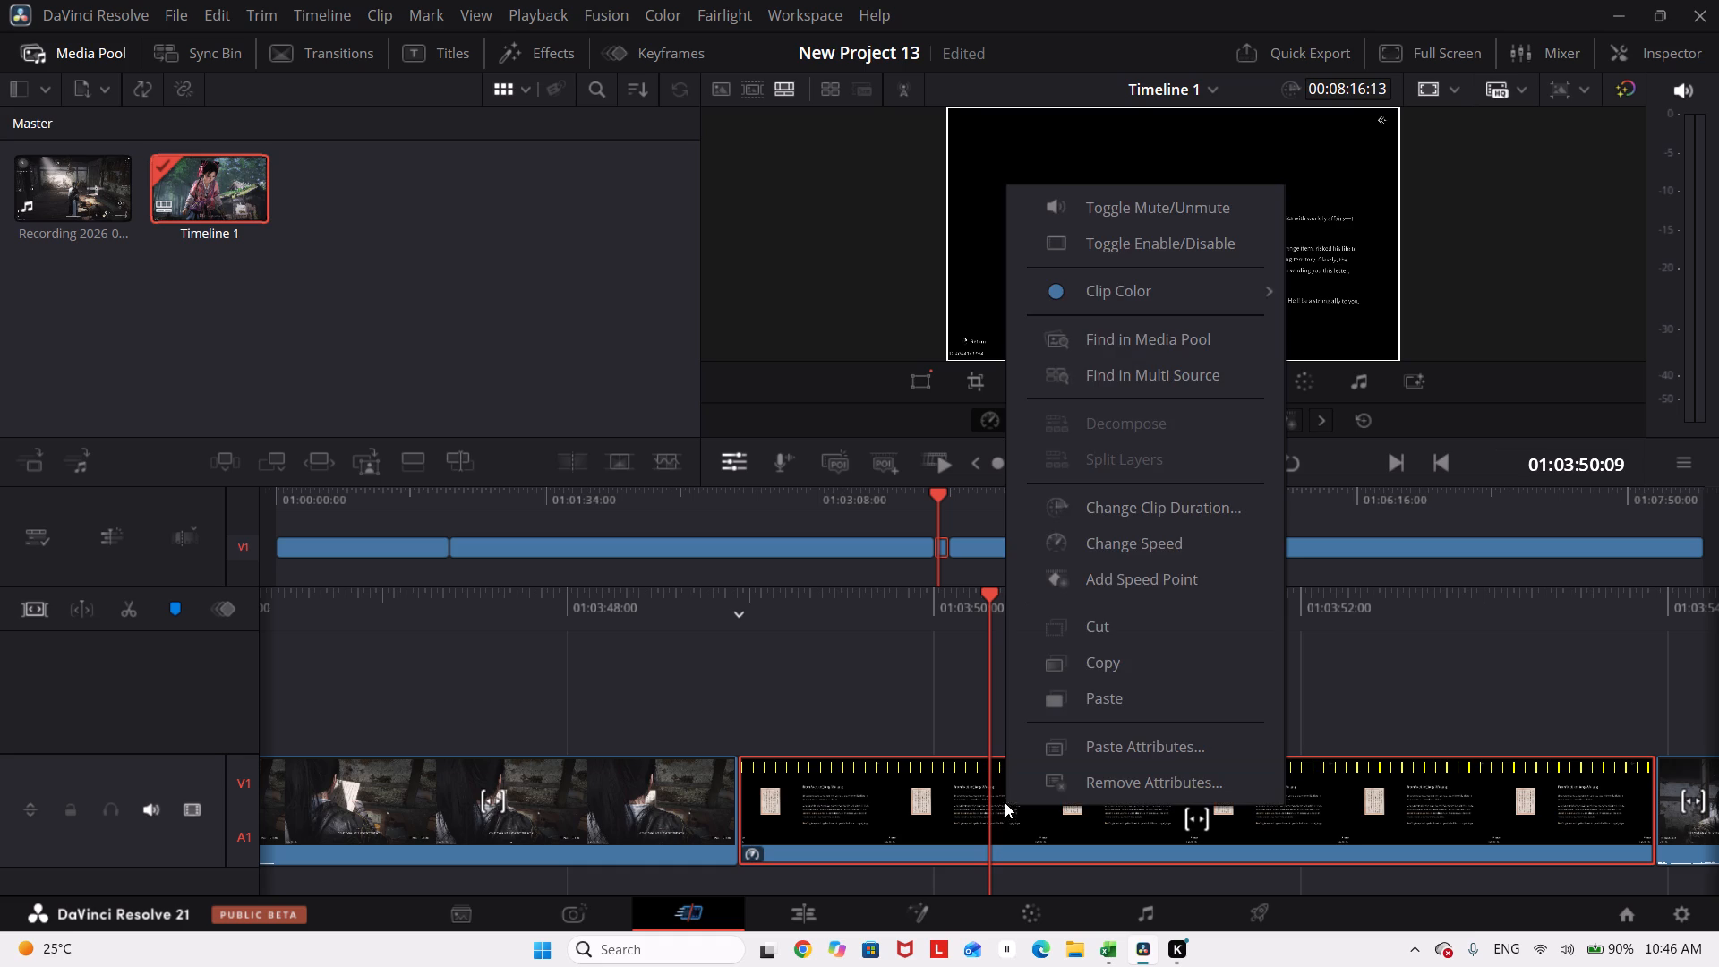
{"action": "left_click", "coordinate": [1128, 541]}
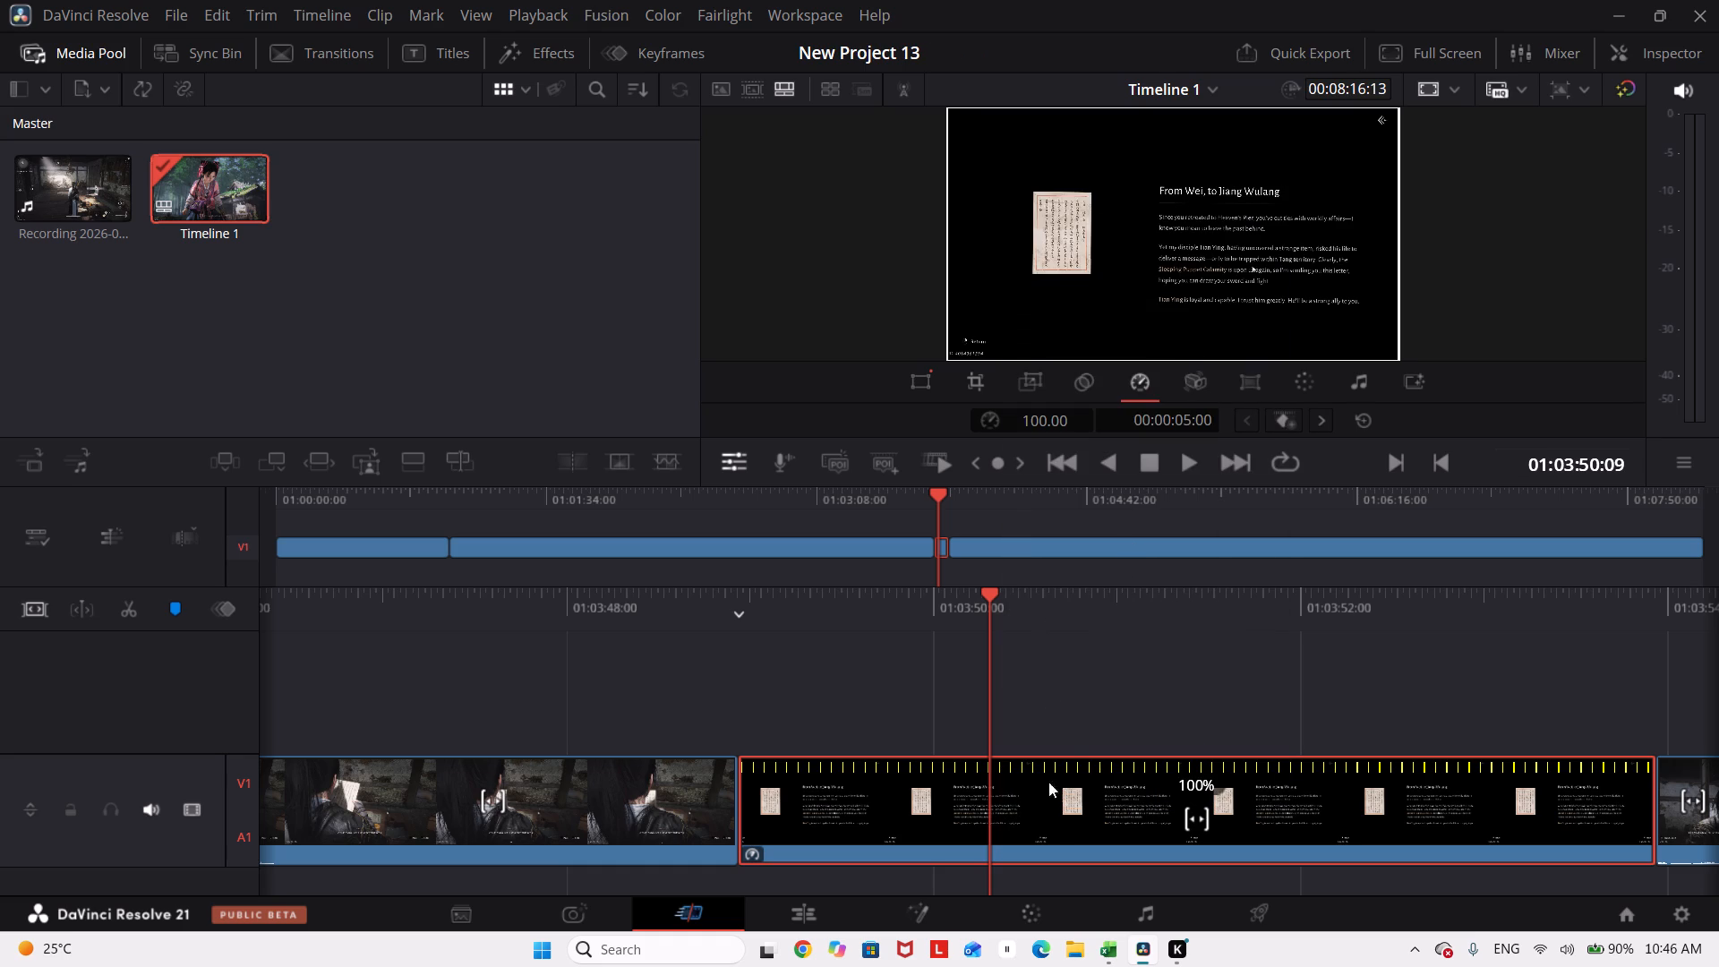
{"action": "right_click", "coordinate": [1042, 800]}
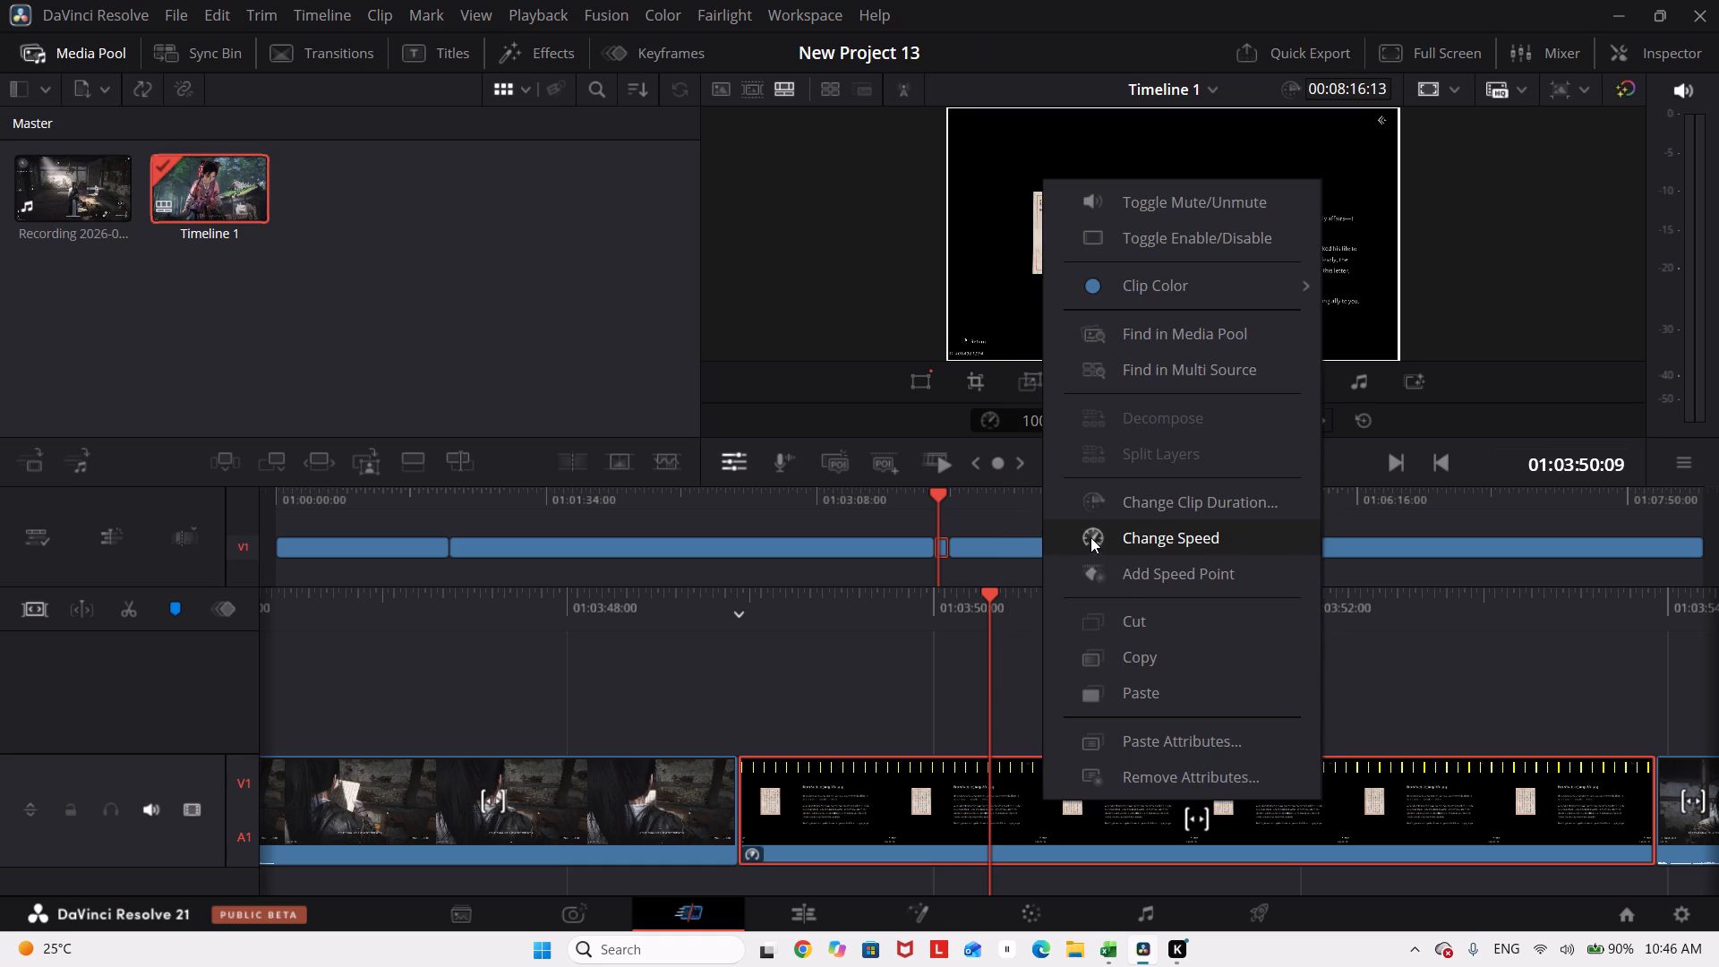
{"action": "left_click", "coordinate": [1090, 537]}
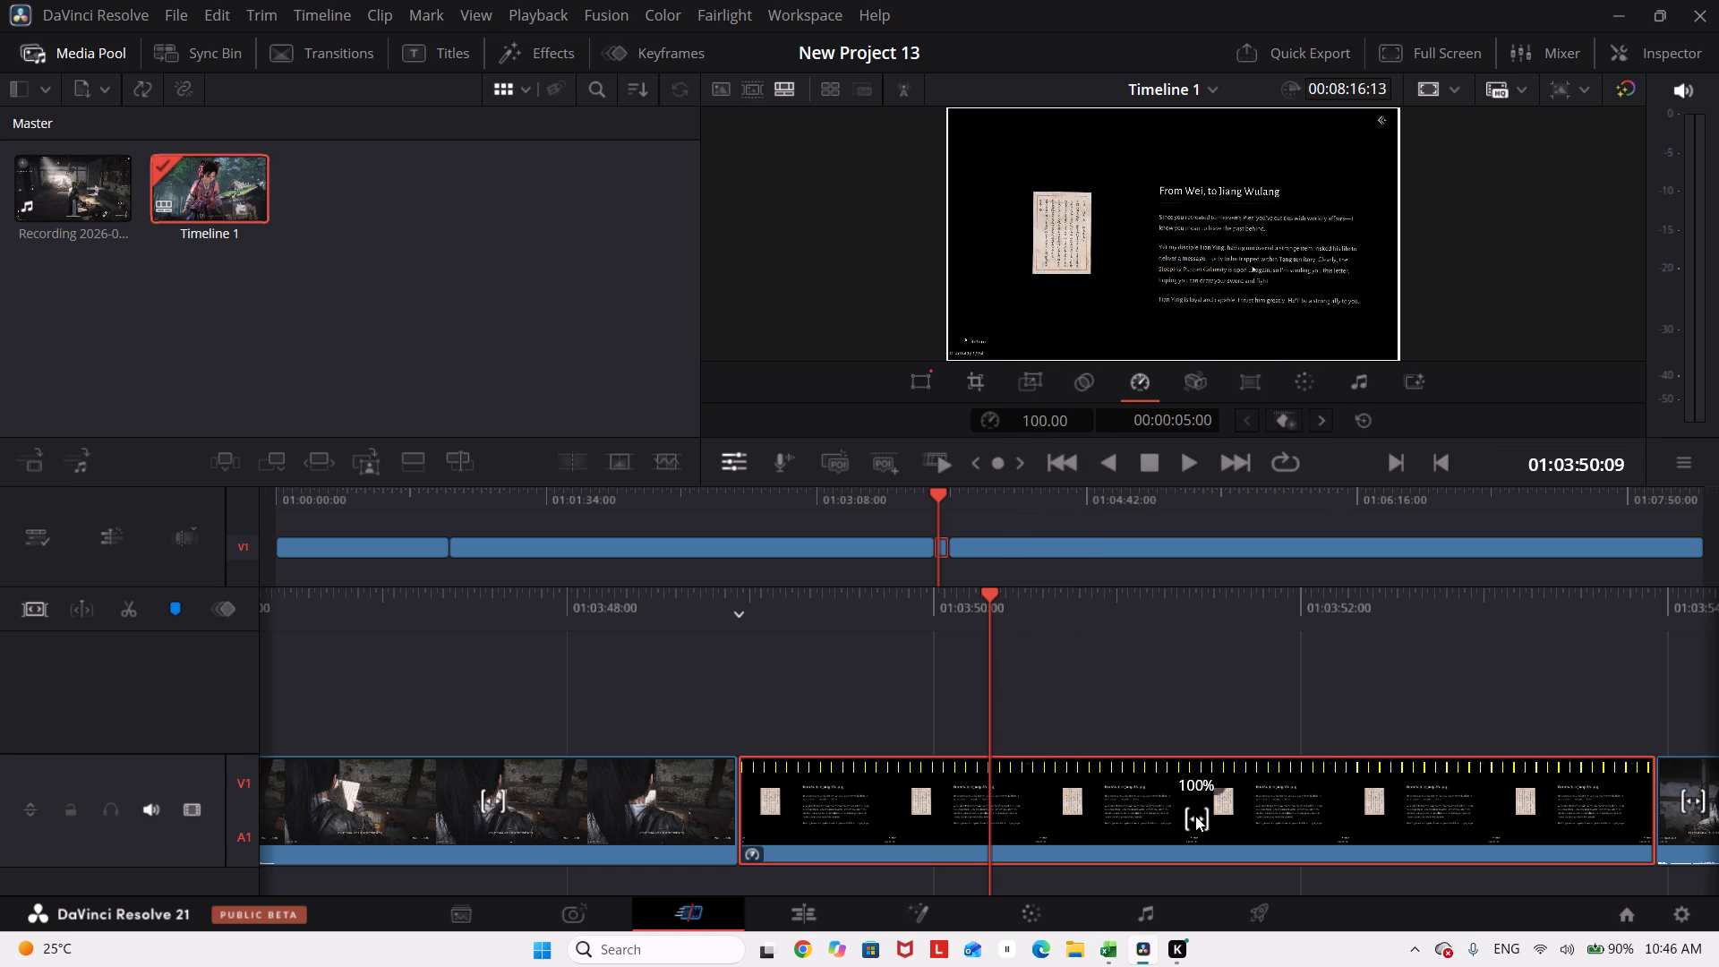
Slip the footage inside the shortened letter screen clip, keeping its place and length on the timeline.
{"action": "left_click_drag", "start_coordinate": [1195, 816], "coordinate": [923, 834]}
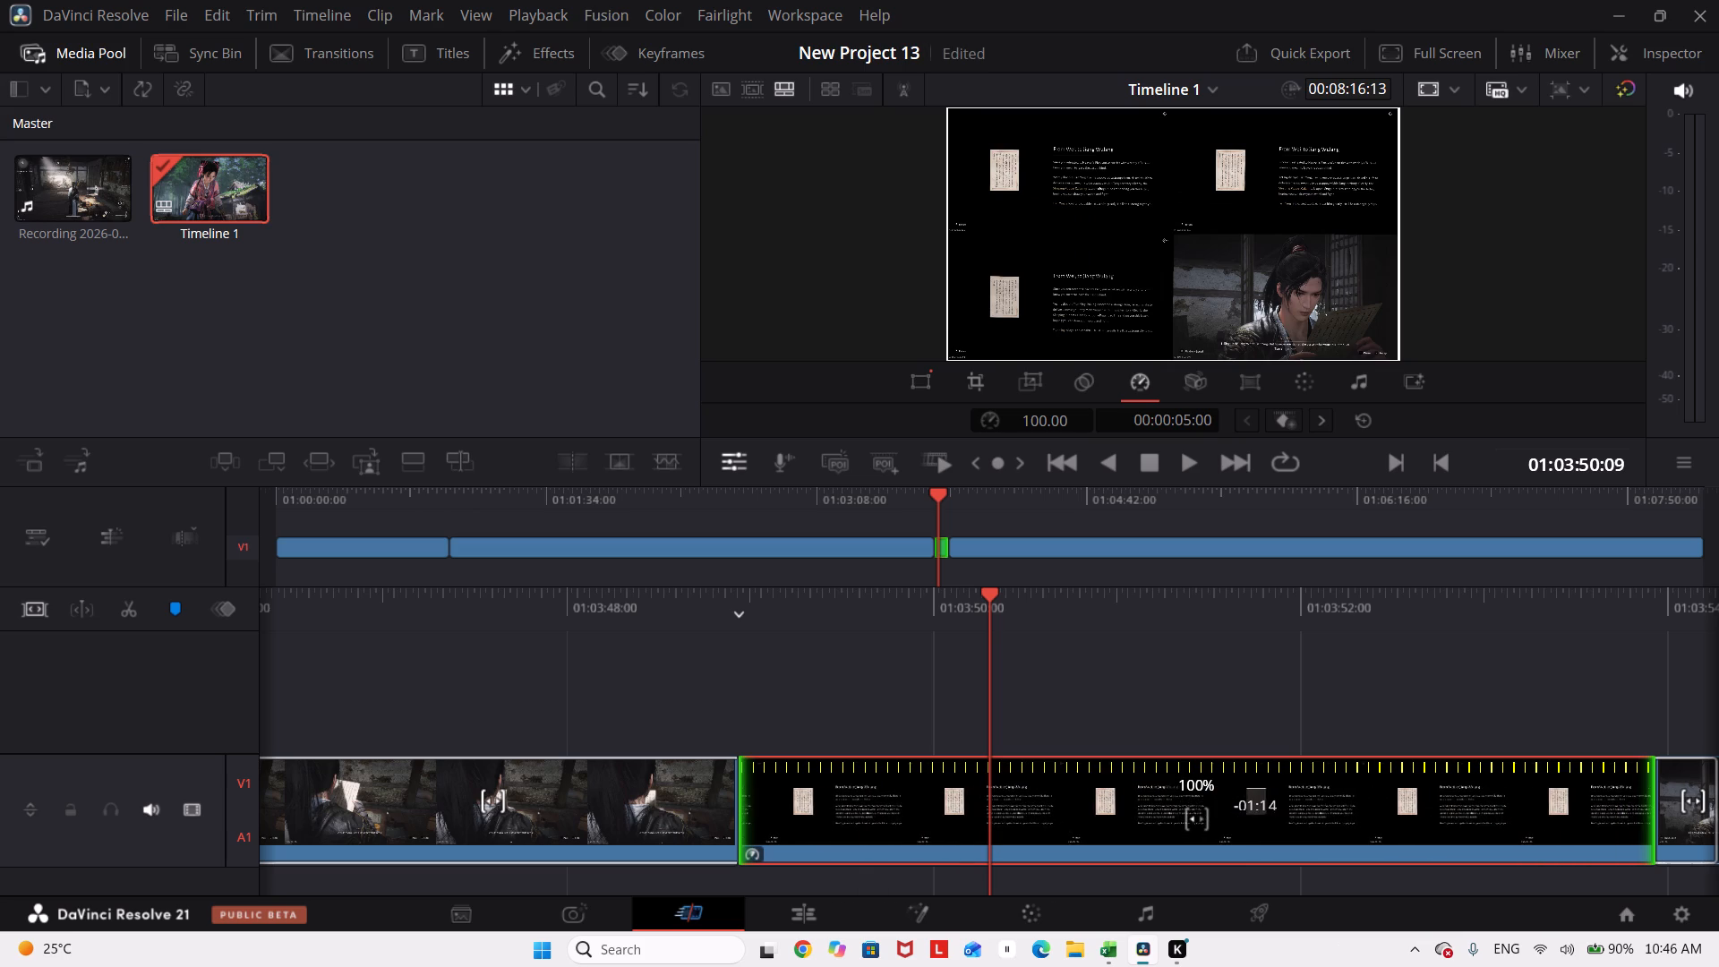
{"action": "left_click_drag", "start_coordinate": [923, 834], "coordinate": [0, 864]}
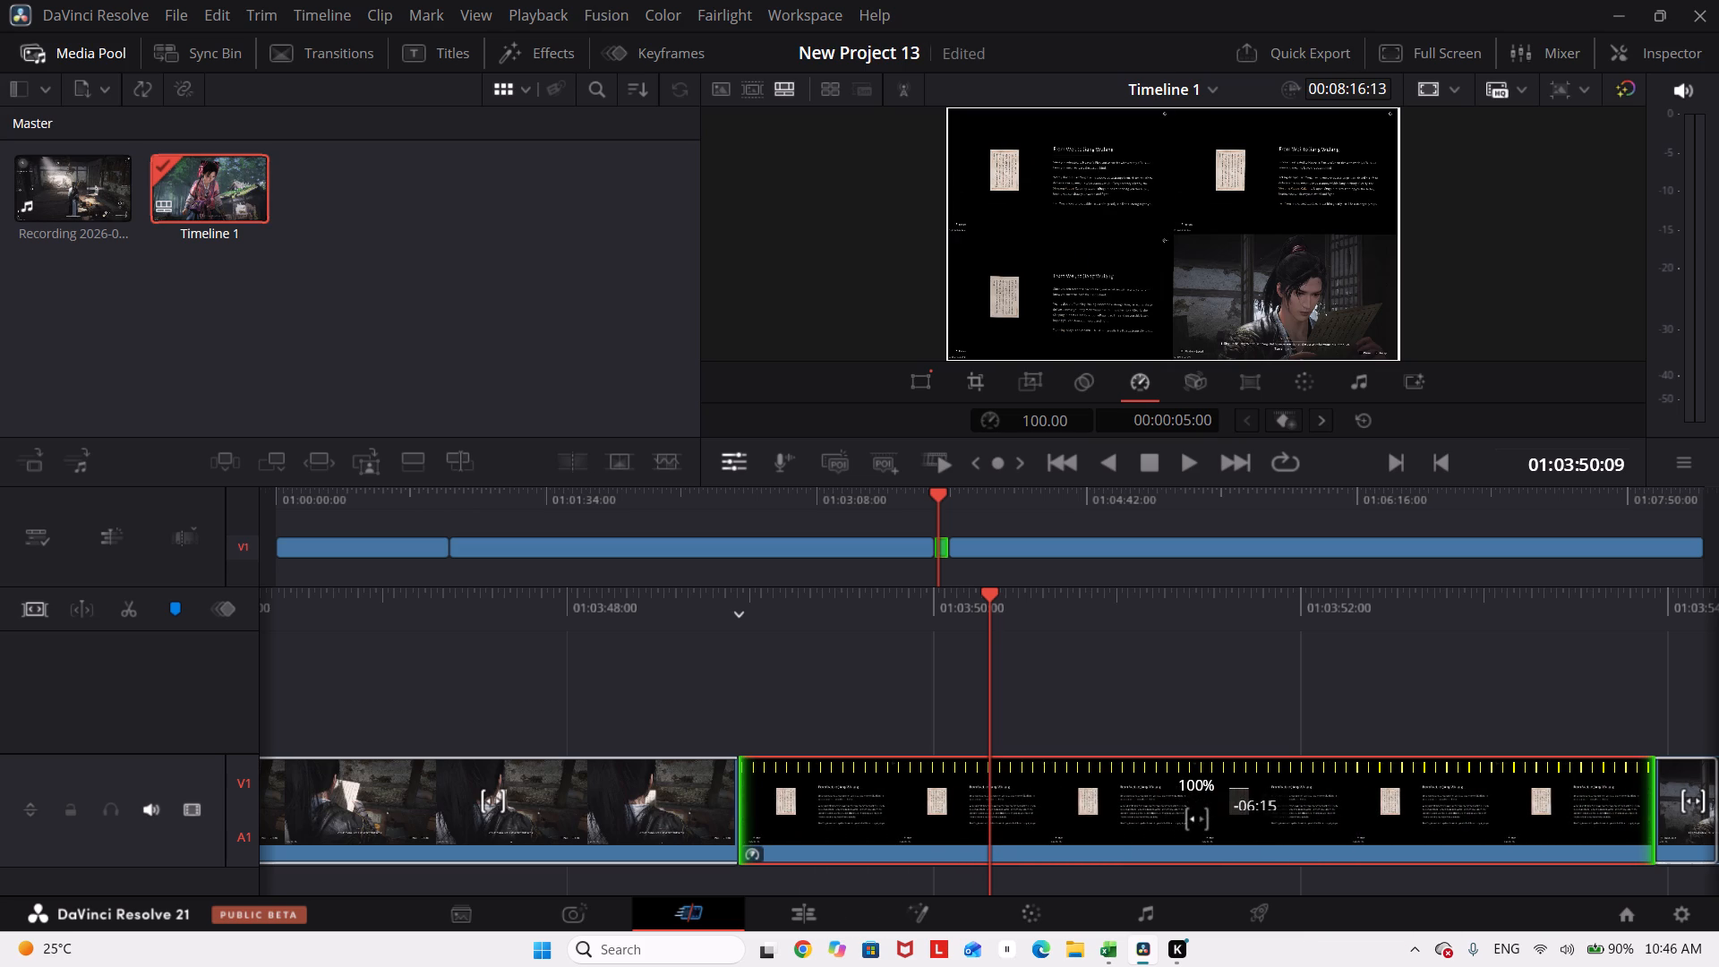
{"action": "left_click_drag", "start_coordinate": [0, 864], "coordinate": [1176, 770]}
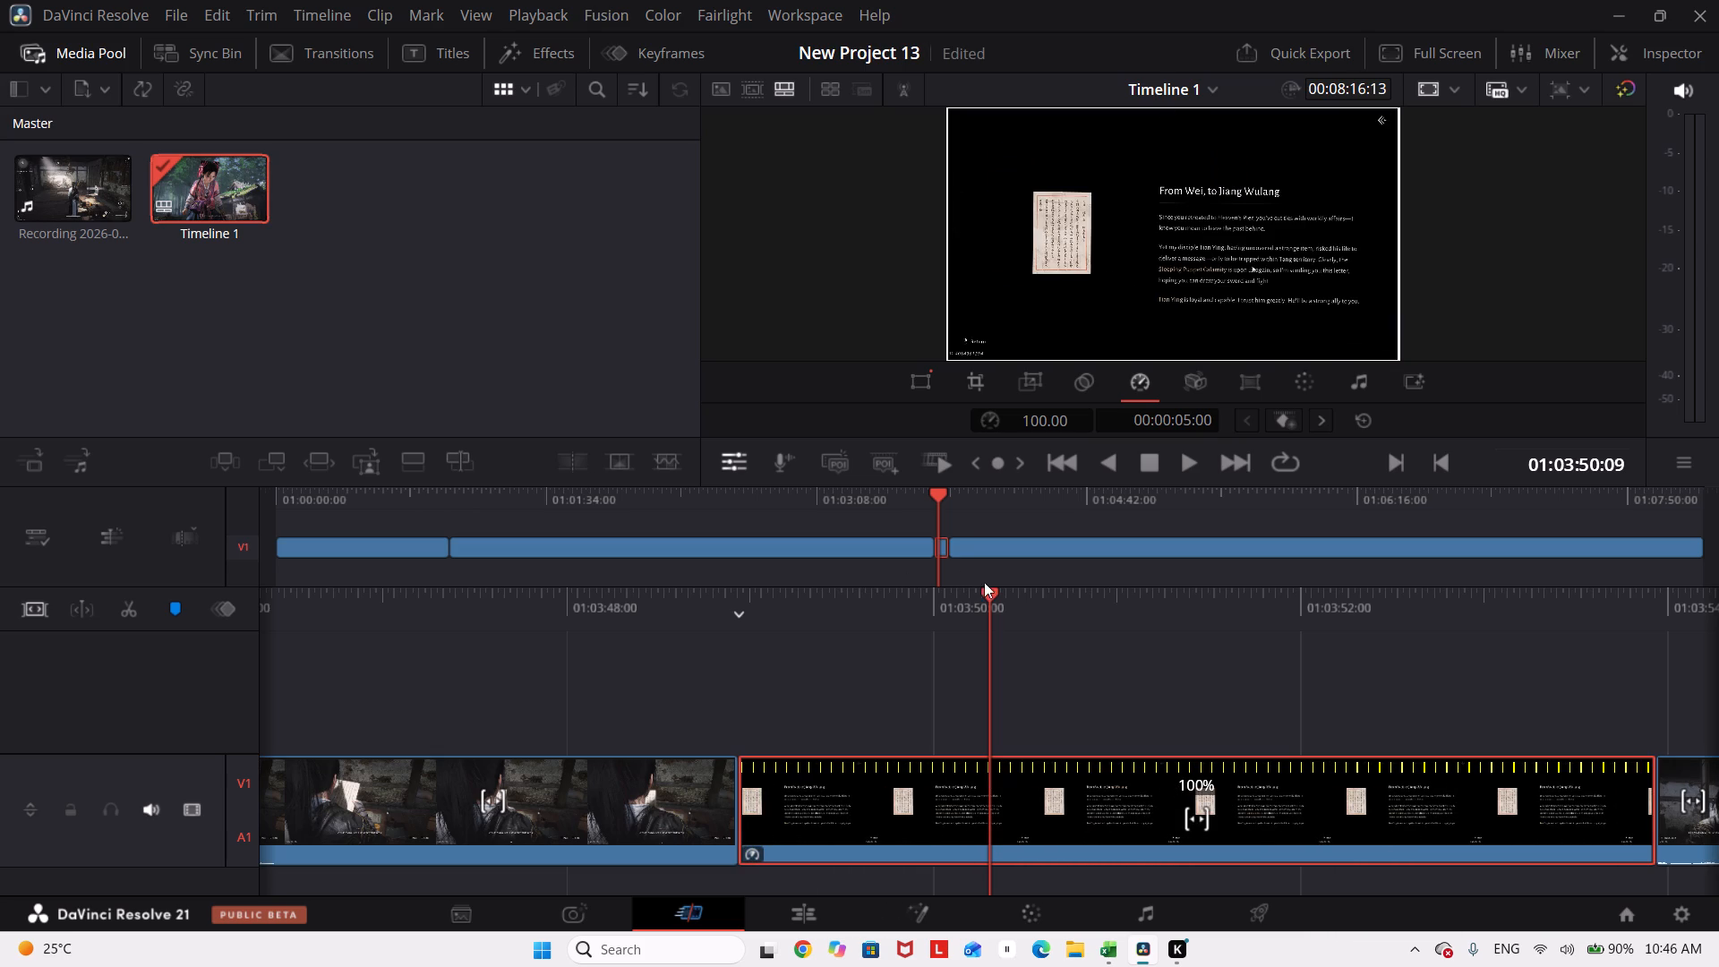
Review the cuts on both sides of the shortened letter clip and the cutscene that follows, up to about 01:04:09.
{"action": "left_click_drag", "start_coordinate": [988, 591], "coordinate": [1541, 697]}
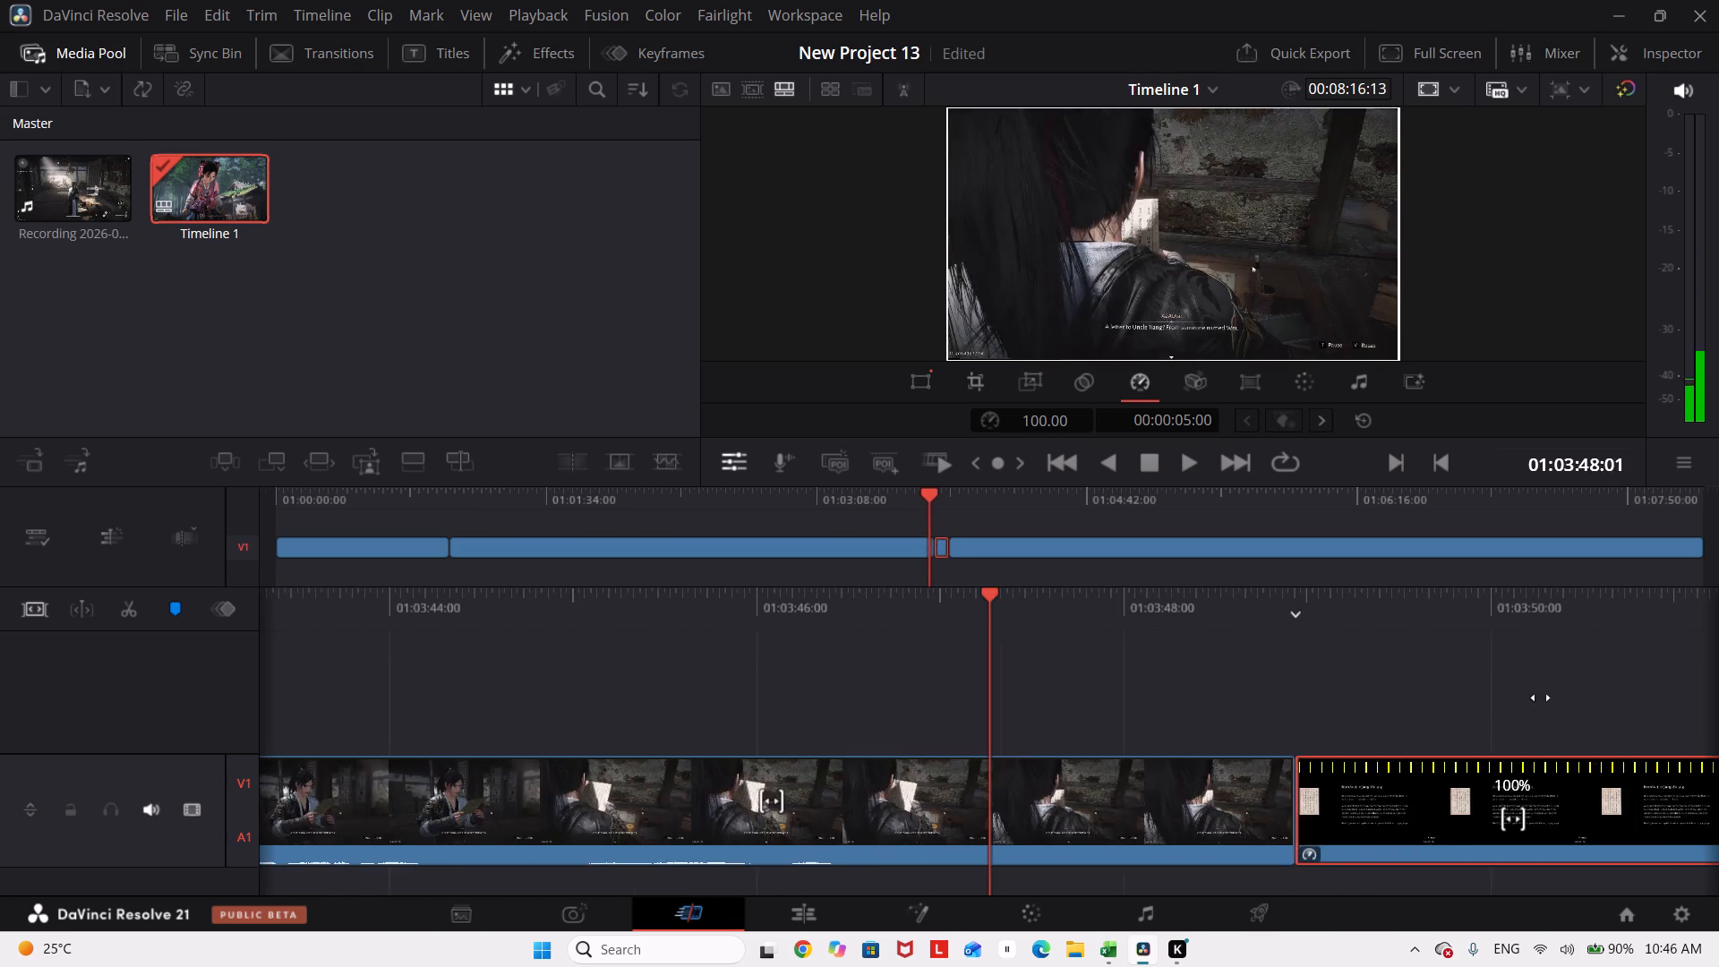
{"action": "left_click_drag", "start_coordinate": [1541, 697], "coordinate": [418, 720]}
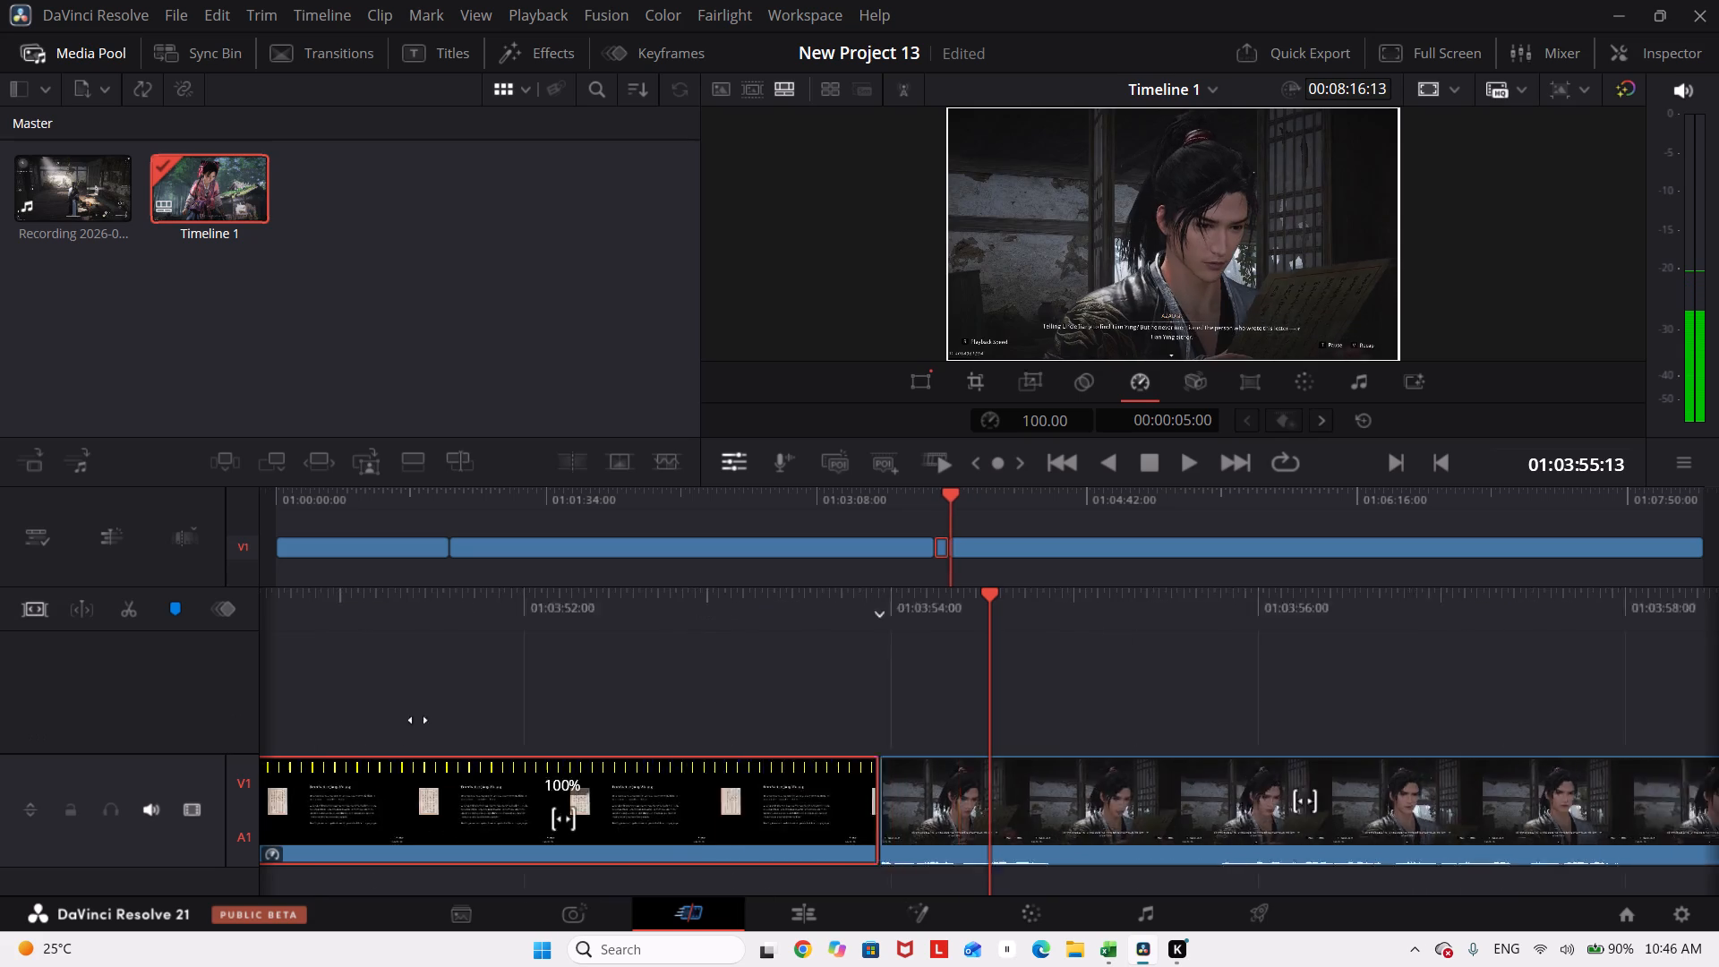
{"action": "left_click_drag", "start_coordinate": [418, 720], "coordinate": [2, 712]}
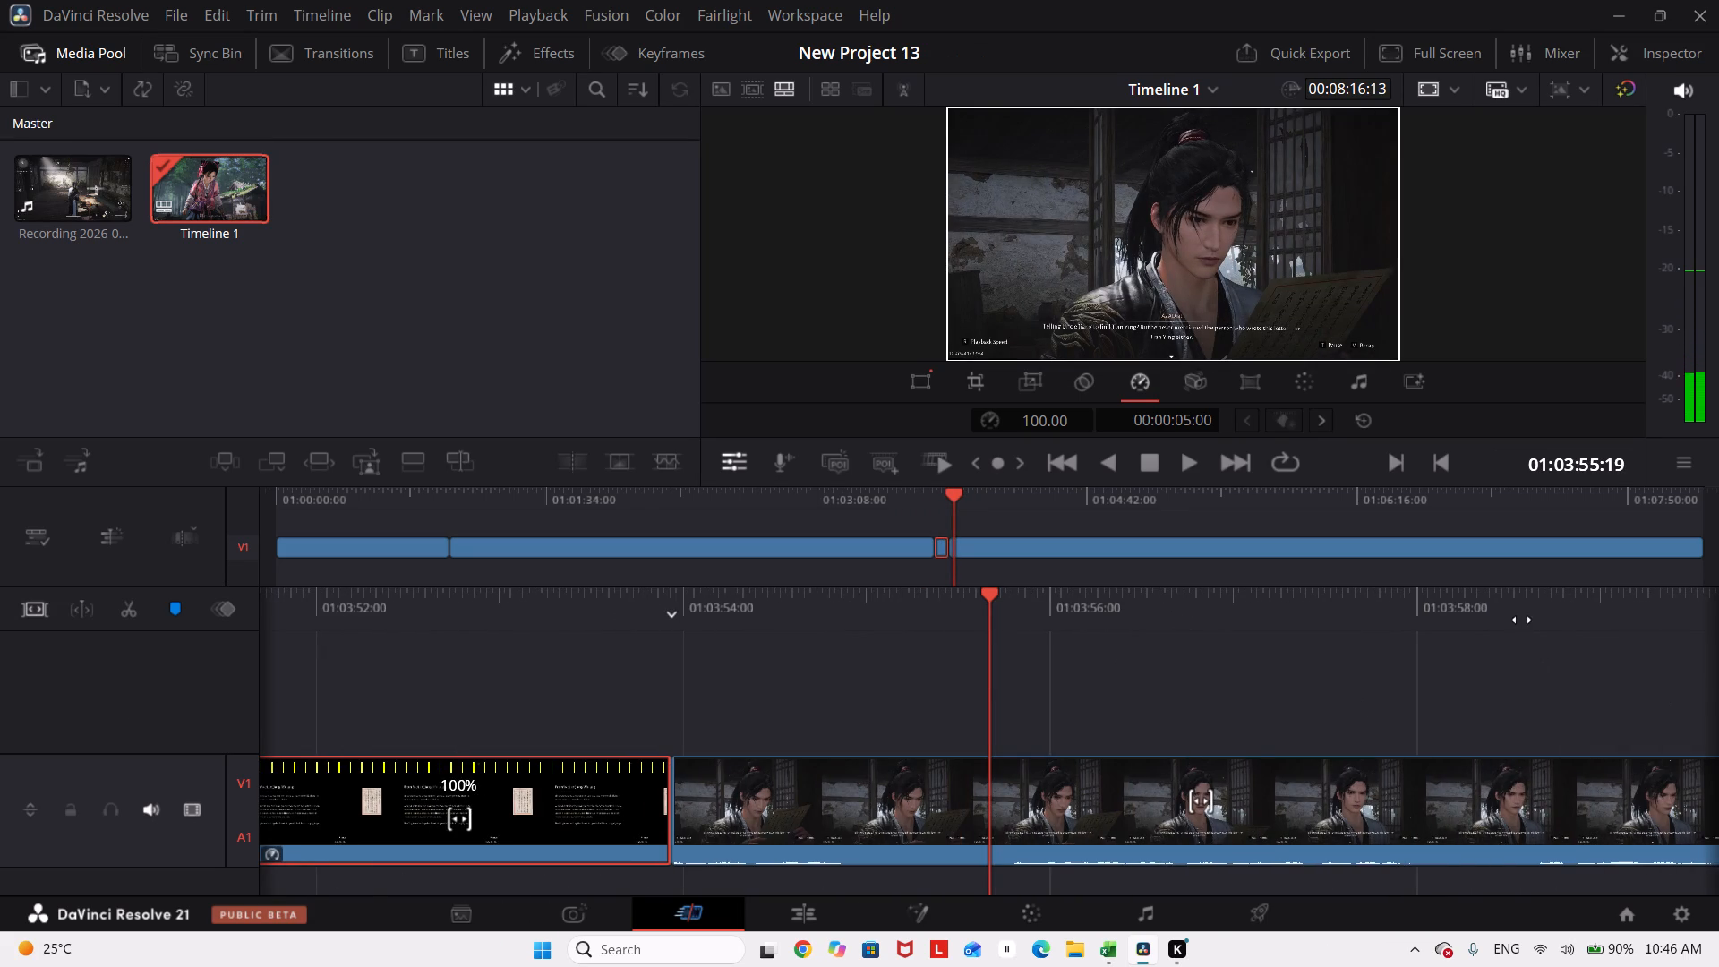
{"action": "left_click_drag", "start_coordinate": [1522, 620], "coordinate": [272, 689]}
{"action": "left_click", "coordinate": [321, 672]}
{"action": "left_click_drag", "start_coordinate": [1551, 603], "coordinate": [1493, 609]}
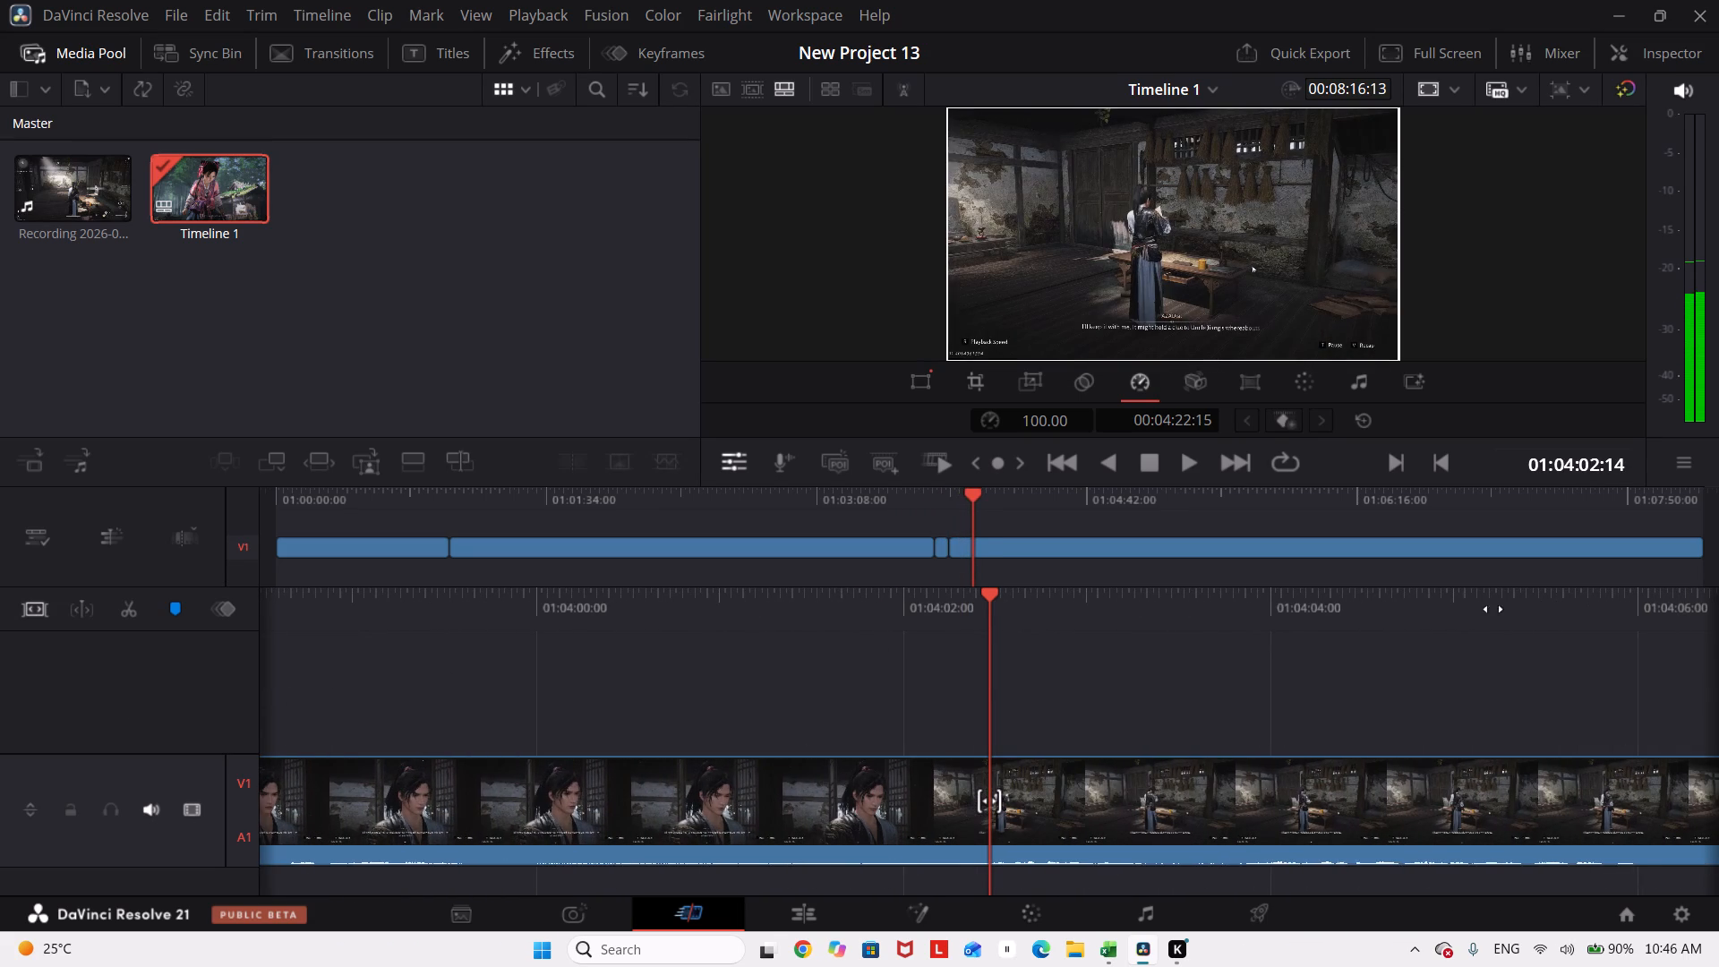
{"action": "left_click_drag", "start_coordinate": [1493, 609], "coordinate": [333, 620]}
{"action": "left_click", "coordinate": [1407, 669]}
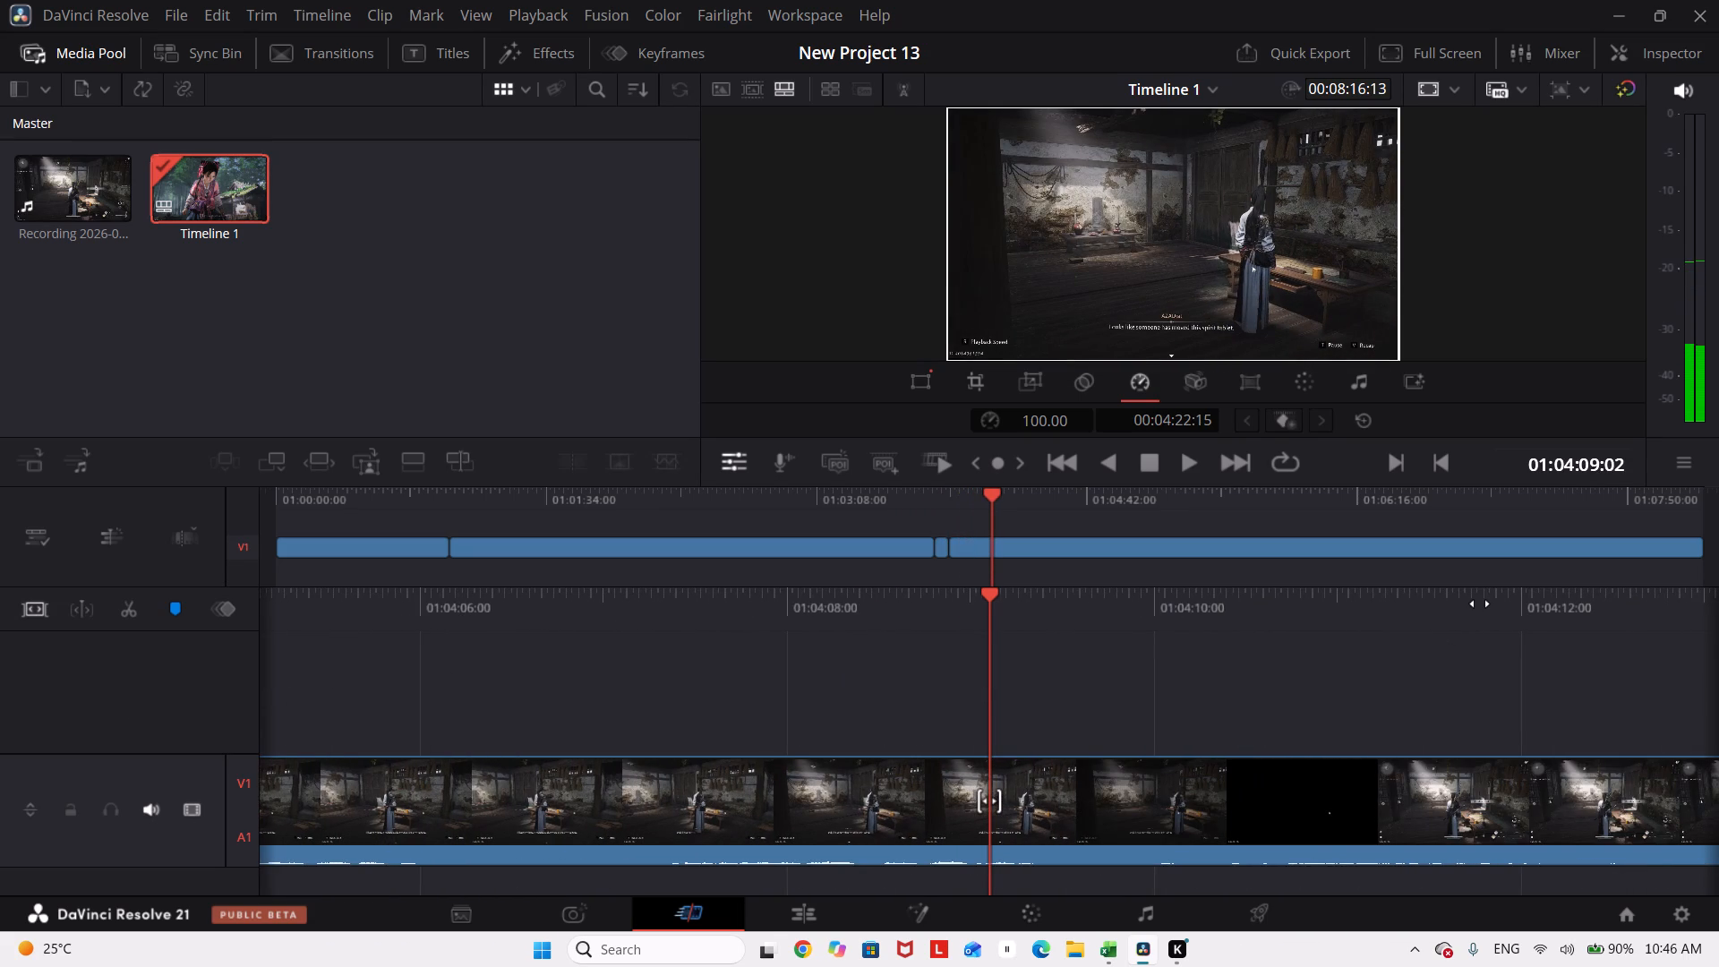
Examine the indoor gameplay and the note text shown beside the table, from about 01:04:09 to past 01:04:38.
{"action": "left_click_drag", "start_coordinate": [1480, 603], "coordinate": [5, 629]}
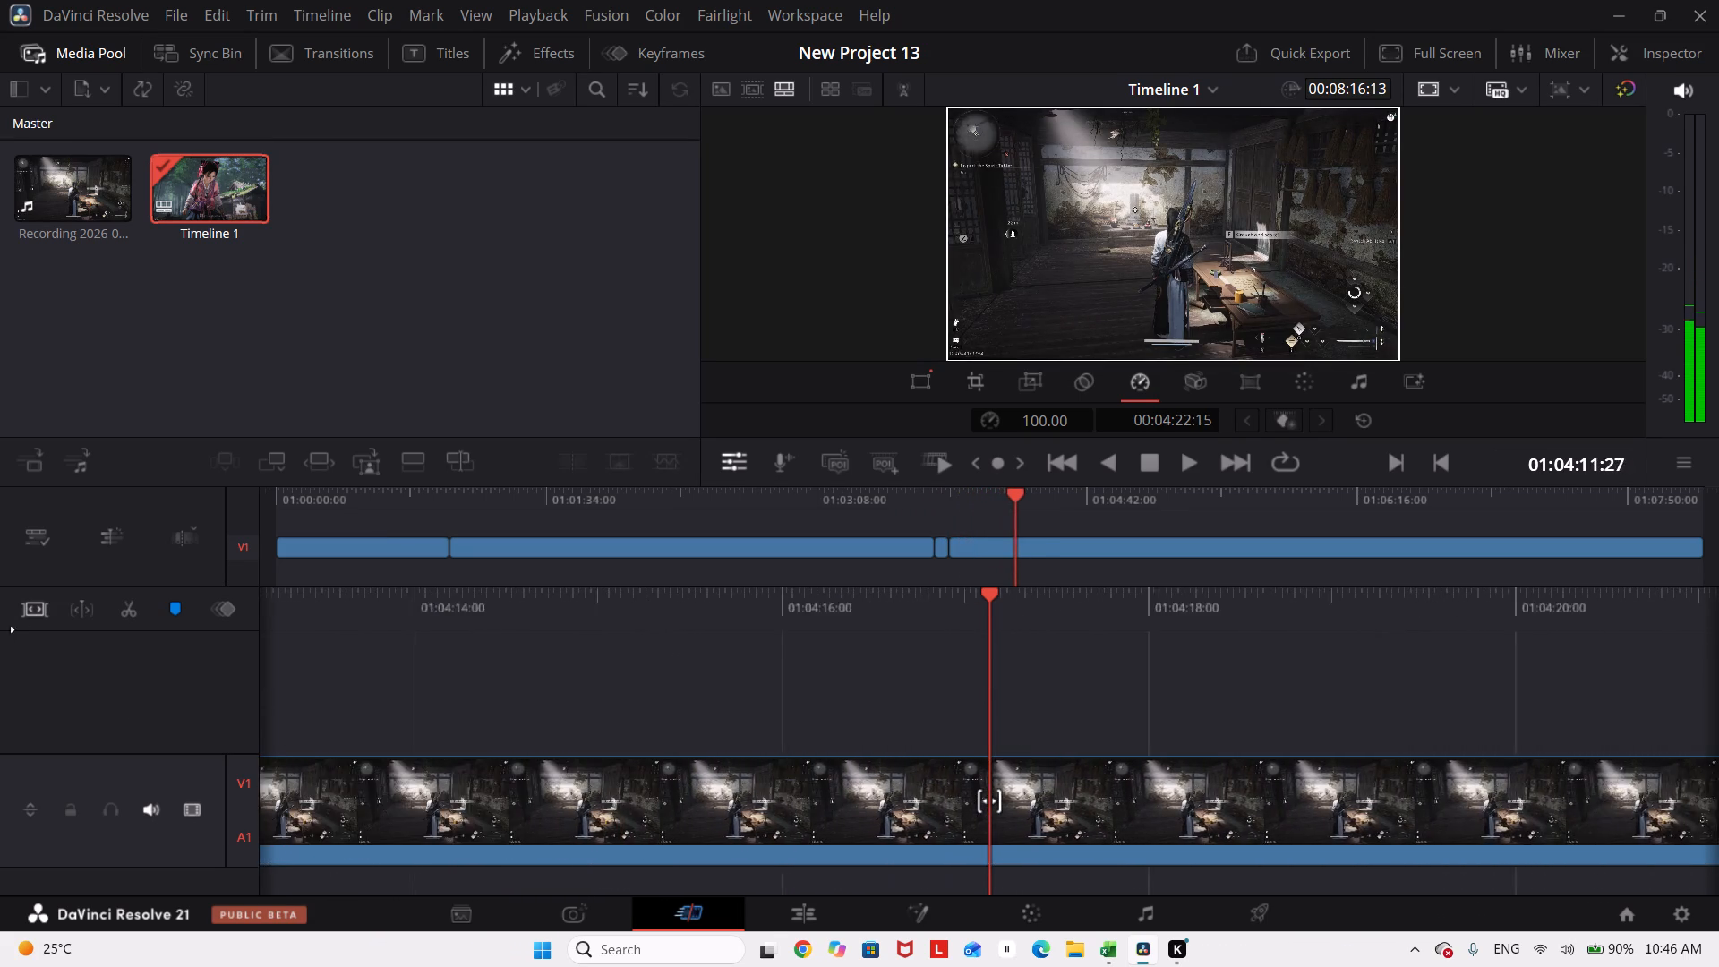
{"action": "left_click_drag", "start_coordinate": [5, 629], "coordinate": [326, 602]}
{"action": "left_click_drag", "start_coordinate": [1591, 626], "coordinate": [65, 697]}
{"action": "left_click", "coordinate": [177, 671]}
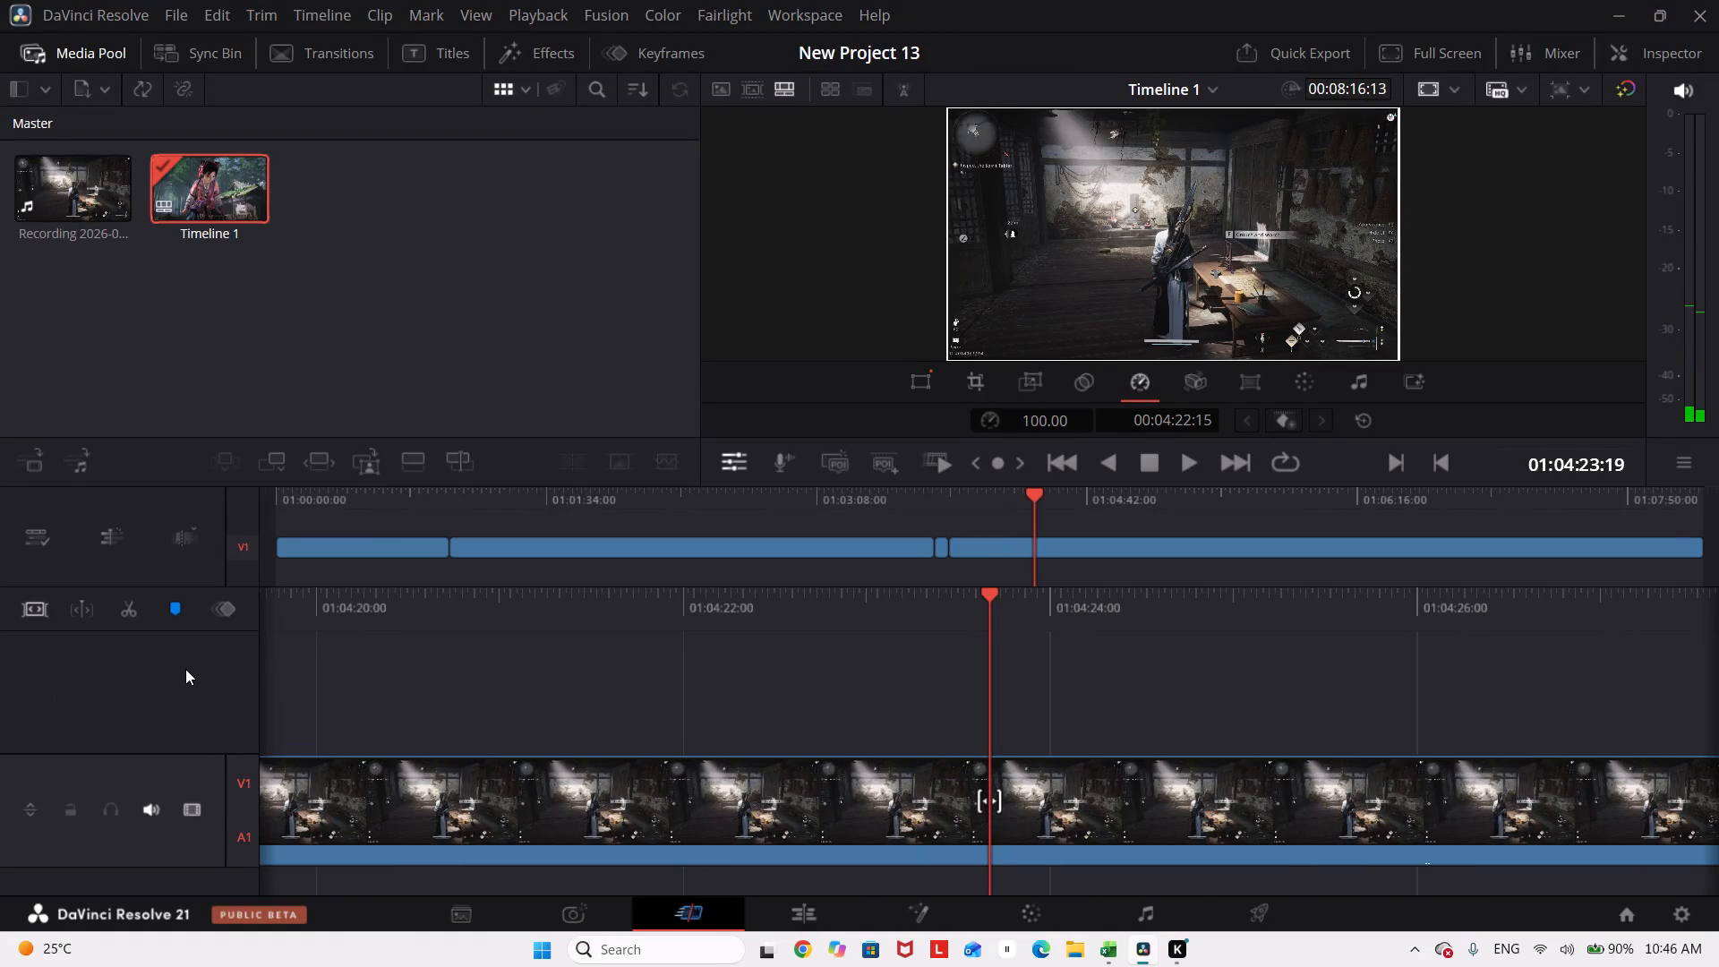
{"action": "left_click_drag", "start_coordinate": [1630, 614], "coordinate": [335, 655]}
{"action": "left_click", "coordinate": [458, 643]}
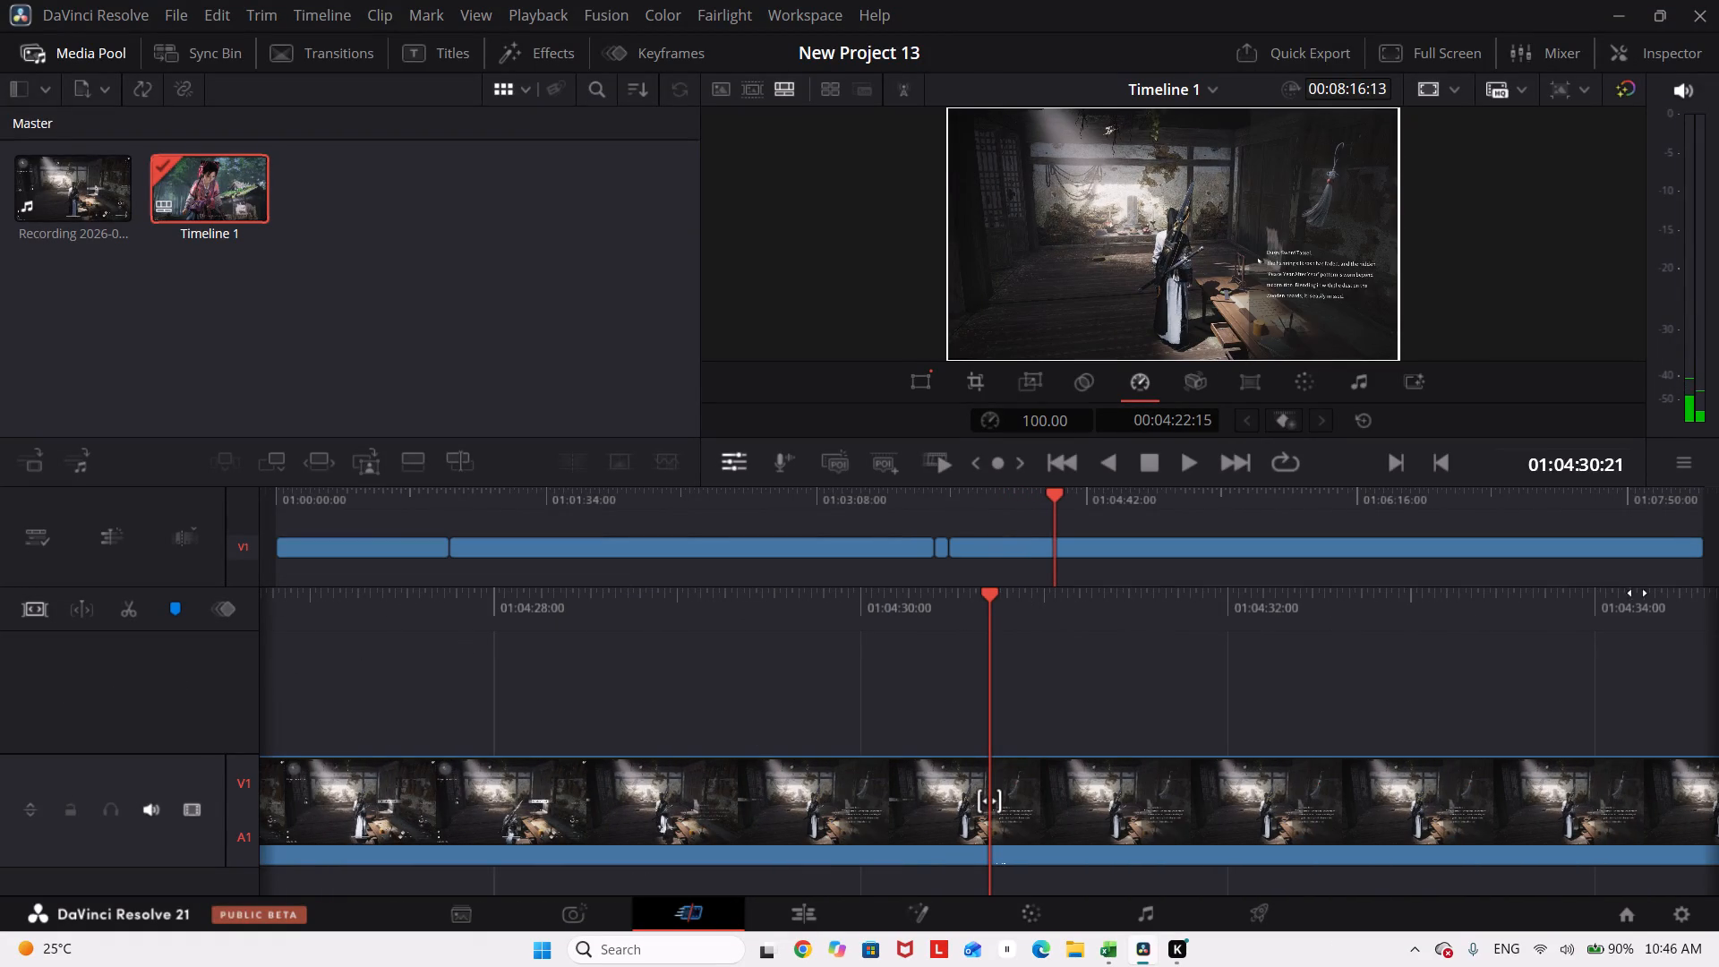
{"action": "left_click_drag", "start_coordinate": [1649, 625], "coordinate": [236, 773]}
{"action": "left_click_drag", "start_coordinate": [300, 779], "coordinate": [310, 779]}
{"action": "left_click_drag", "start_coordinate": [1718, 619], "coordinate": [1698, 619]}
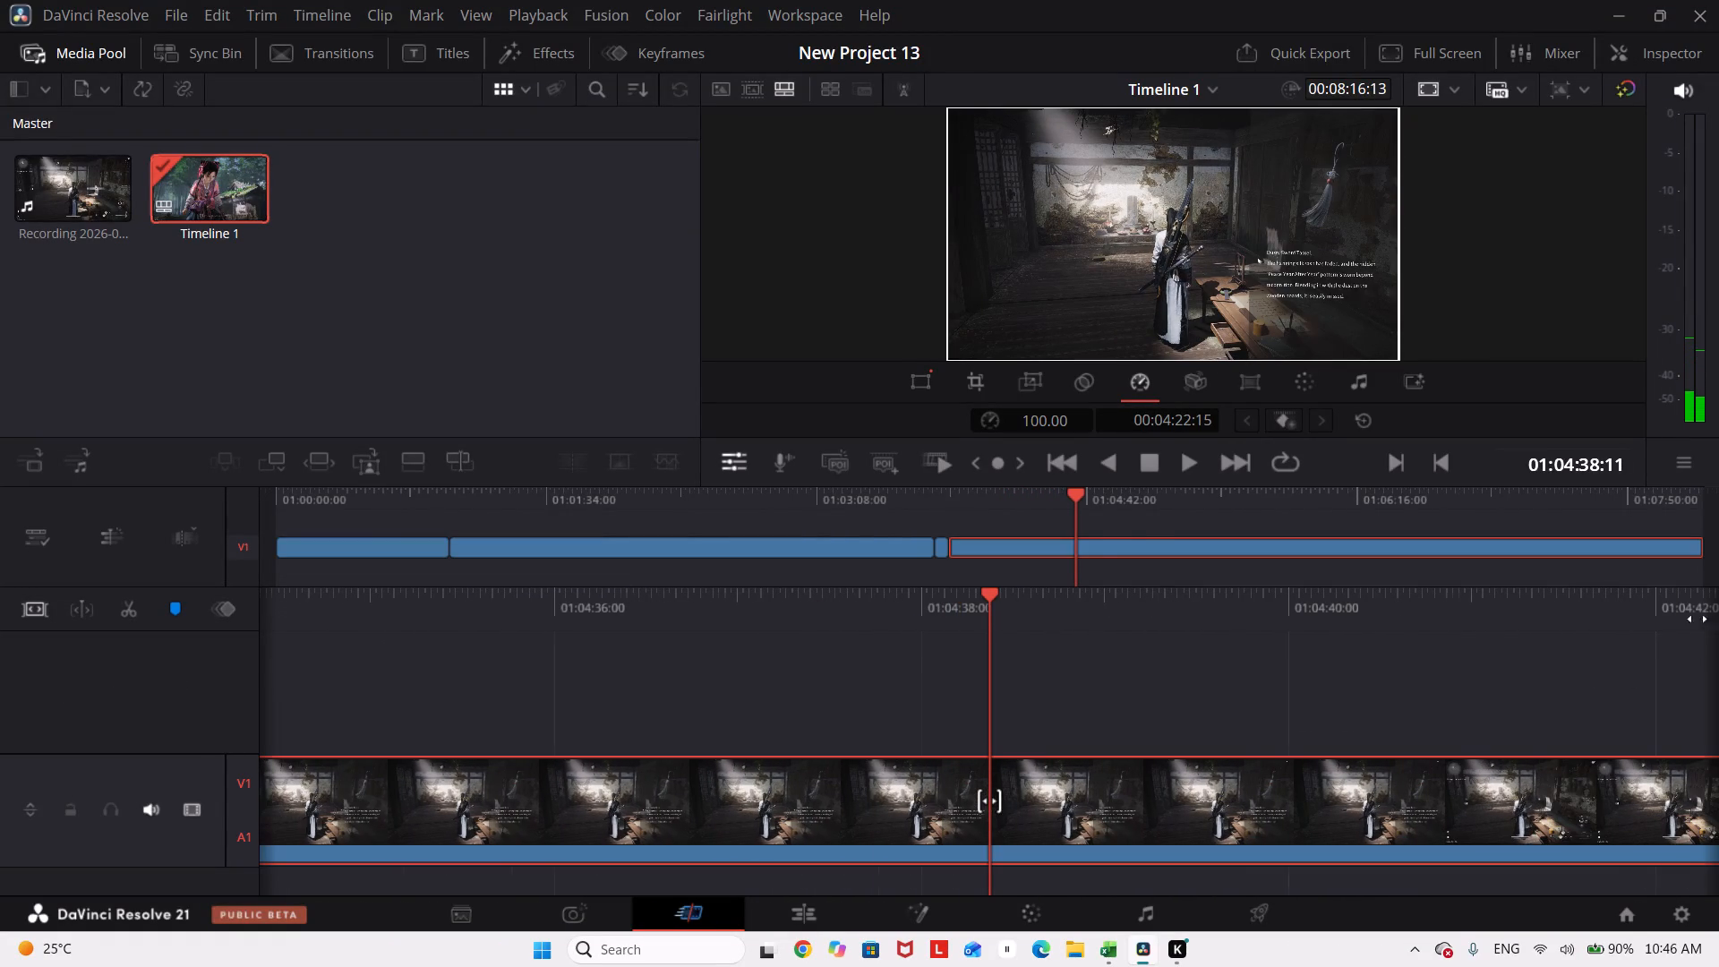
{"action": "left_click_drag", "start_coordinate": [1698, 619], "coordinate": [348, 750]}
{"action": "left_click", "coordinate": [781, 725]}
Examine the outdoor gameplay and gravestone cutscene up to the scene with the girl at 01:05:36:12.
{"action": "left_click_drag", "start_coordinate": [1718, 626], "coordinate": [566, 694]}
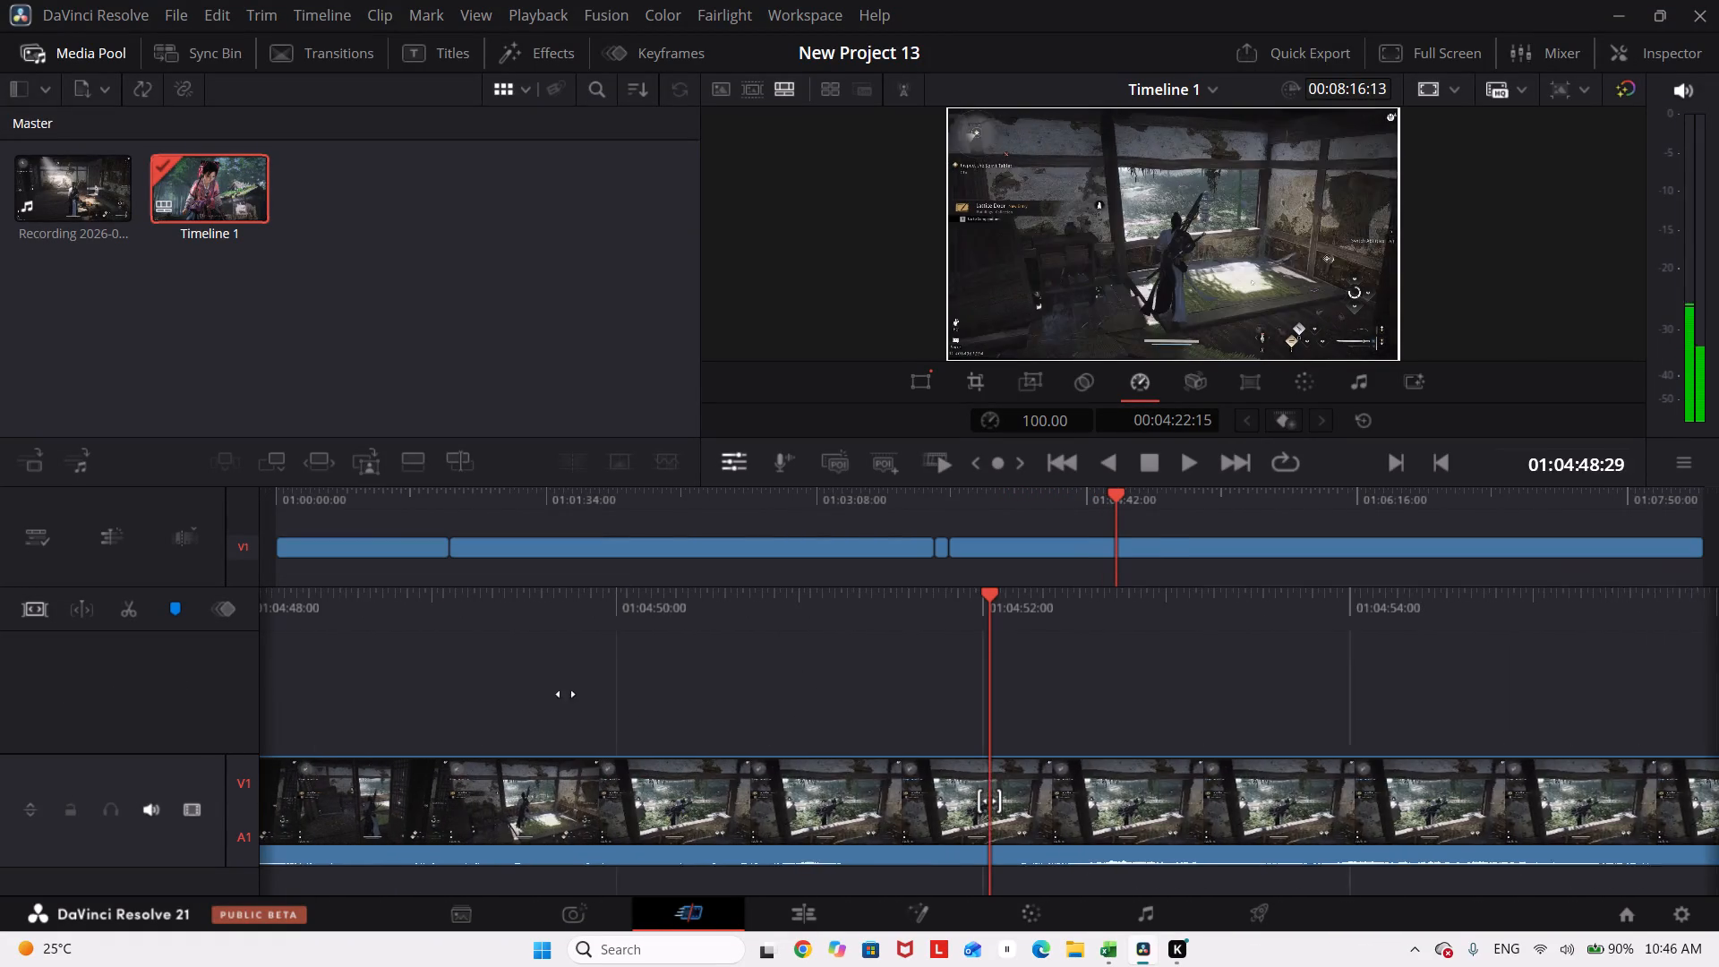
{"action": "left_click_drag", "start_coordinate": [566, 694], "coordinate": [564, 694]}
{"action": "left_click", "coordinate": [635, 680]}
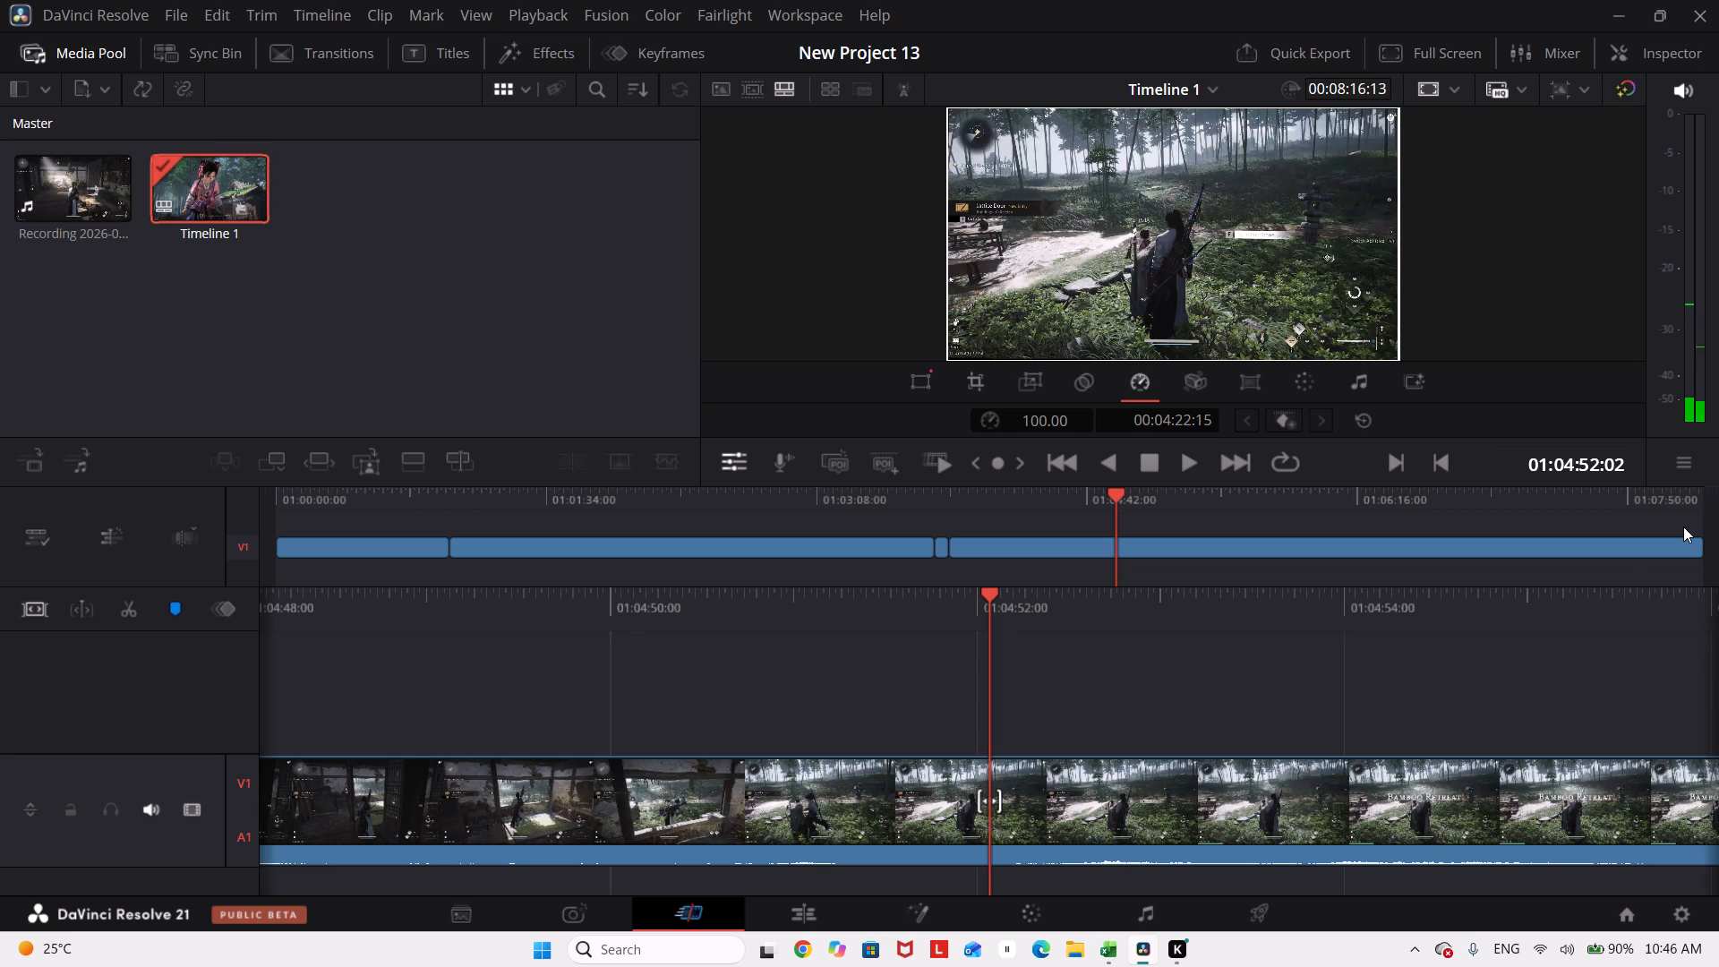
{"action": "left_click_drag", "start_coordinate": [1531, 620], "coordinate": [0, 695]}
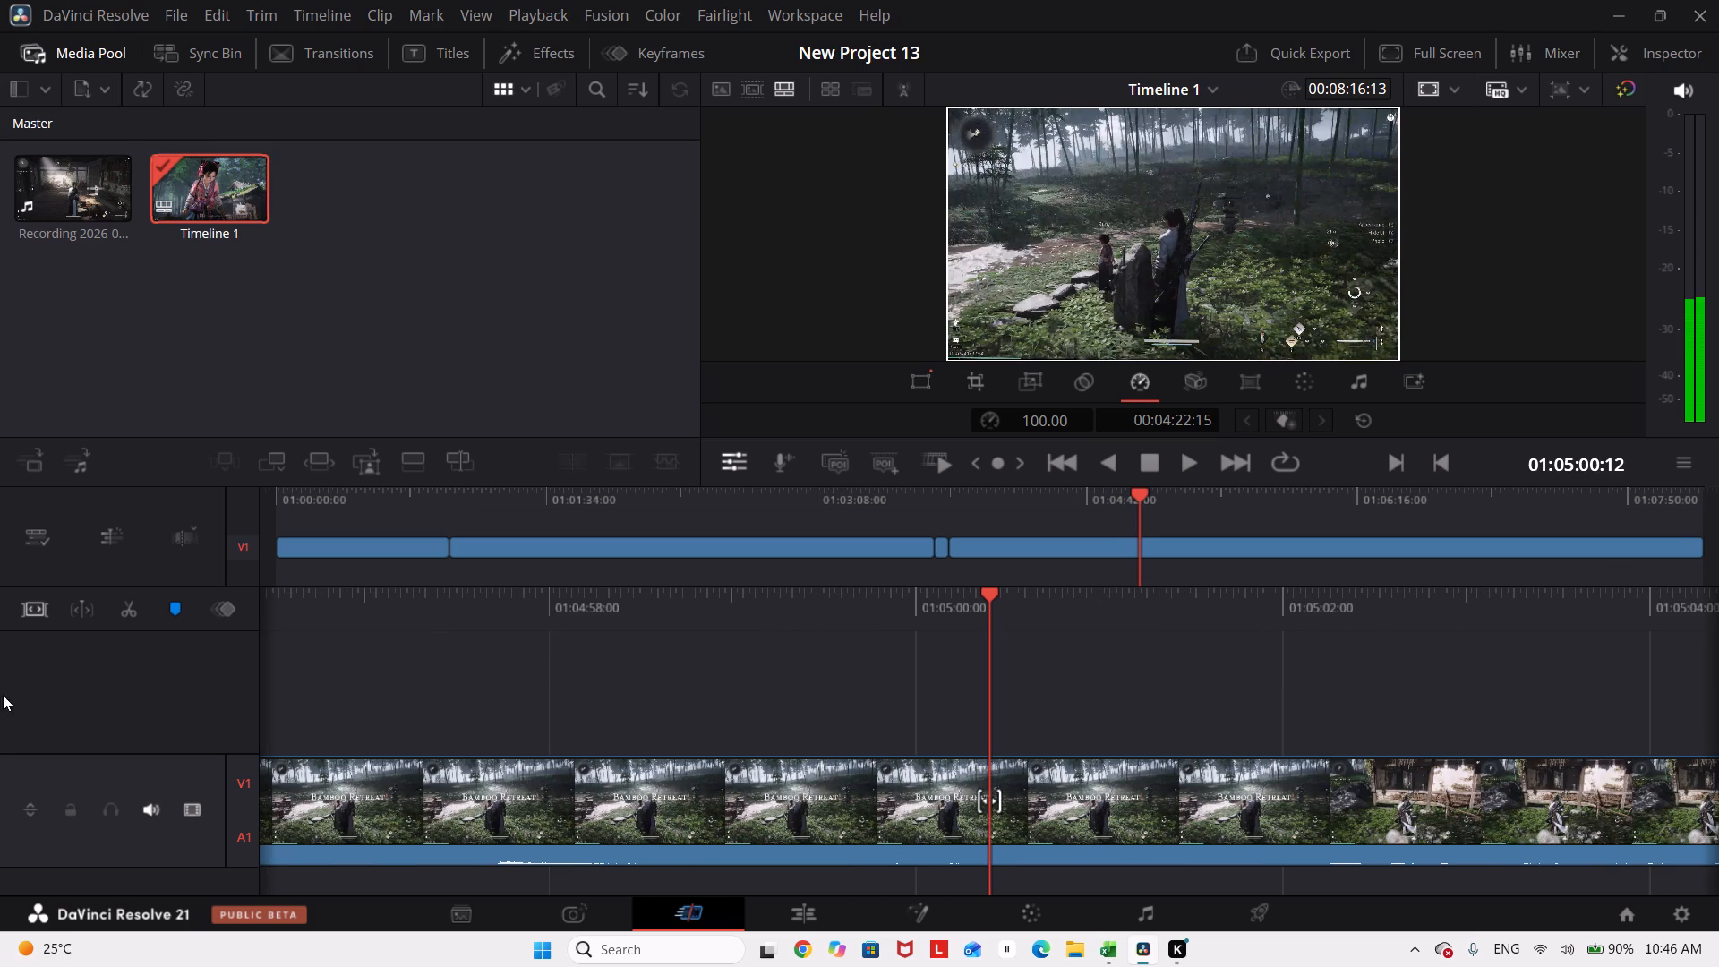
{"action": "left_click", "coordinate": [246, 677]}
{"action": "left_click_drag", "start_coordinate": [1470, 615], "coordinate": [140, 672]}
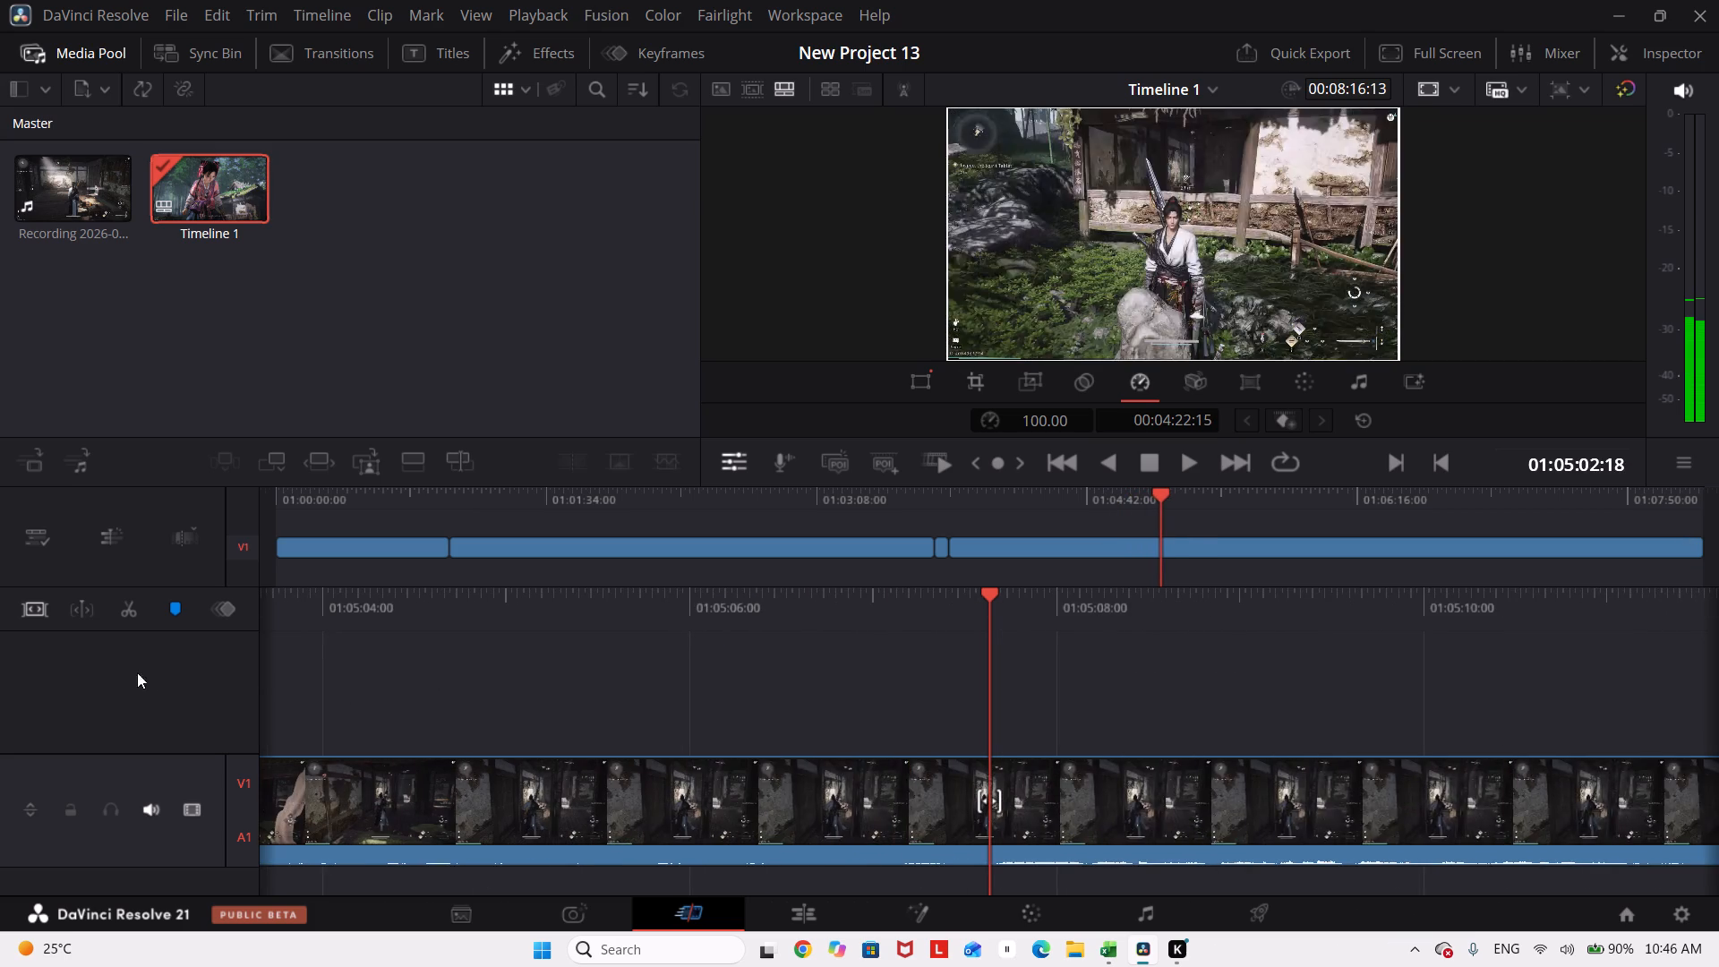
{"action": "left_click", "coordinate": [635, 692]}
{"action": "left_click_drag", "start_coordinate": [1581, 608], "coordinate": [126, 779]}
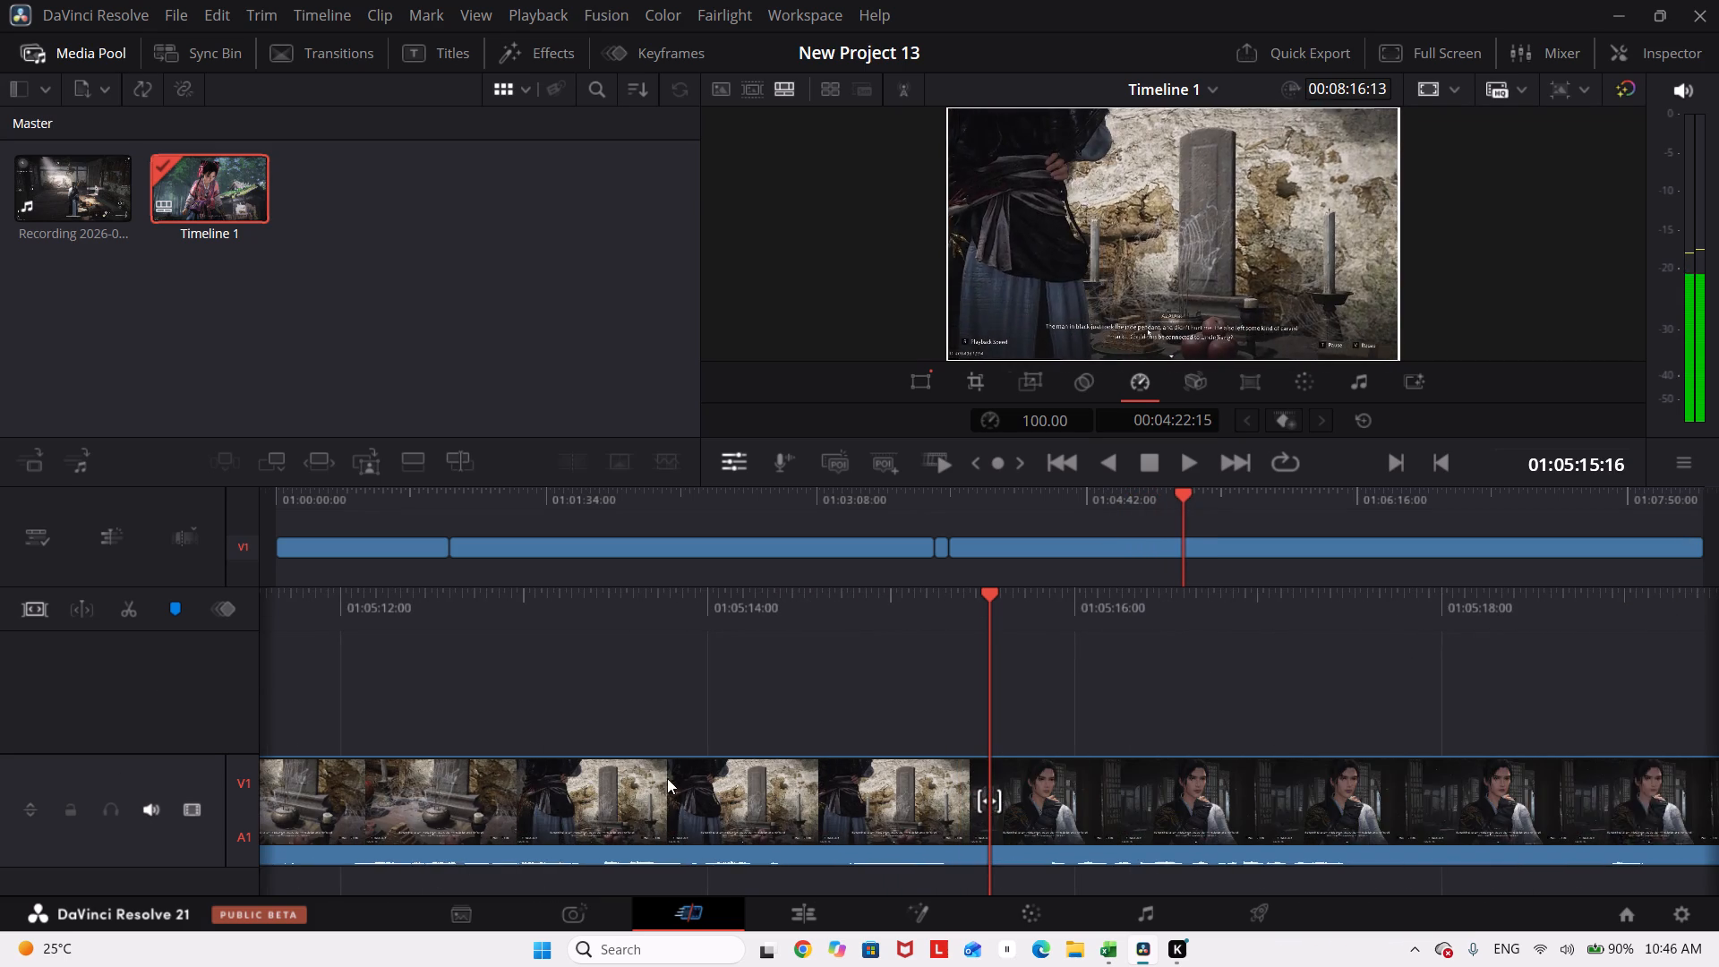
{"action": "left_click", "coordinate": [736, 763]}
{"action": "left_click_drag", "start_coordinate": [1582, 622], "coordinate": [274, 818]}
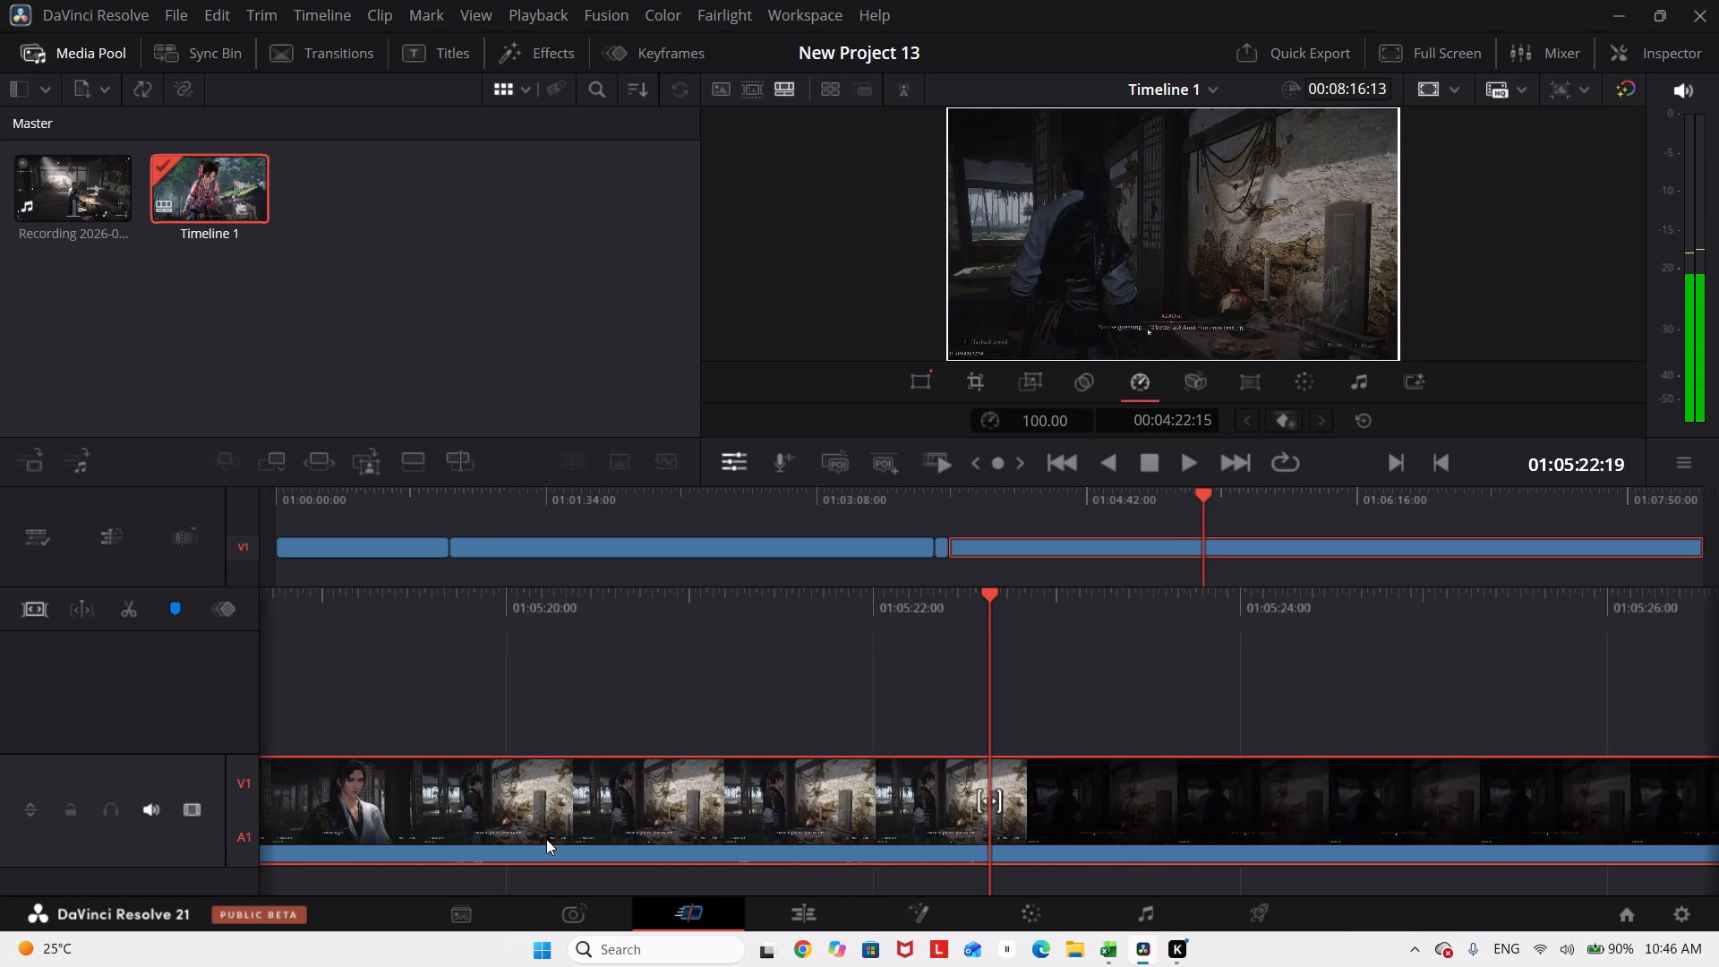
{"action": "left_click", "coordinate": [546, 839]}
{"action": "left_click_drag", "start_coordinate": [1553, 612], "coordinate": [267, 792]}
{"action": "left_click", "coordinate": [888, 692]}
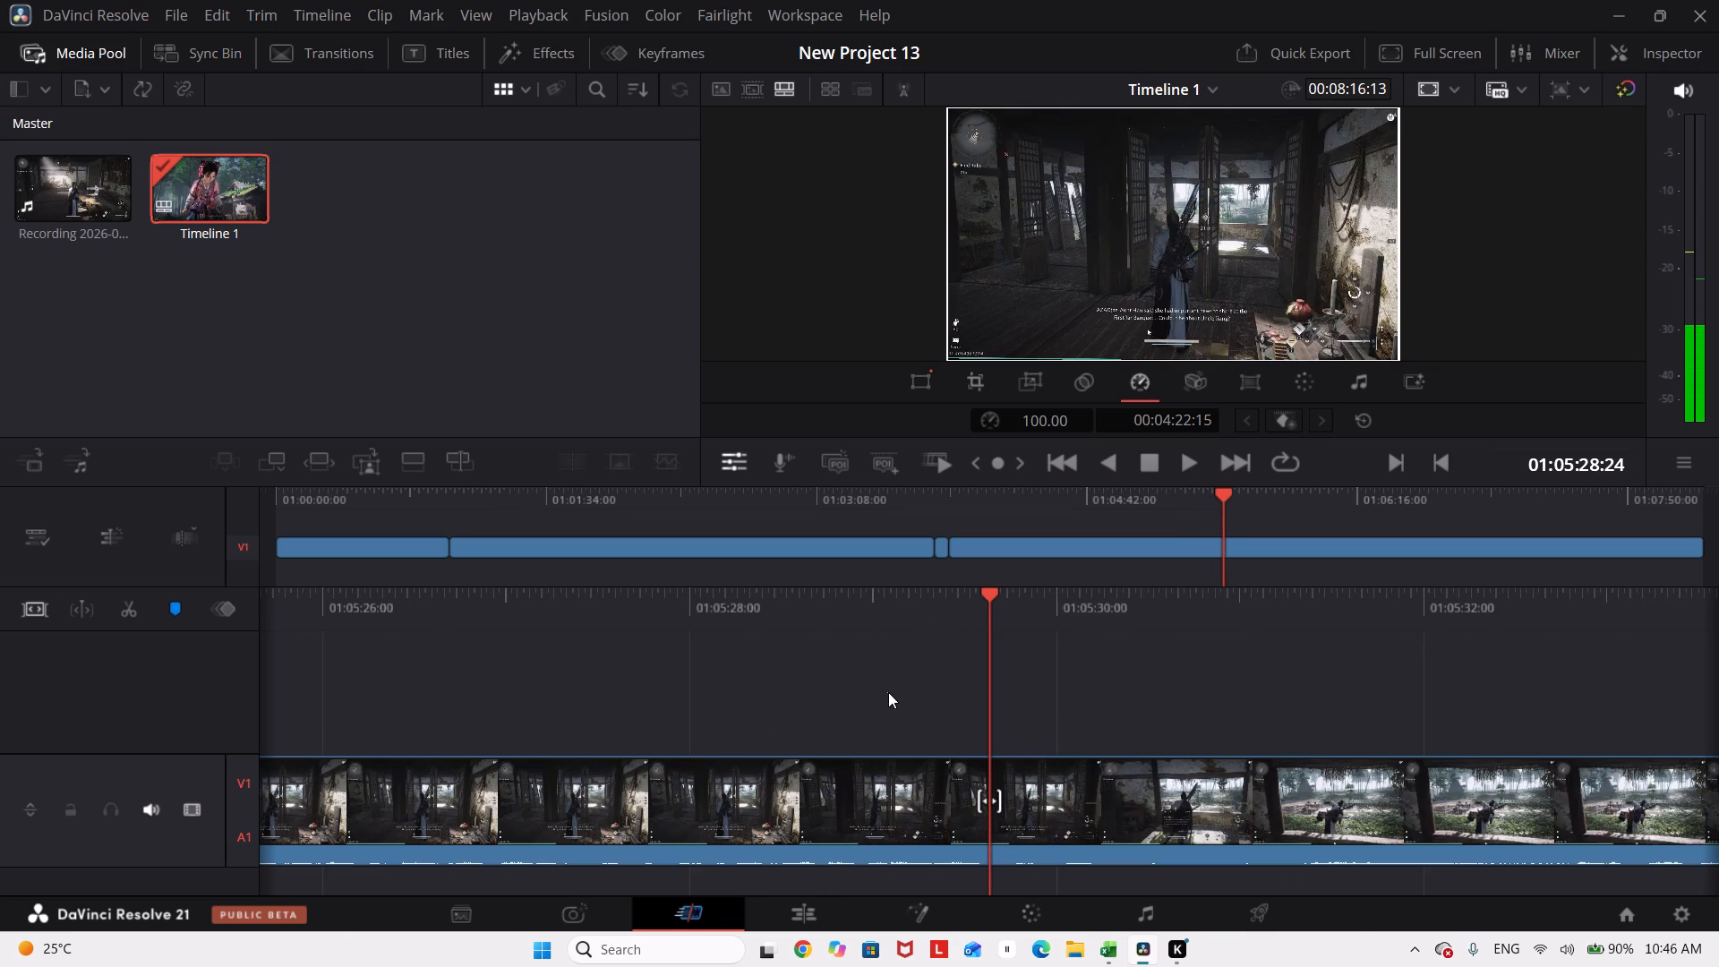
{"action": "left_click_drag", "start_coordinate": [1403, 605], "coordinate": [160, 849]}
{"action": "left_click", "coordinate": [1191, 699]}
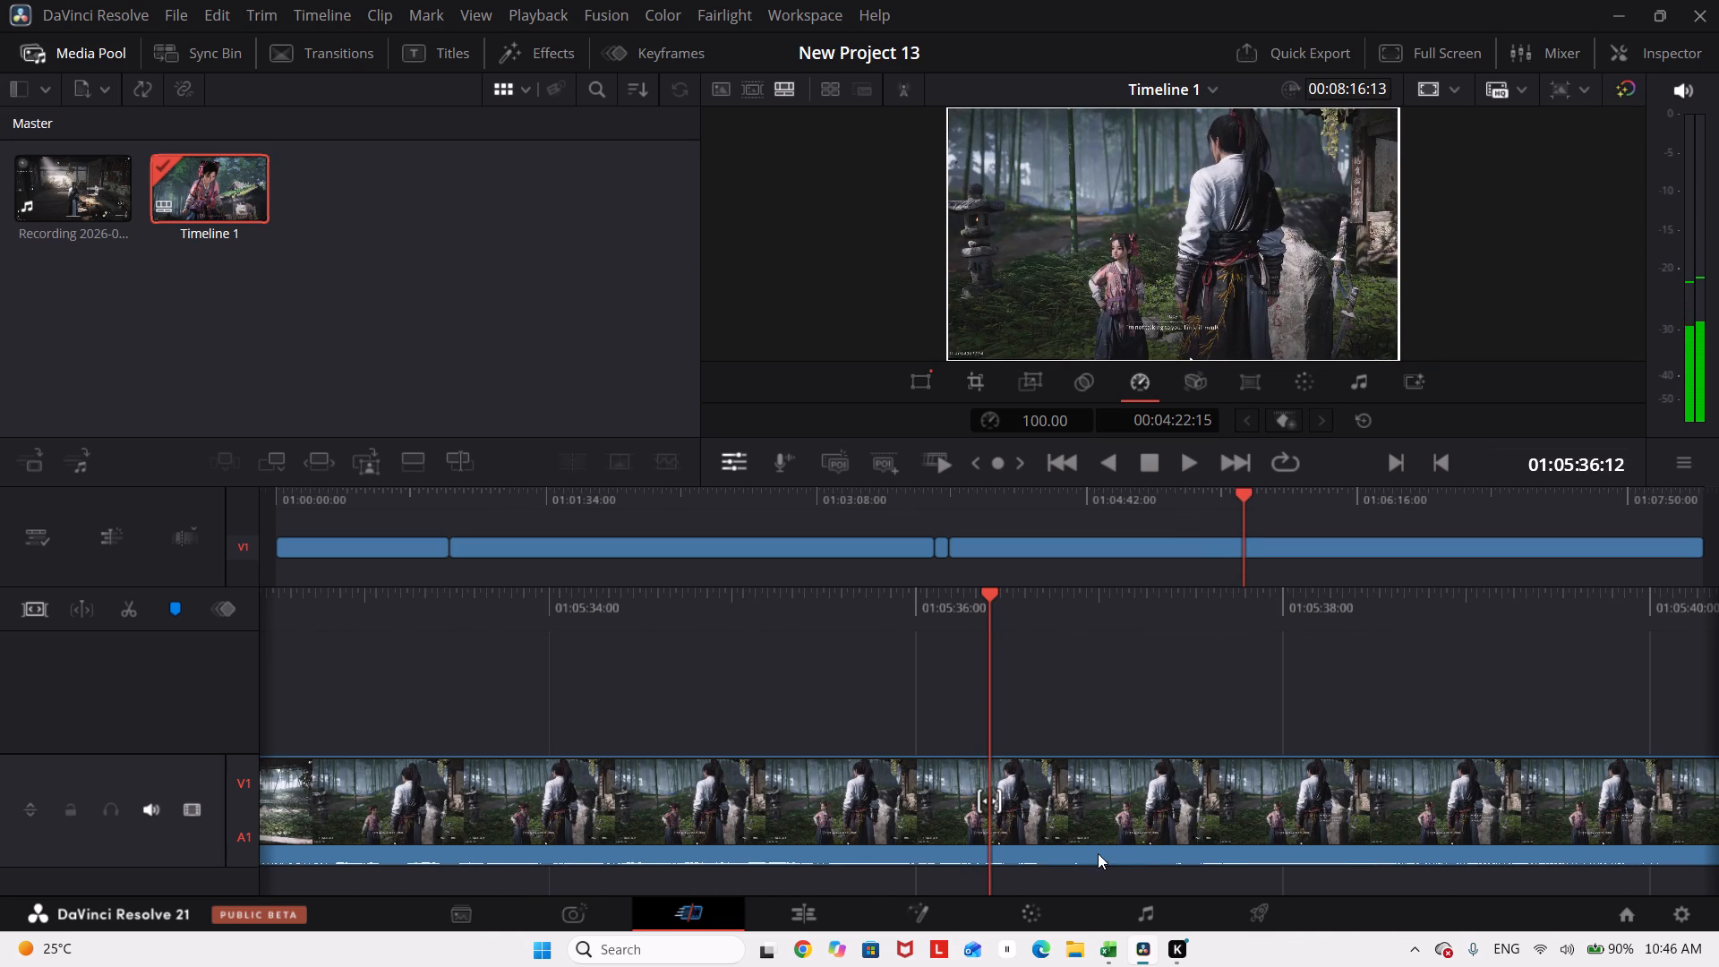
Open the last clip for colour grading at 01:05:36:12 and reposition its node 01 in the node graph.
{"action": "left_click", "coordinate": [1132, 819]}
{"action": "left_click", "coordinate": [1029, 918]}
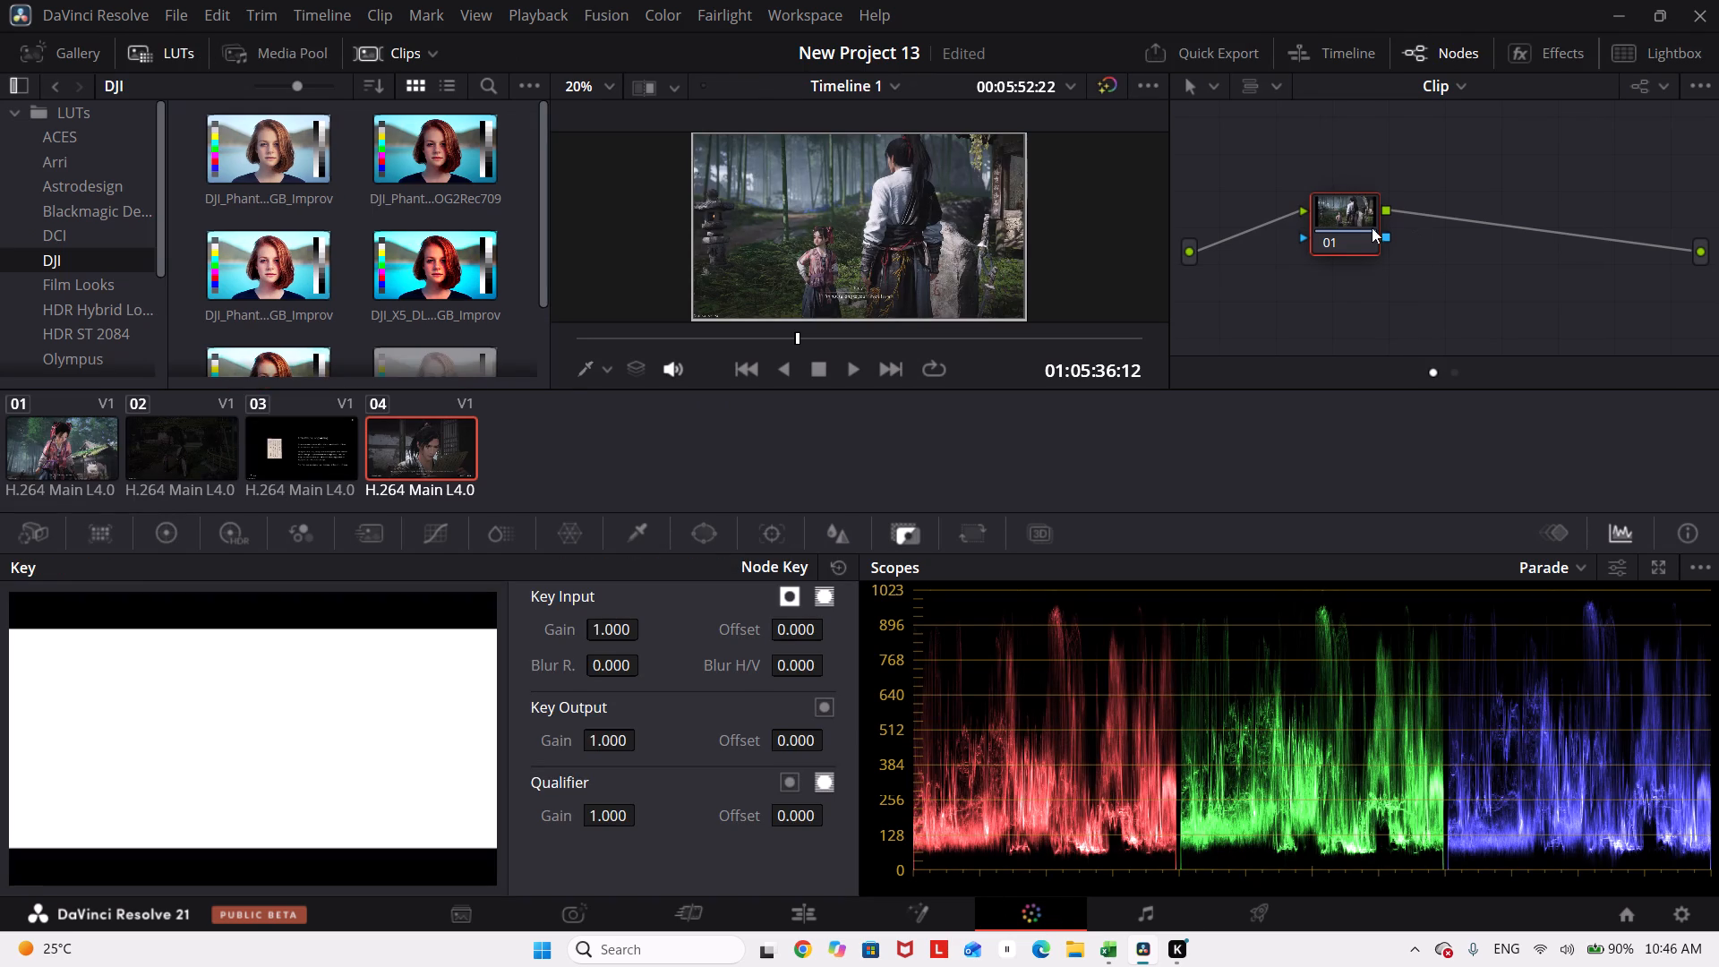
{"action": "left_click_drag", "start_coordinate": [1319, 225], "coordinate": [1323, 283]}
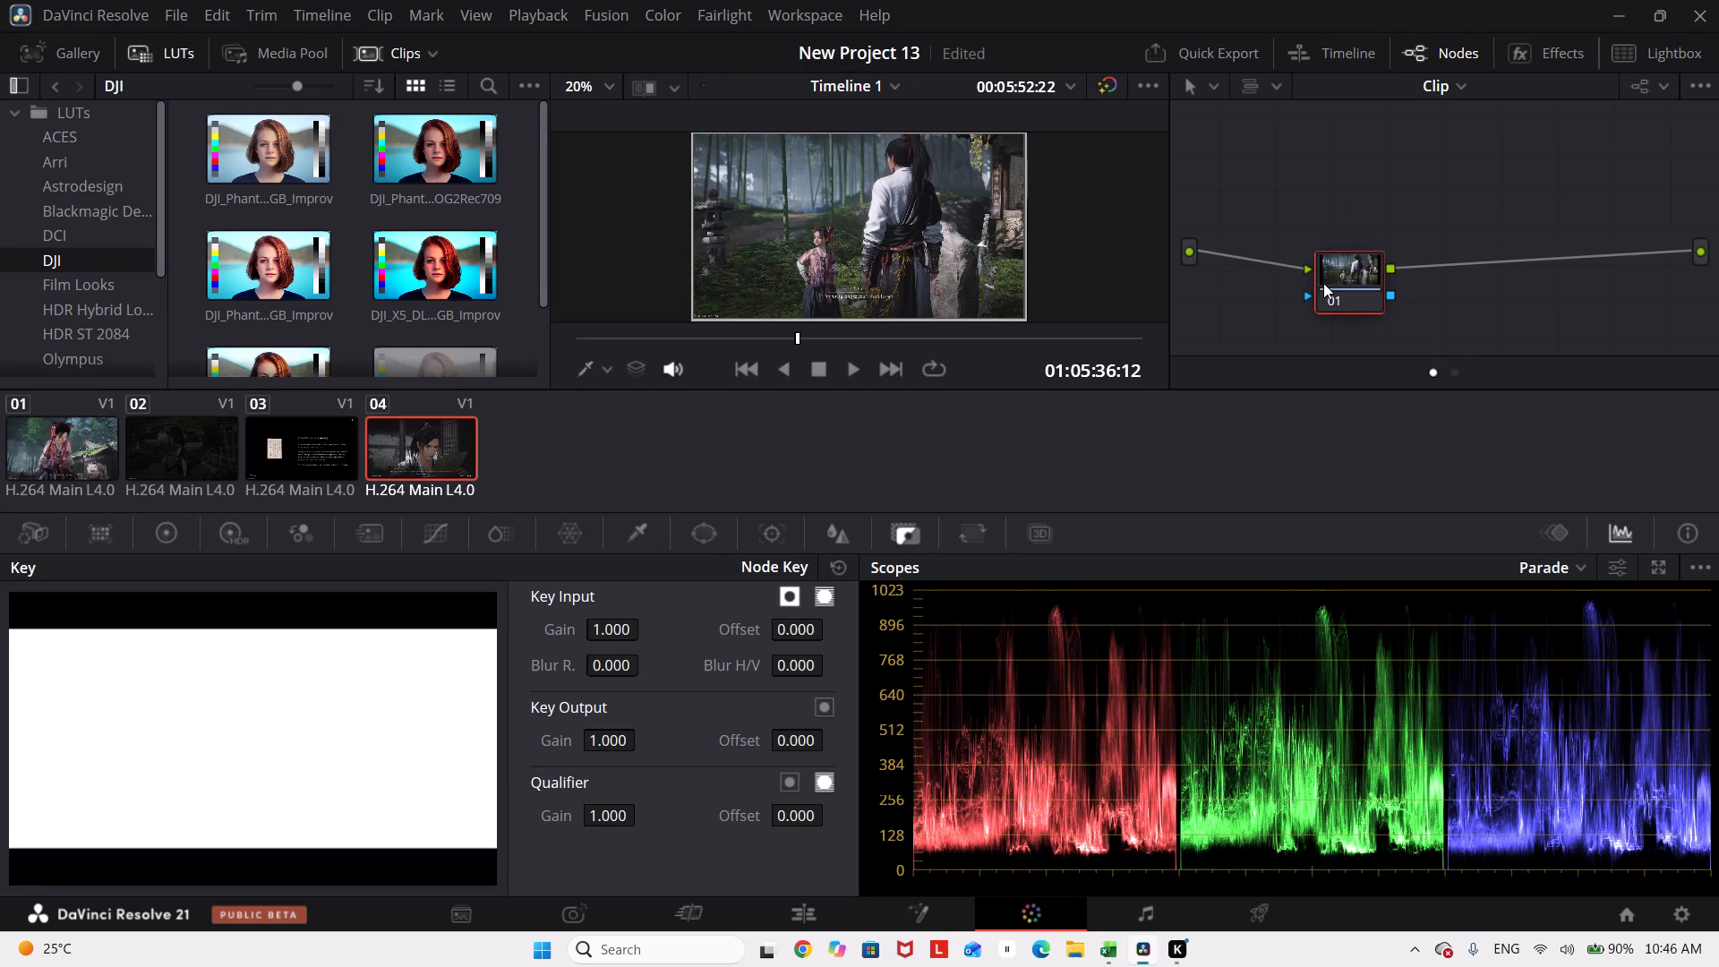
{"action": "left_click_drag", "start_coordinate": [1323, 283], "coordinate": [1347, 294]}
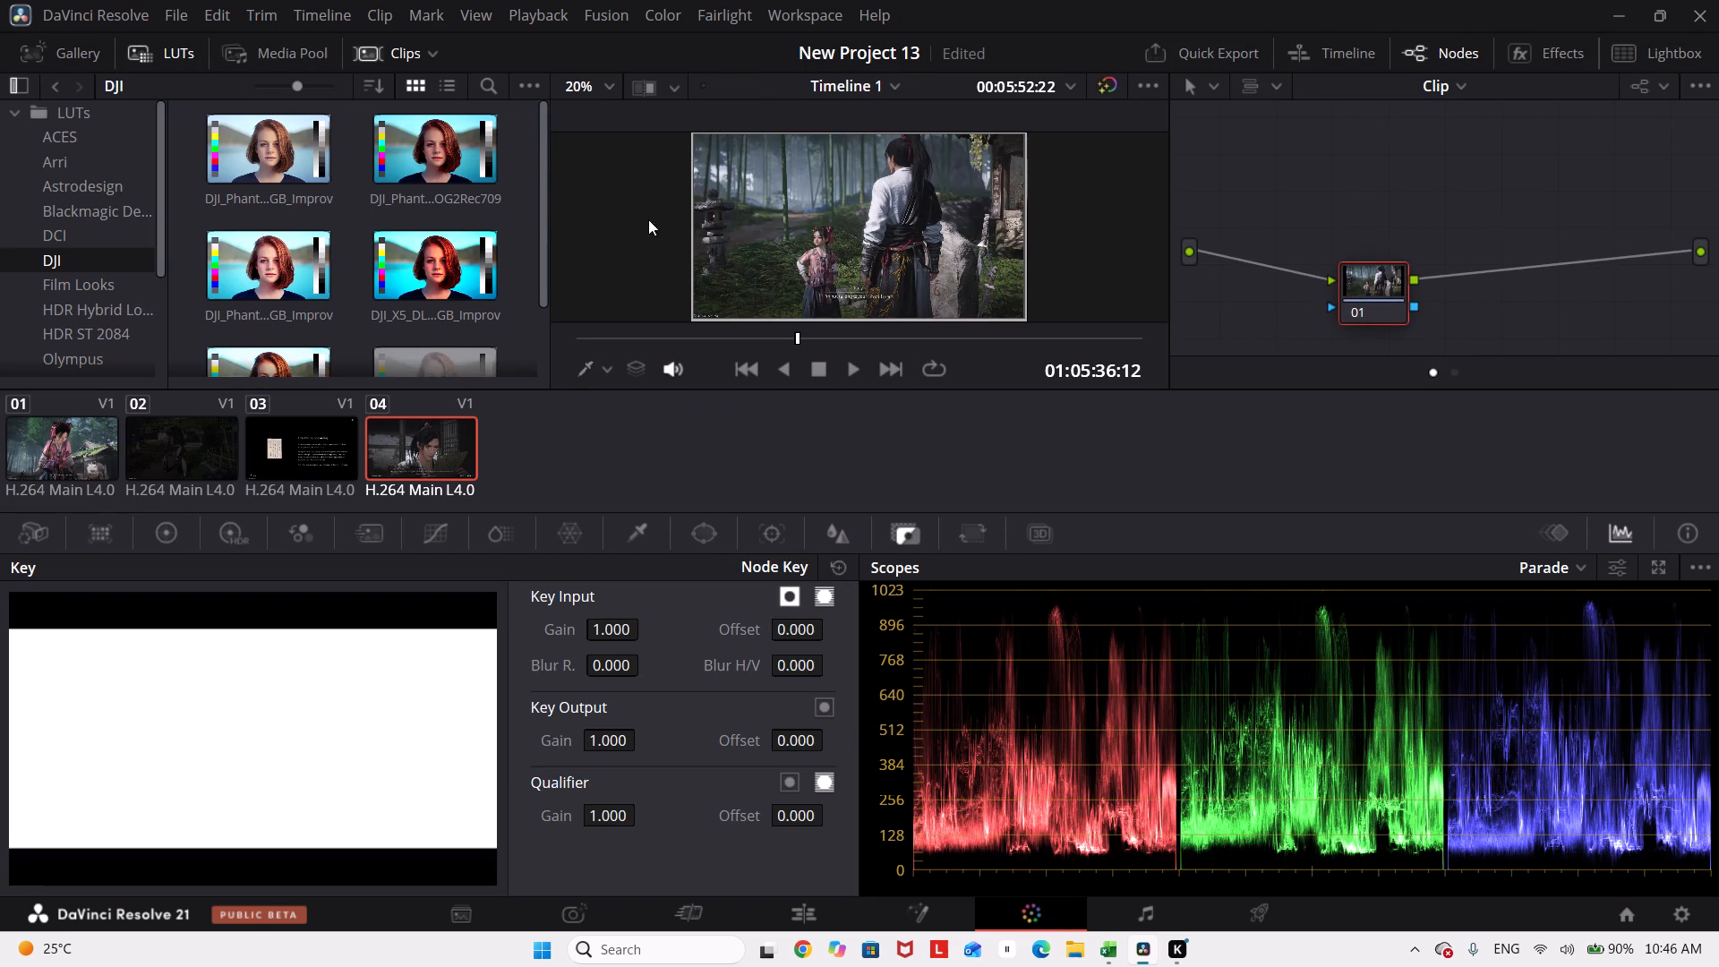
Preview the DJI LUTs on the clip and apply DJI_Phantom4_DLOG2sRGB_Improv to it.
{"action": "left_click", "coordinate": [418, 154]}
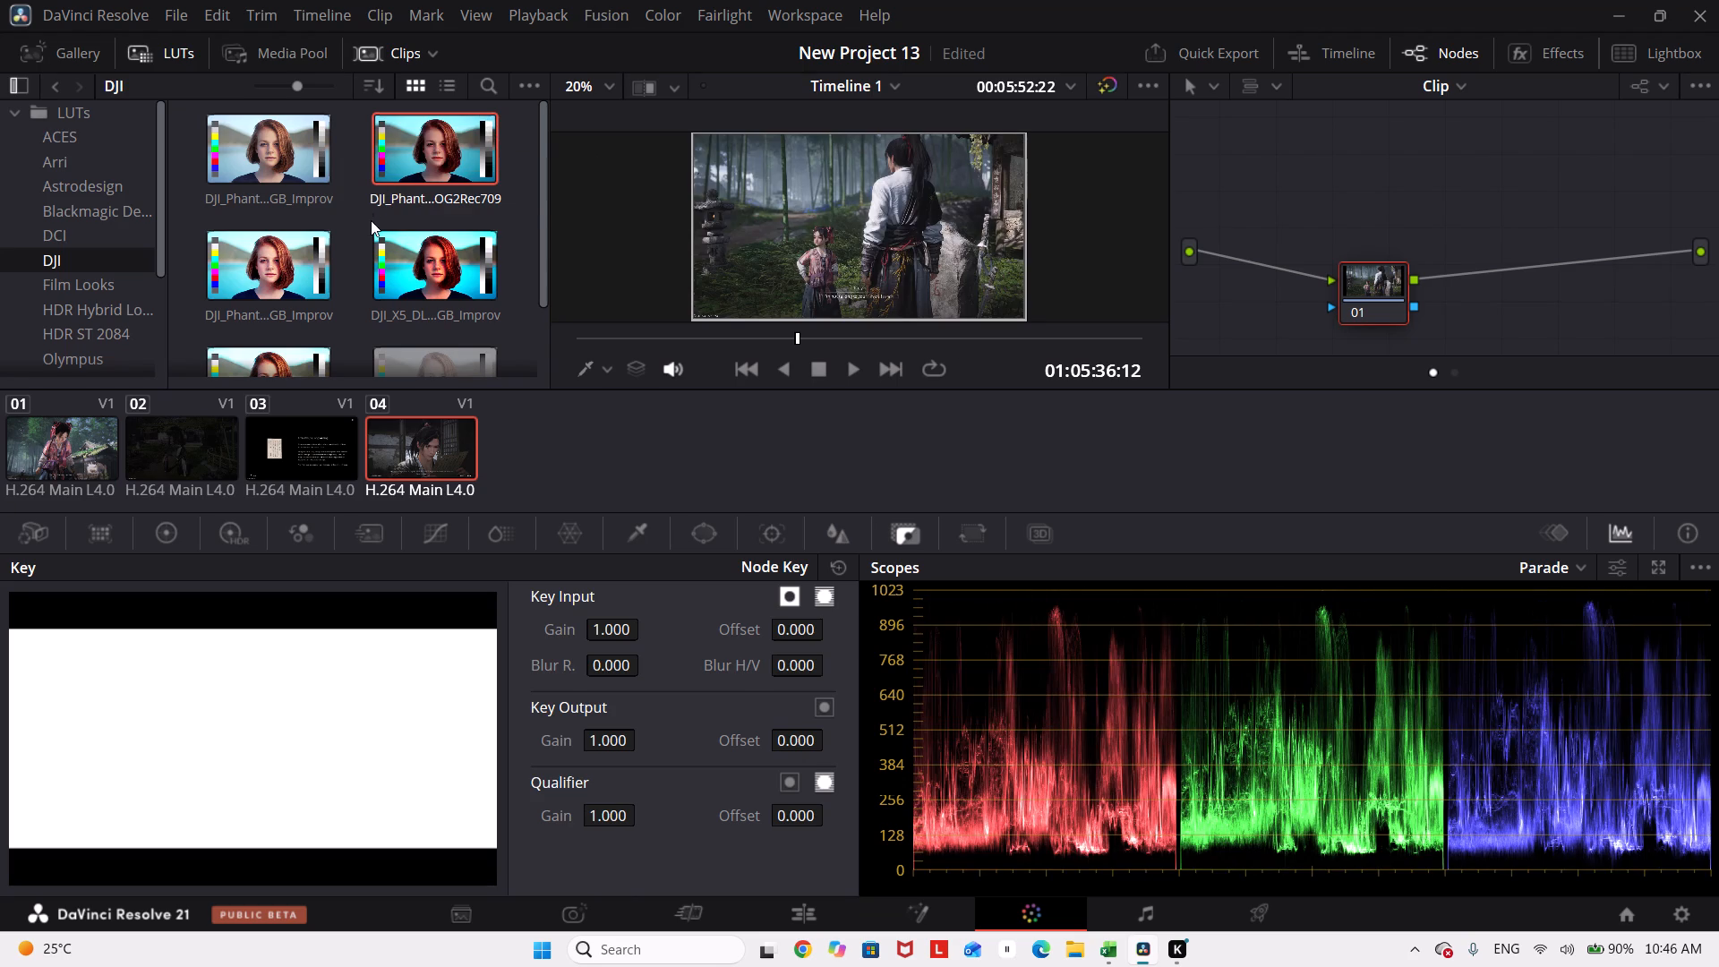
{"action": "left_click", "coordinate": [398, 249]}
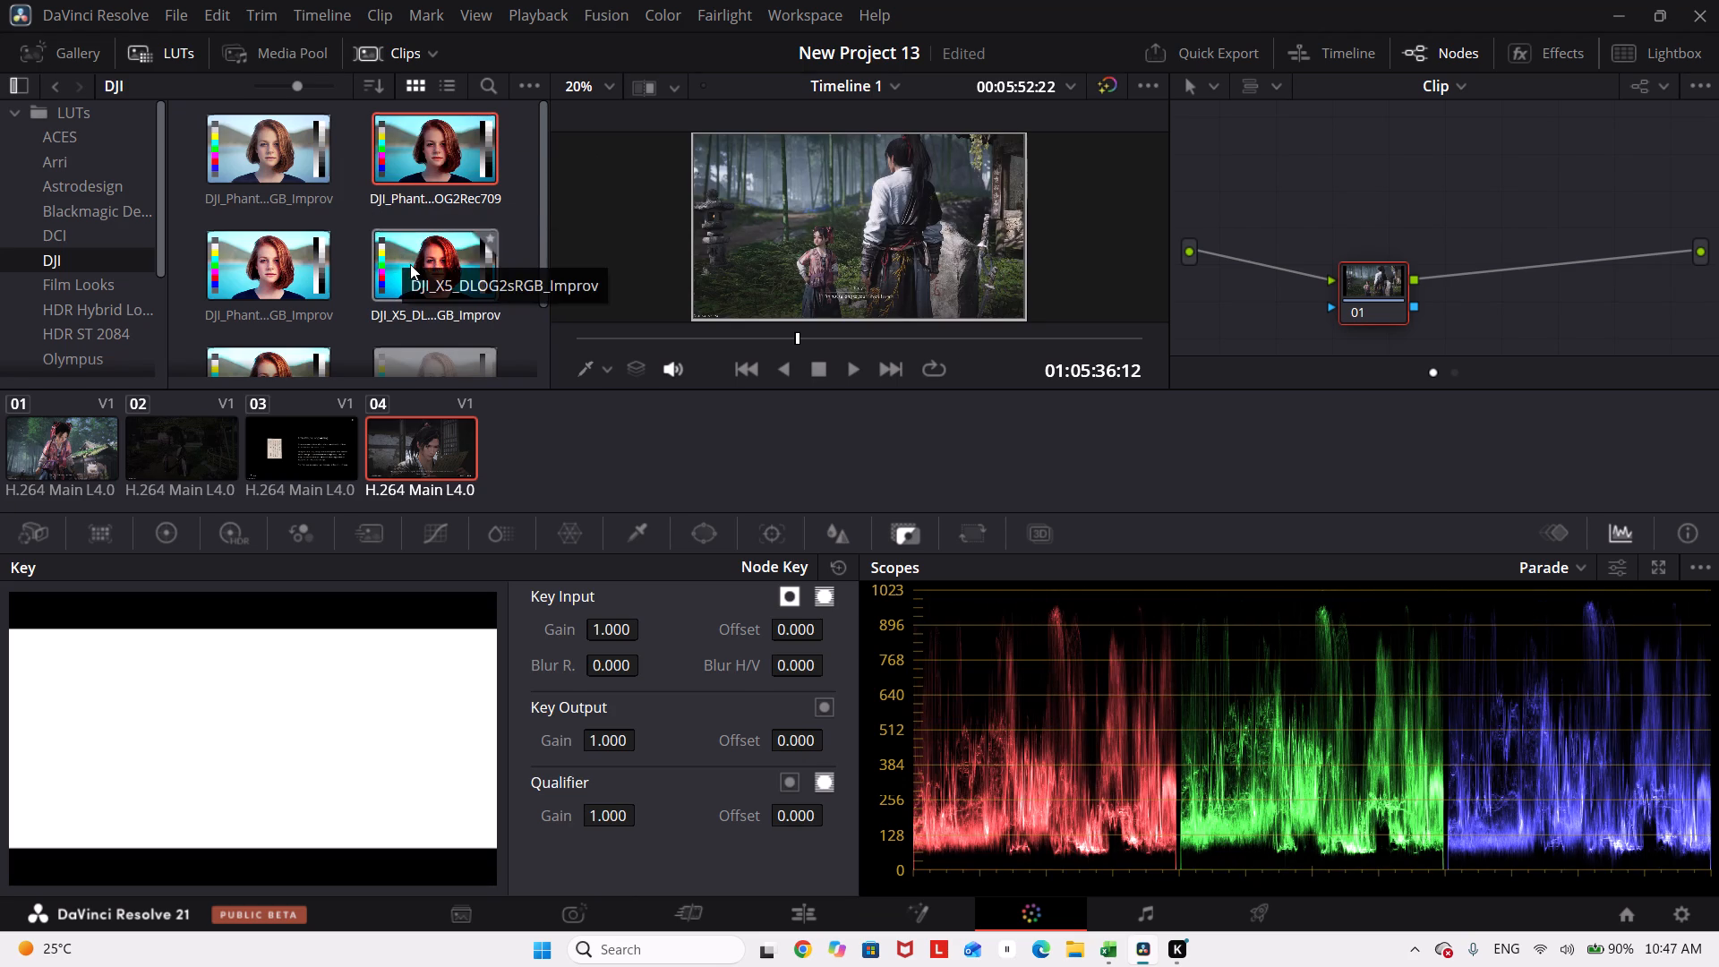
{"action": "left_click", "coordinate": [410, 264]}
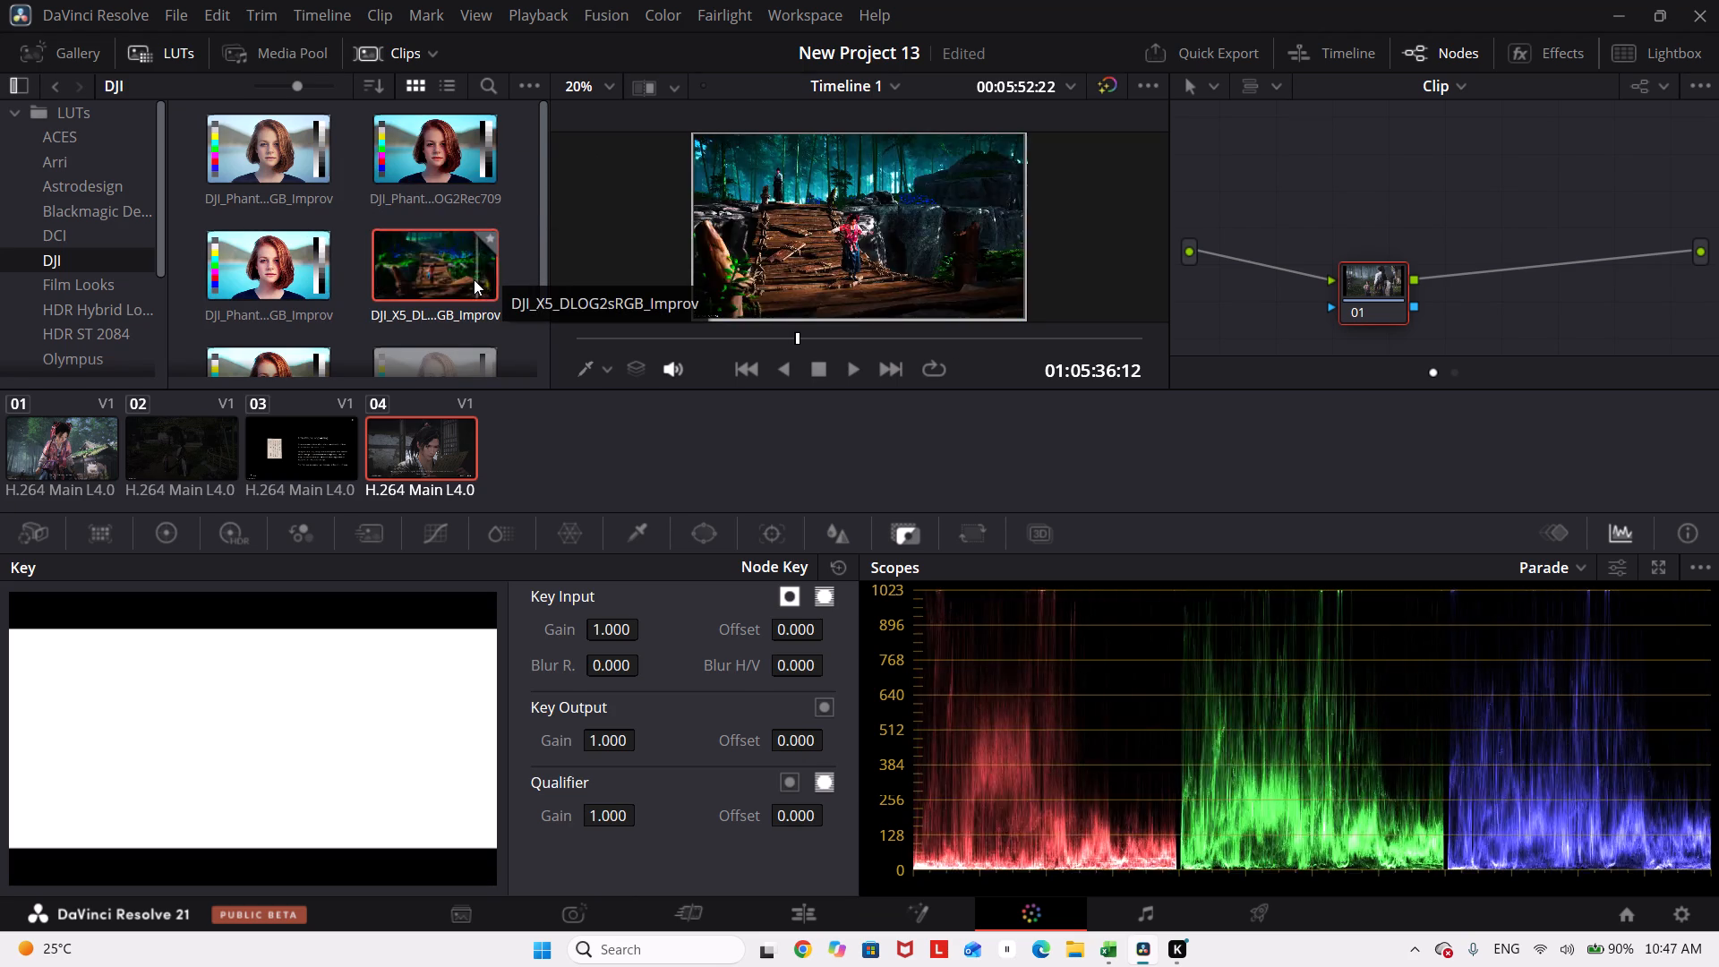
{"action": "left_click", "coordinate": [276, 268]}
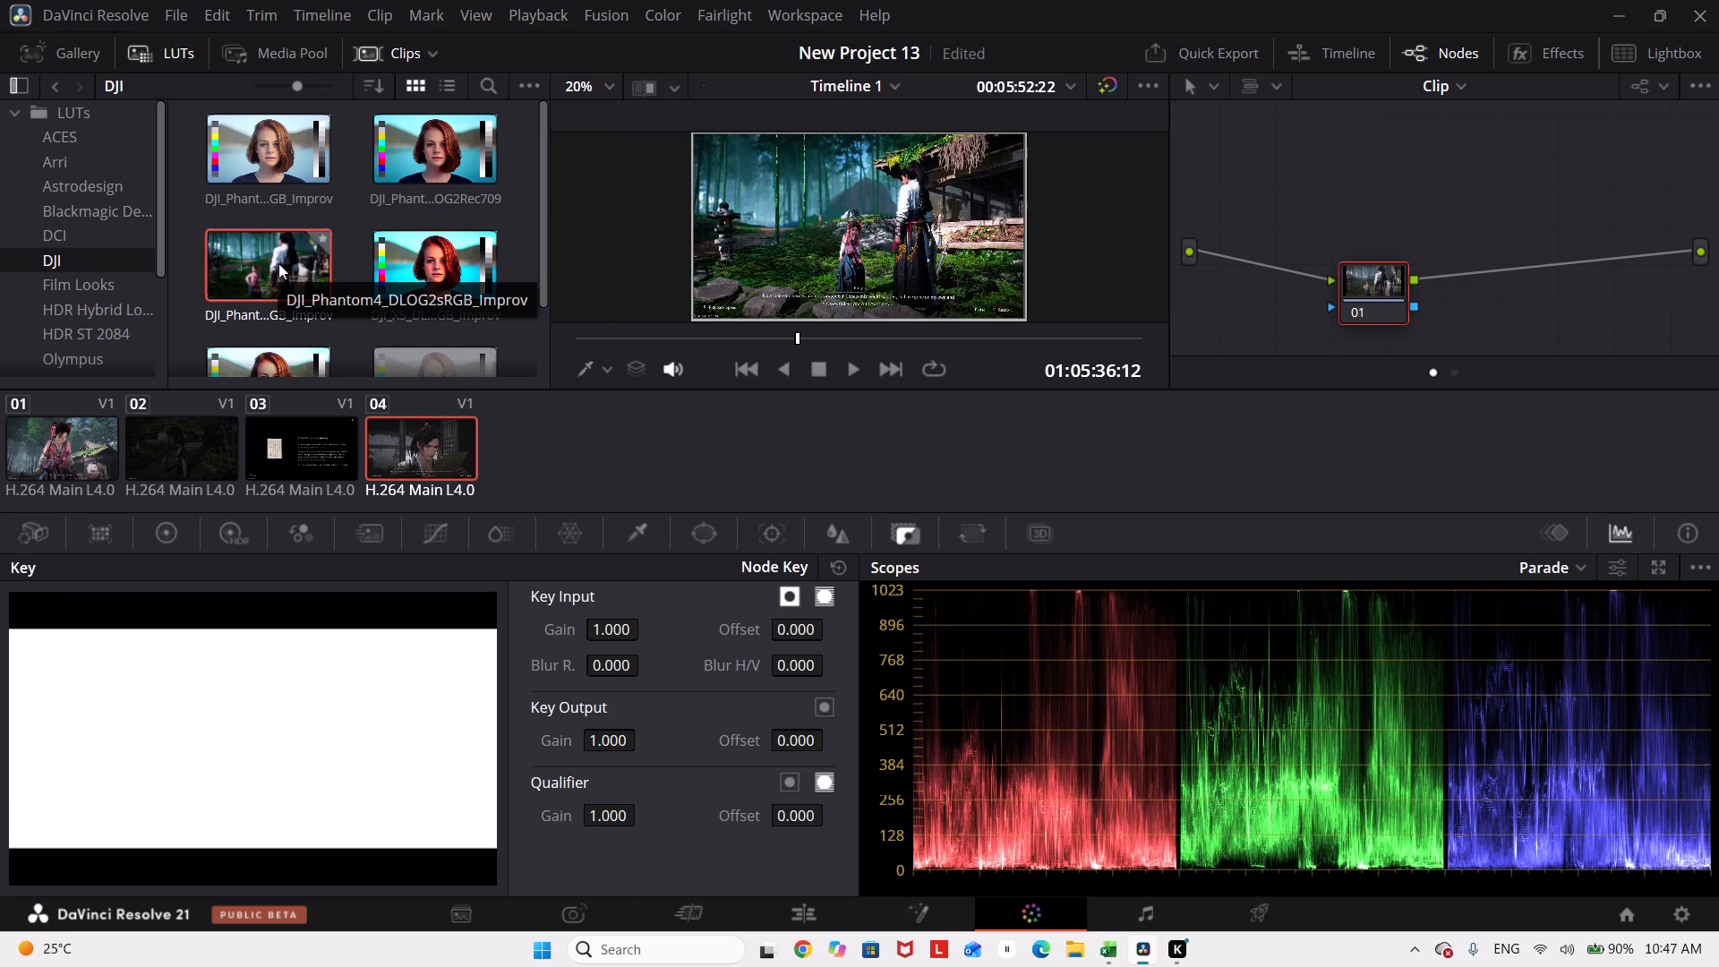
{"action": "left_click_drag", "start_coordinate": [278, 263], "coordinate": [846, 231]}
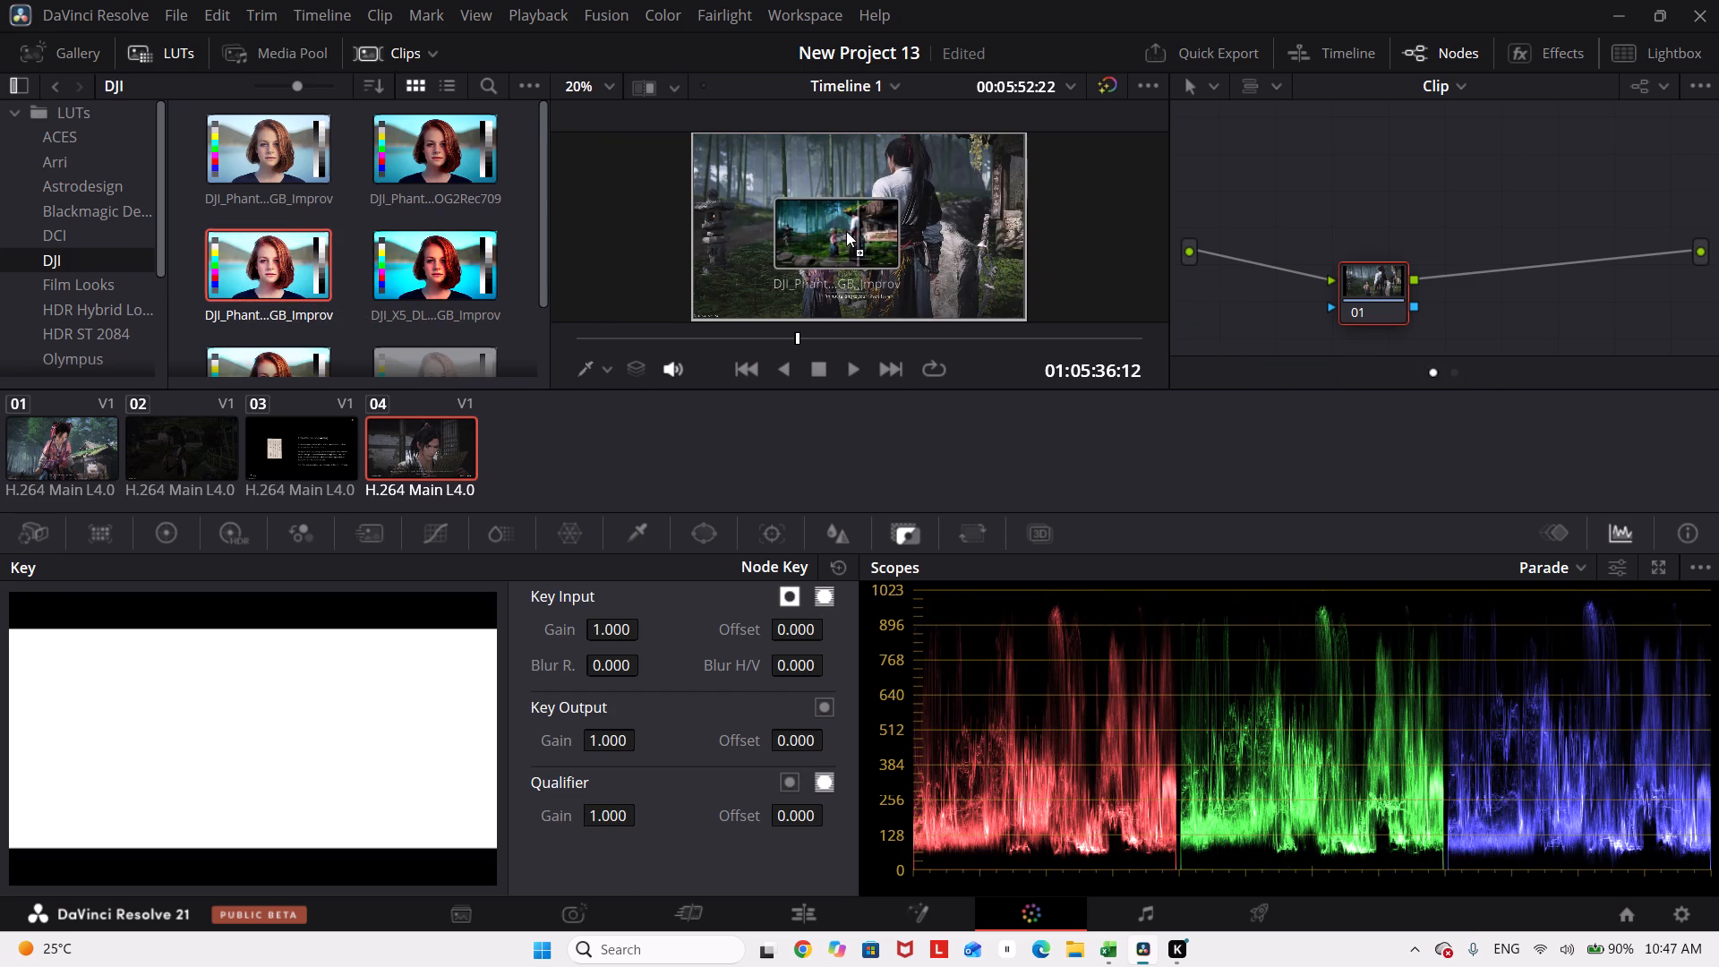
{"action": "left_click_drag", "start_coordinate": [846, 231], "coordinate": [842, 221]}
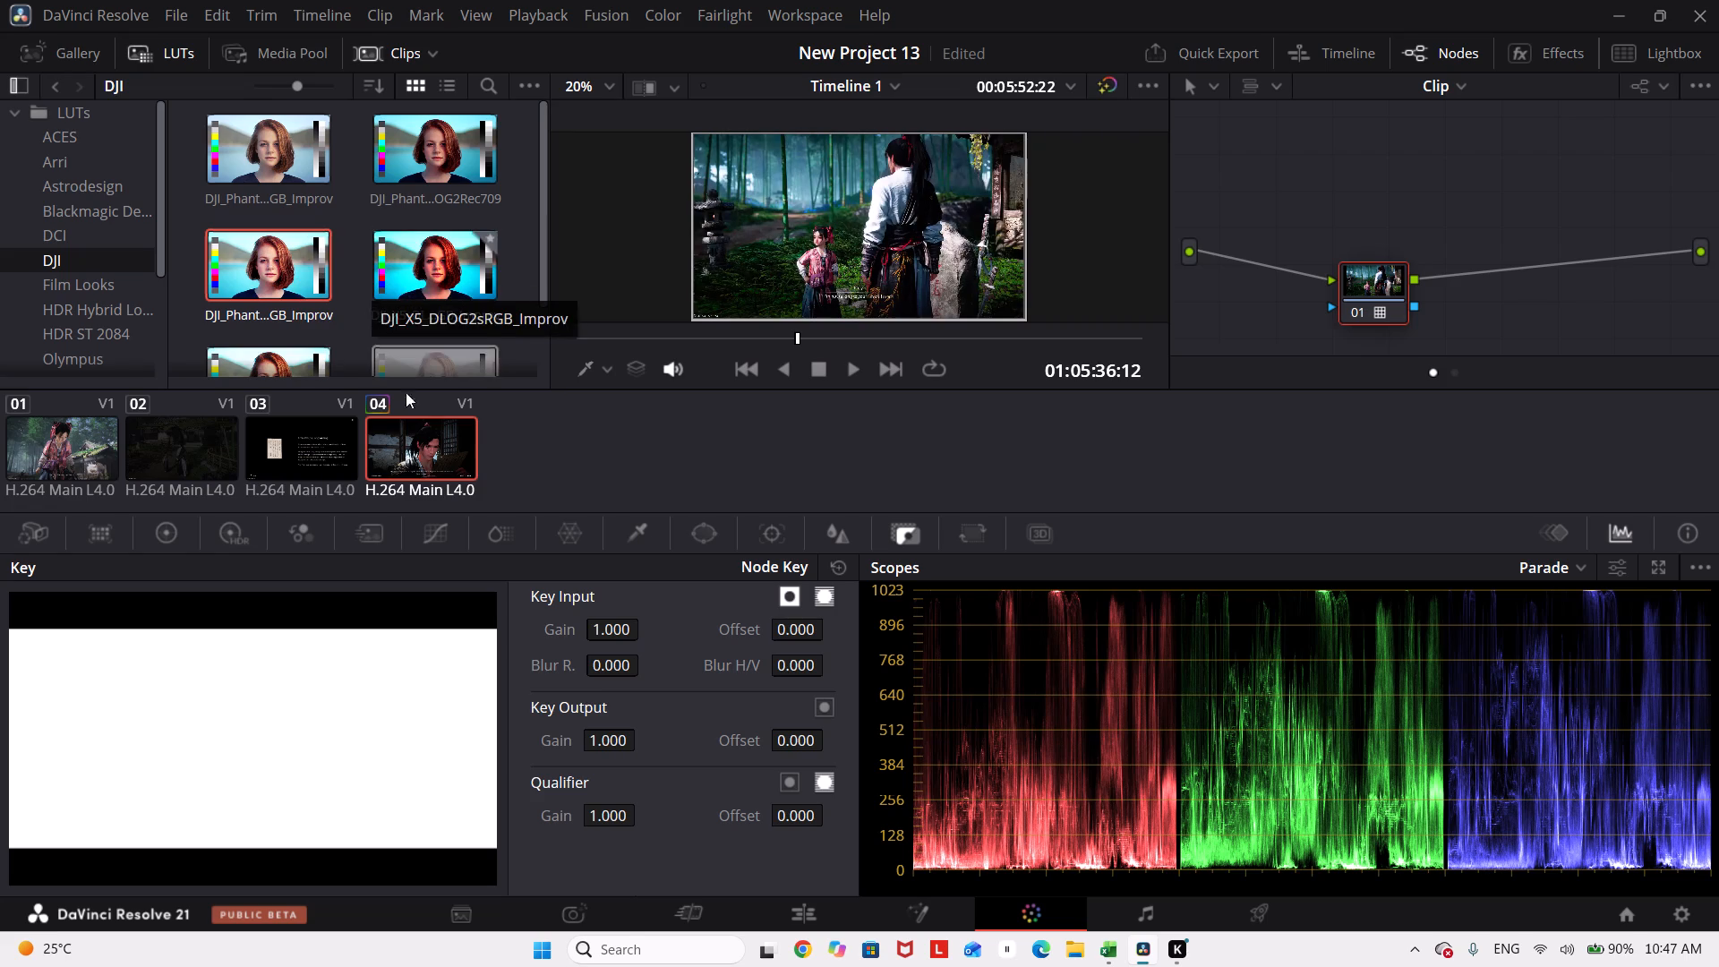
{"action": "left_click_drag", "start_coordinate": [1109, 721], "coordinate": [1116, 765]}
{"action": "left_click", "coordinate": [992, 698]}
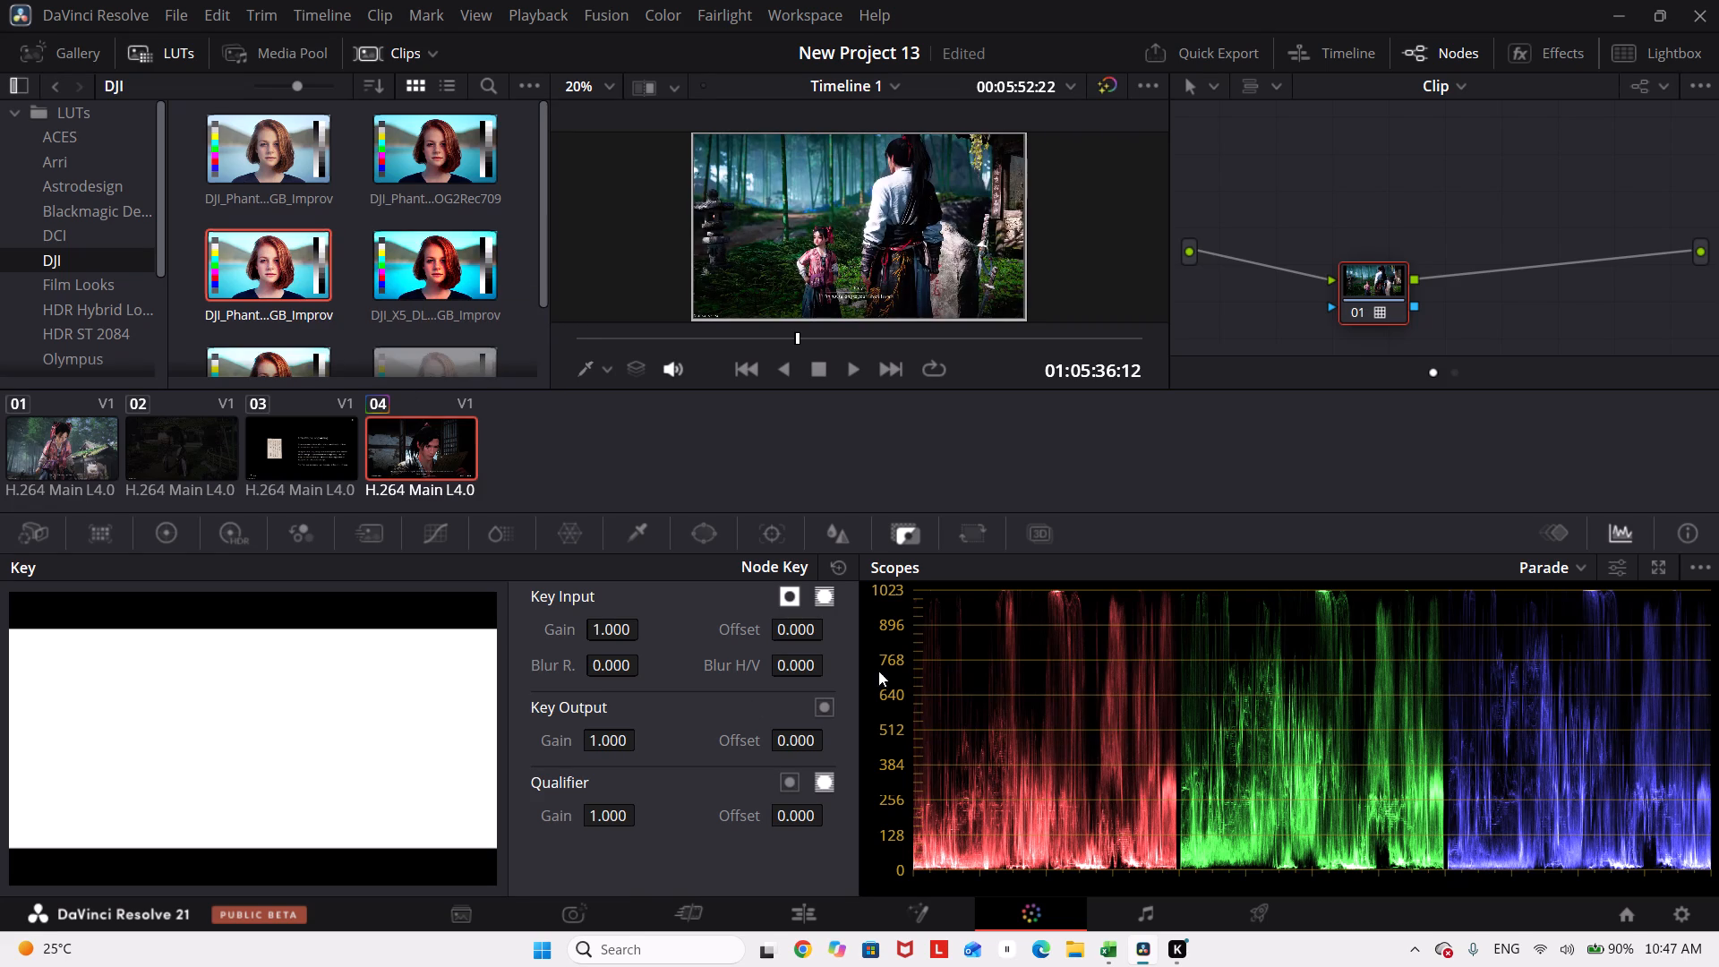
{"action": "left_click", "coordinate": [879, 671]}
Apply the DJI_X7_DLOG2Rec709 LUT to the last clip.
{"action": "scroll", "coordinate": [252, 249], "scroll_direction": "down", "scroll_amount": 2}
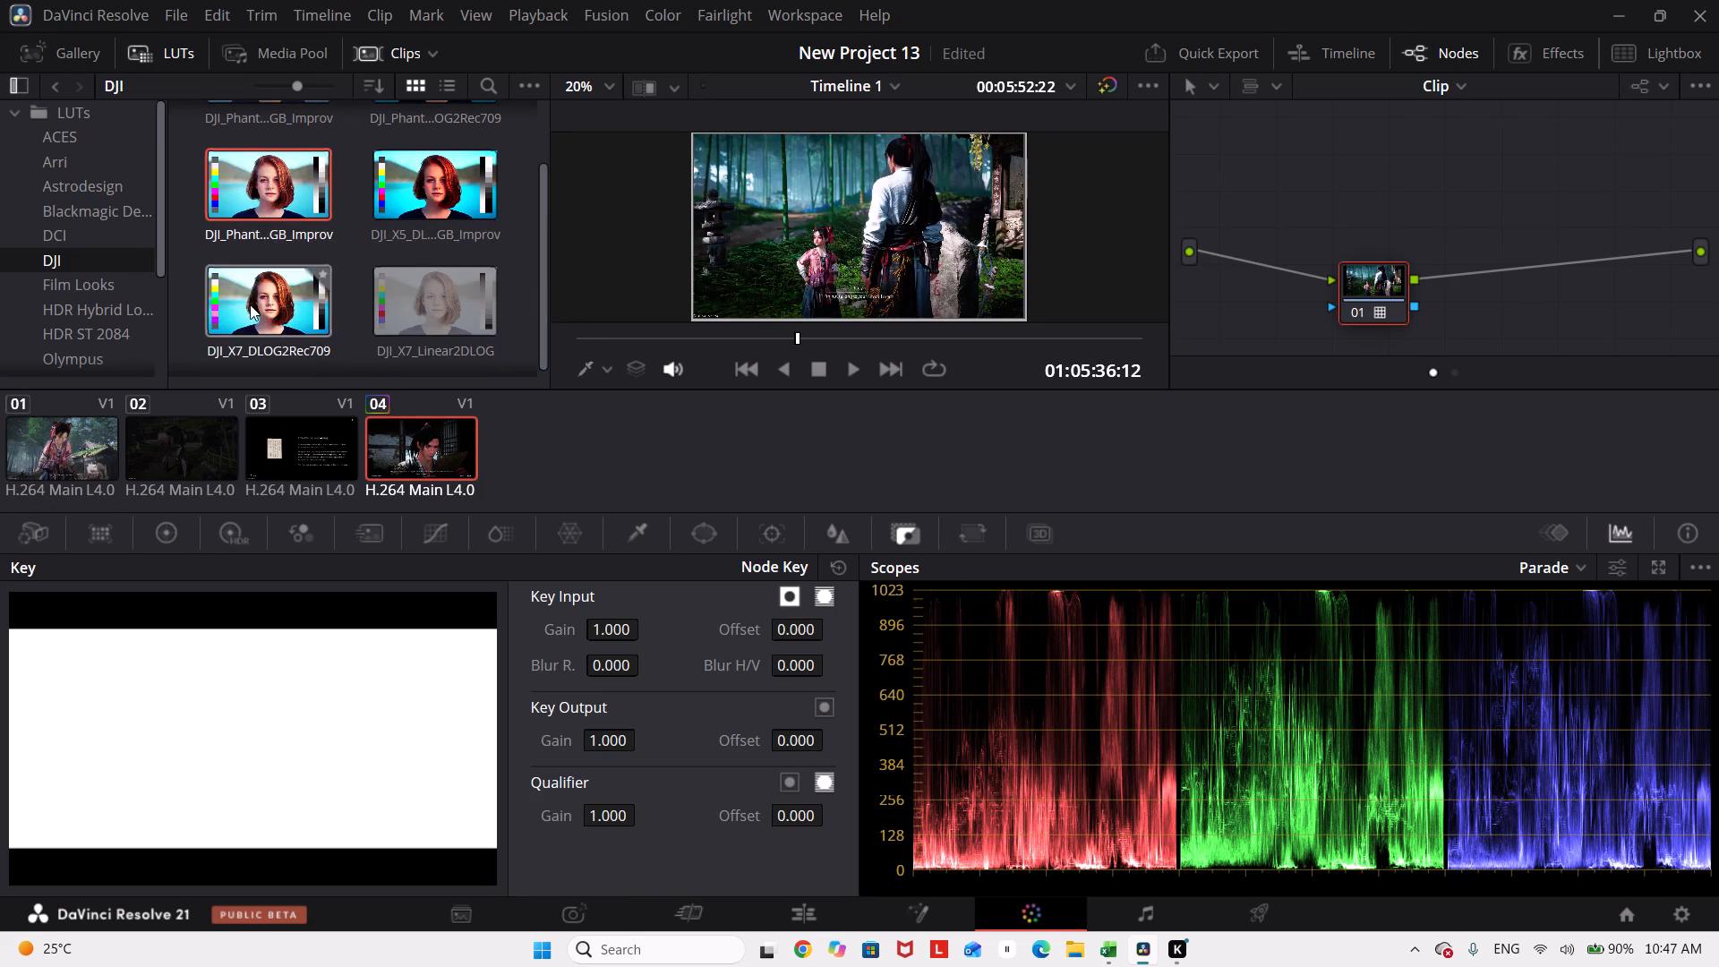
{"action": "left_click", "coordinate": [250, 304]}
{"action": "left_click_drag", "start_coordinate": [250, 304], "coordinate": [755, 278]}
{"action": "left_click", "coordinate": [776, 271]}
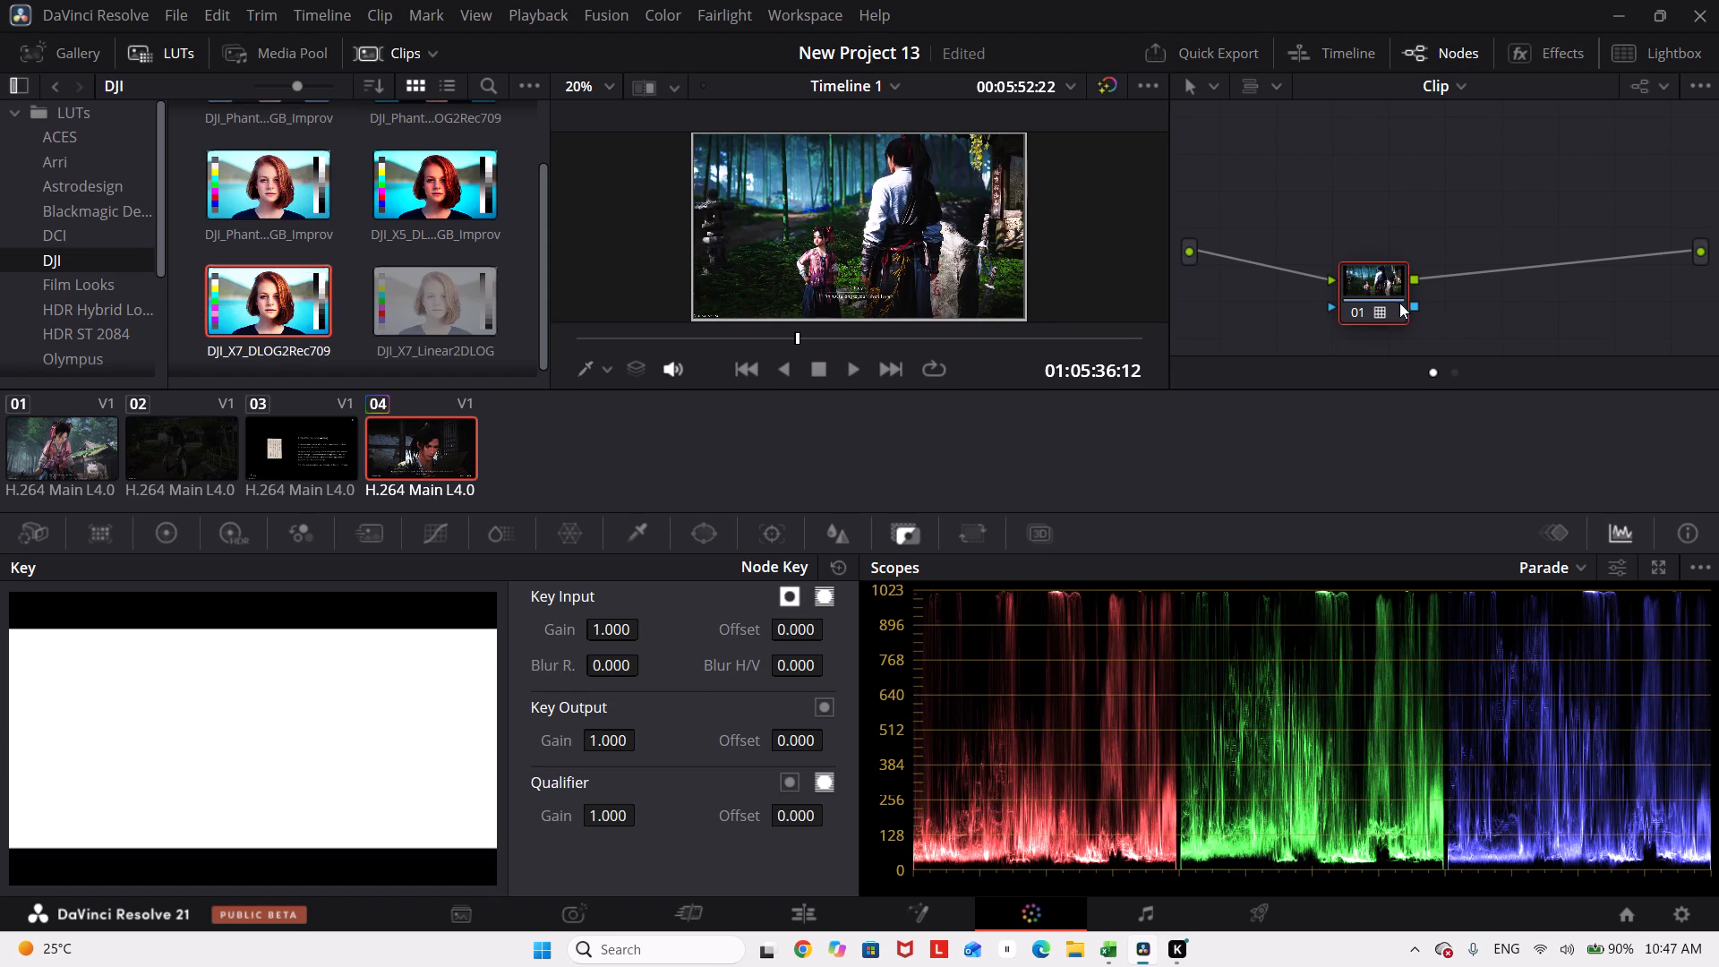
Move node 01 closer to the output in the node graph.
{"action": "left_click_drag", "start_coordinate": [1395, 302], "coordinate": [1607, 178]}
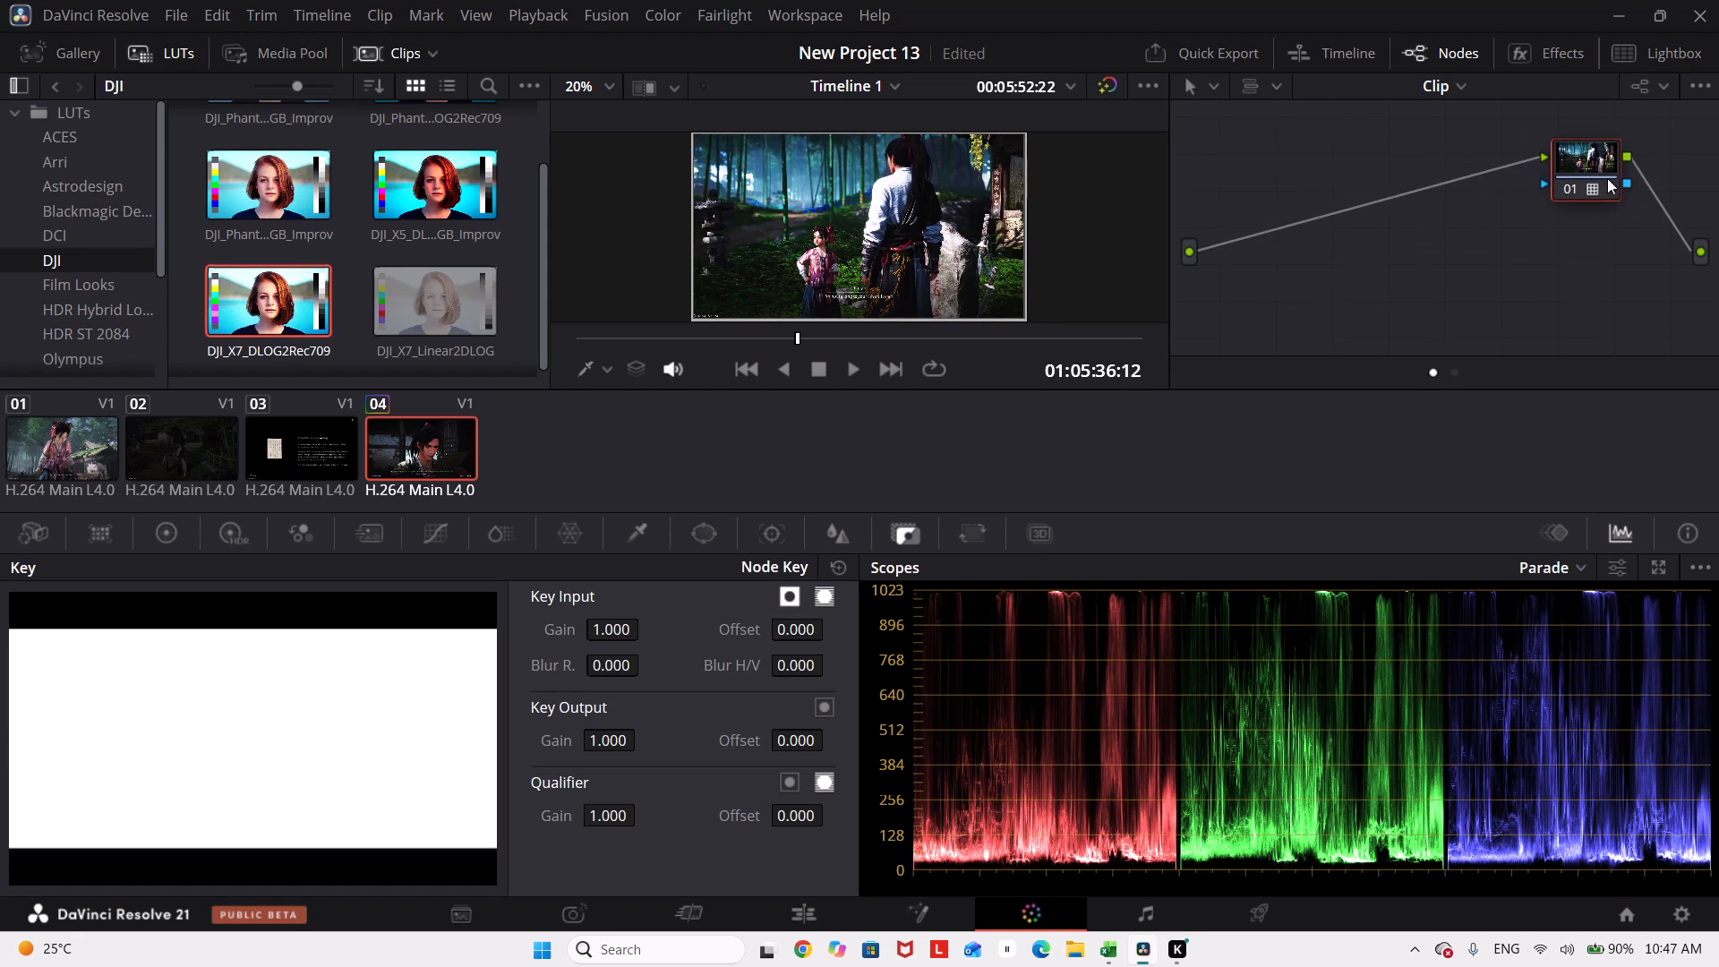
{"action": "left_click", "coordinate": [1589, 193]}
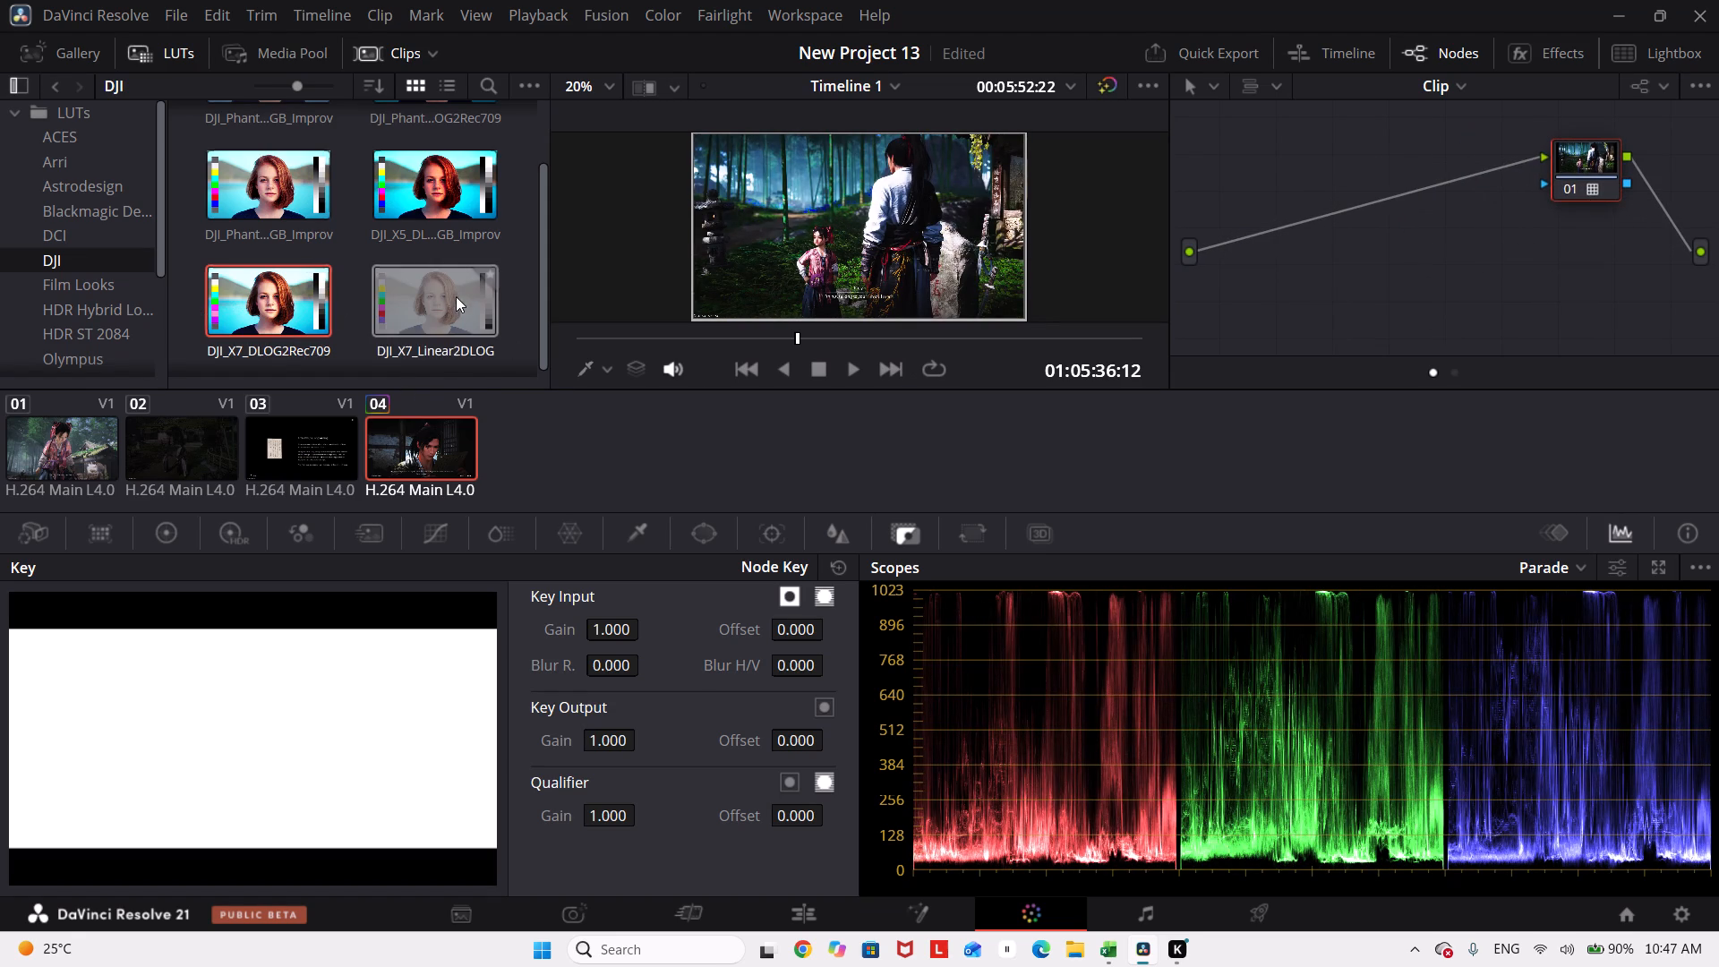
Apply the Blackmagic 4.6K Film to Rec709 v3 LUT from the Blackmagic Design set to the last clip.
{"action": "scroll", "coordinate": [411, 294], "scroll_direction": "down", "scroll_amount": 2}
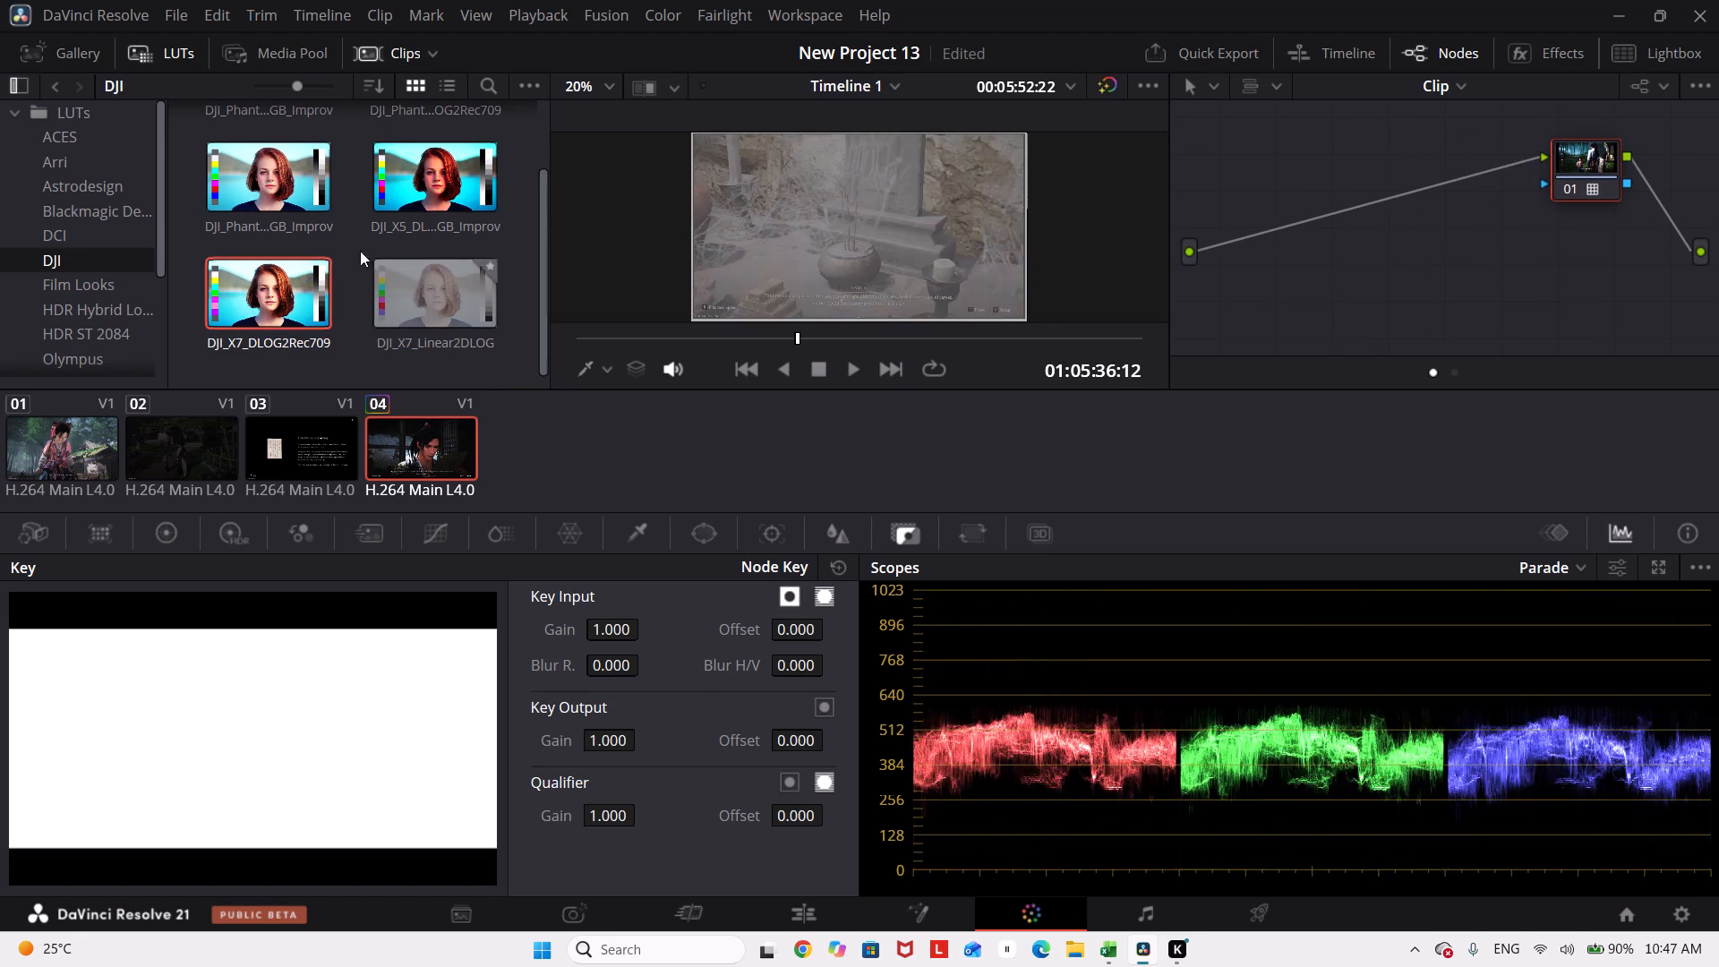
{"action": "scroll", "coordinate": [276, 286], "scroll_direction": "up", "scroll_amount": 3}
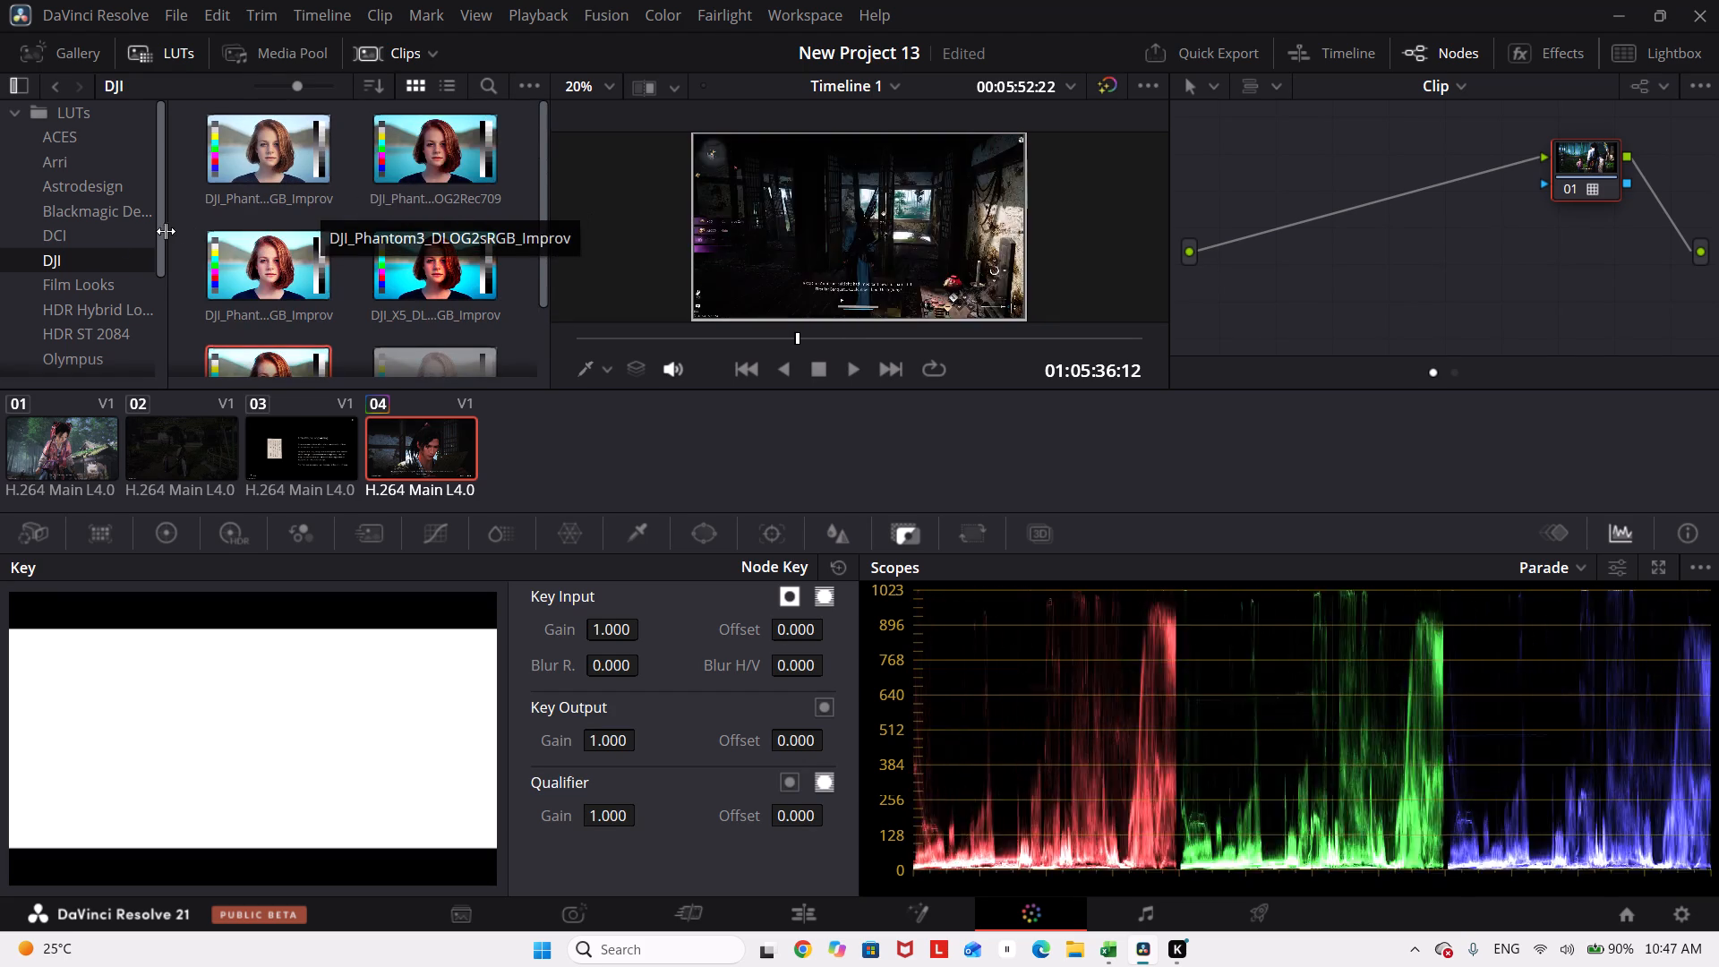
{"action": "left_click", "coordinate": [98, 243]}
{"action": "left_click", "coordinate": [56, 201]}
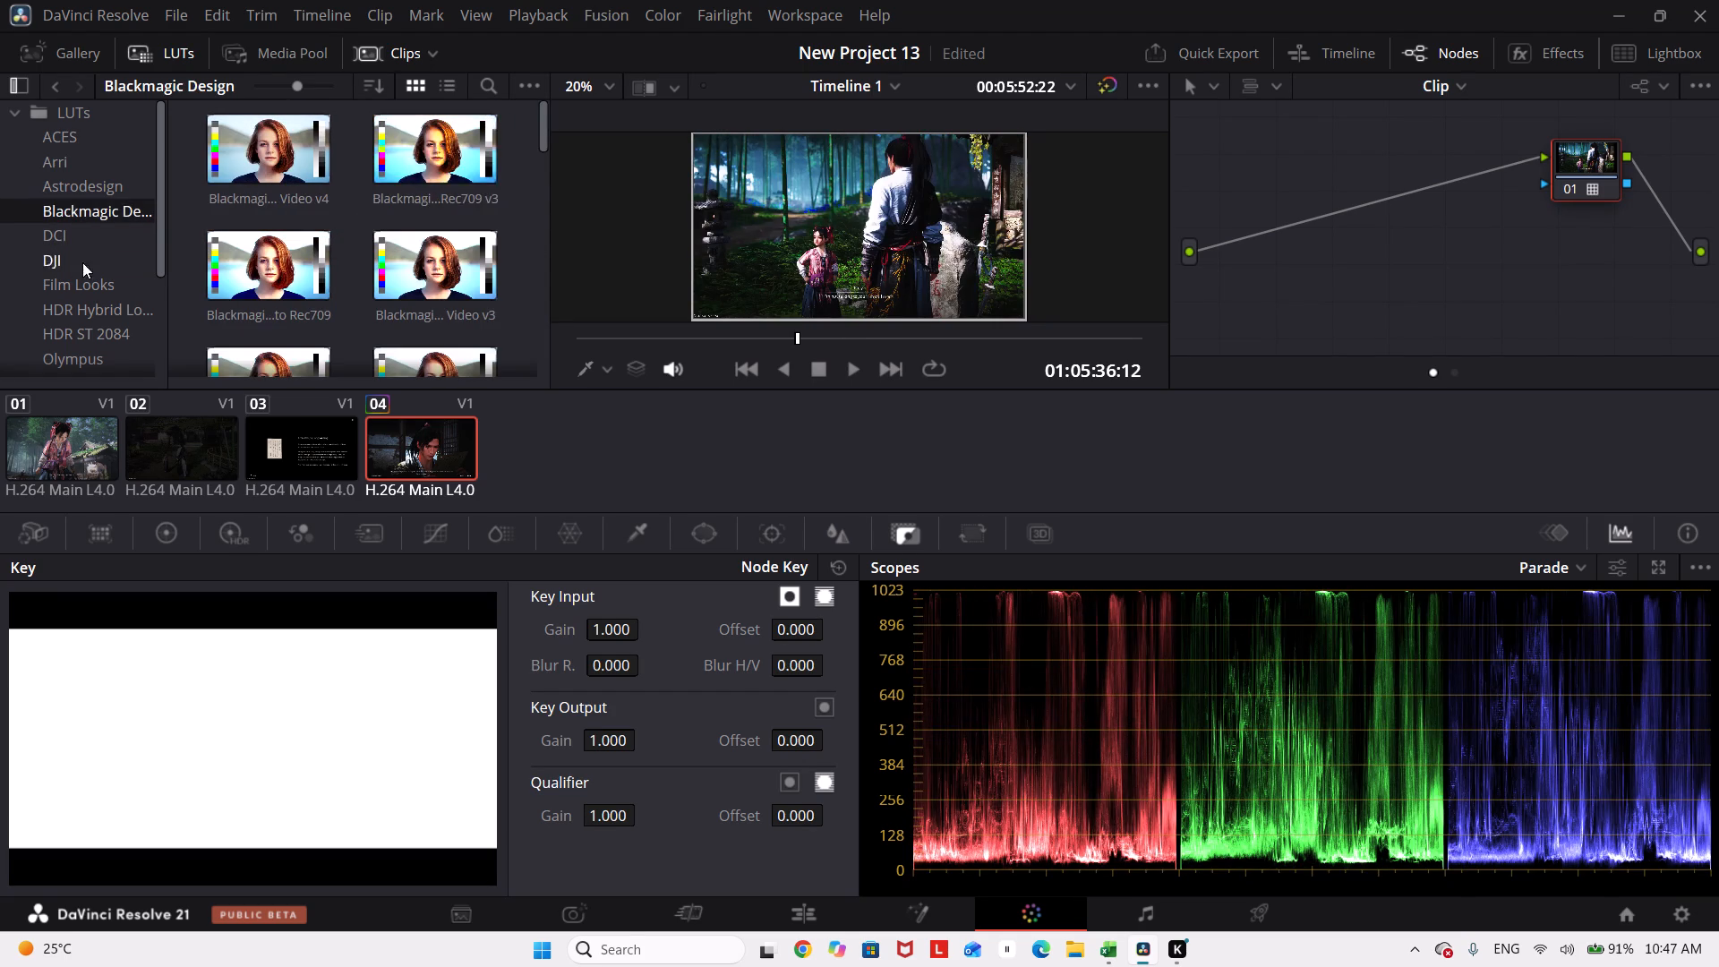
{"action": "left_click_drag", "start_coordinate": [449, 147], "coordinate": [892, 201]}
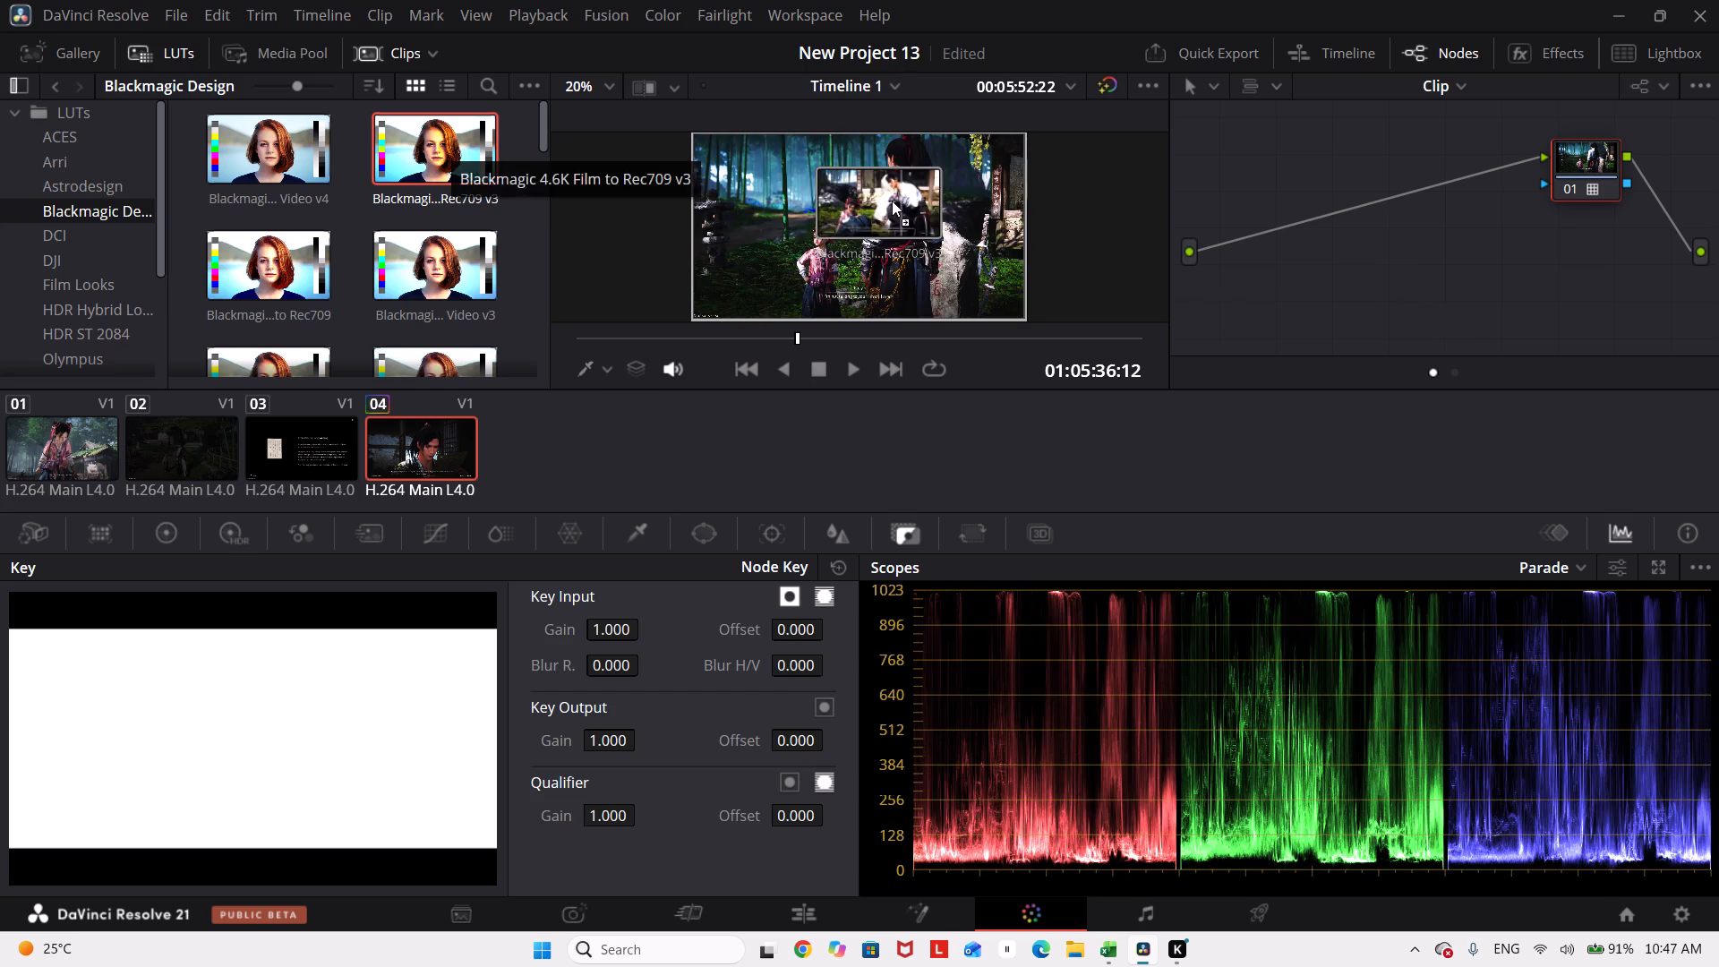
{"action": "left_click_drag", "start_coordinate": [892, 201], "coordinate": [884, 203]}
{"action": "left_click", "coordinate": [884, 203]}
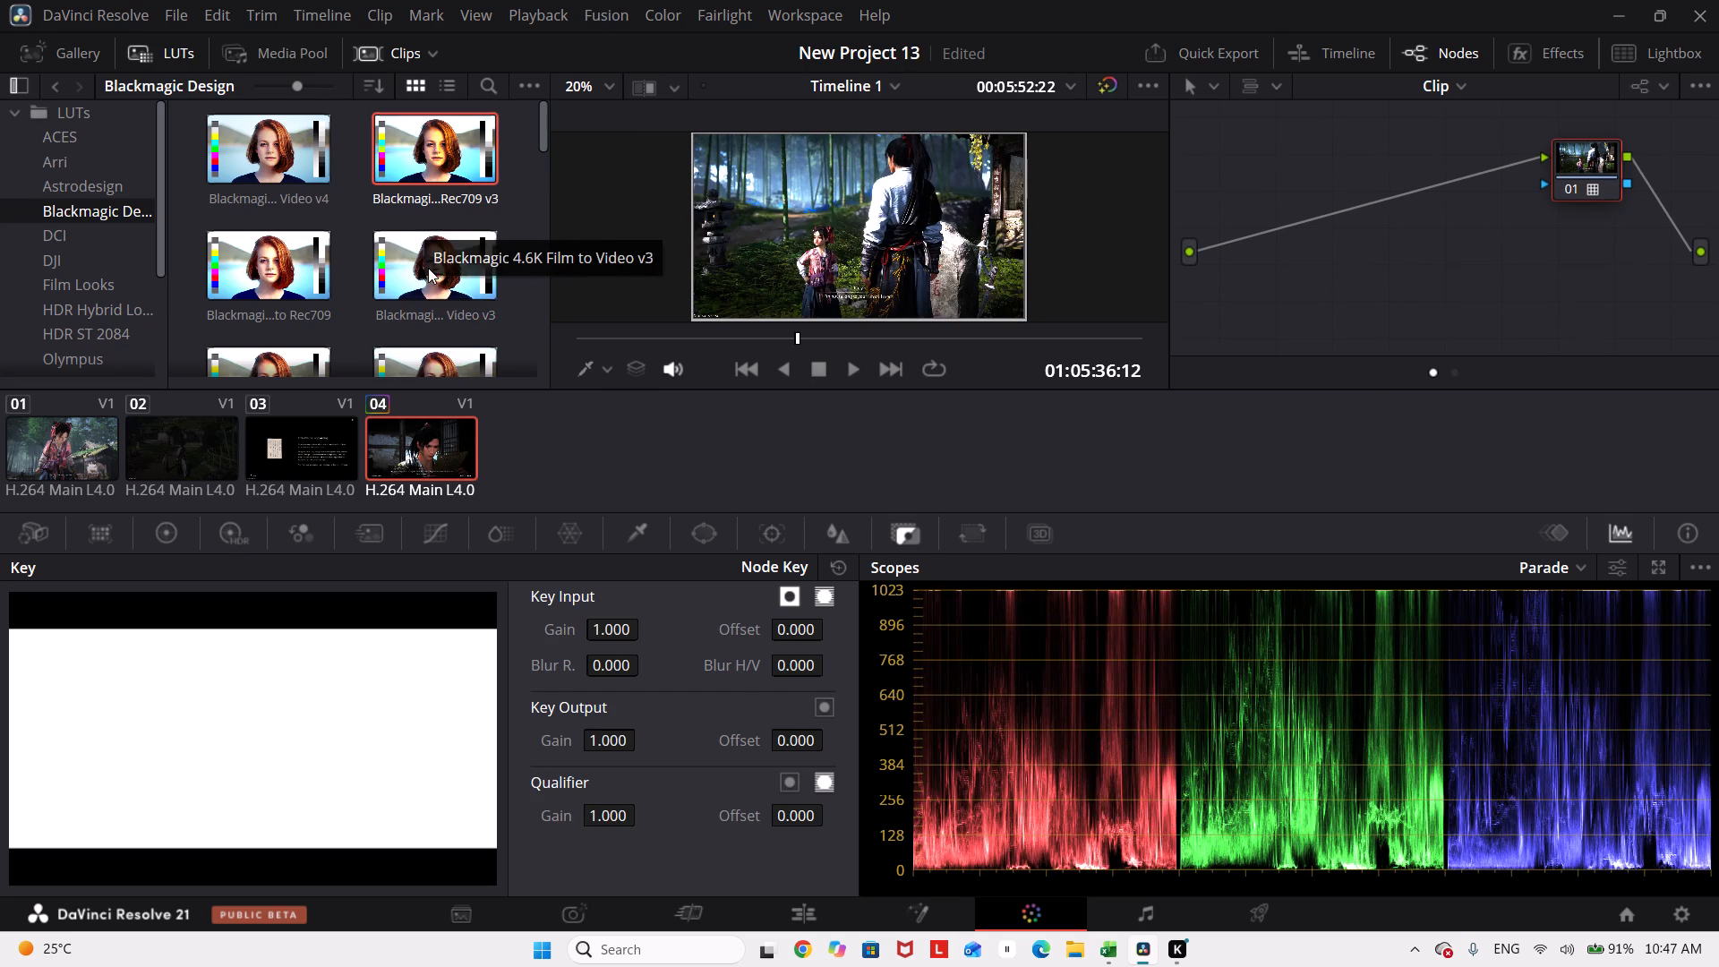
Preview the Blackmagic Design, Astrodesign, ACES, Arri, HDR ST 2084 and Olympus LUTs on the last clip.
{"action": "scroll", "coordinate": [265, 268], "scroll_direction": "down", "scroll_amount": 2}
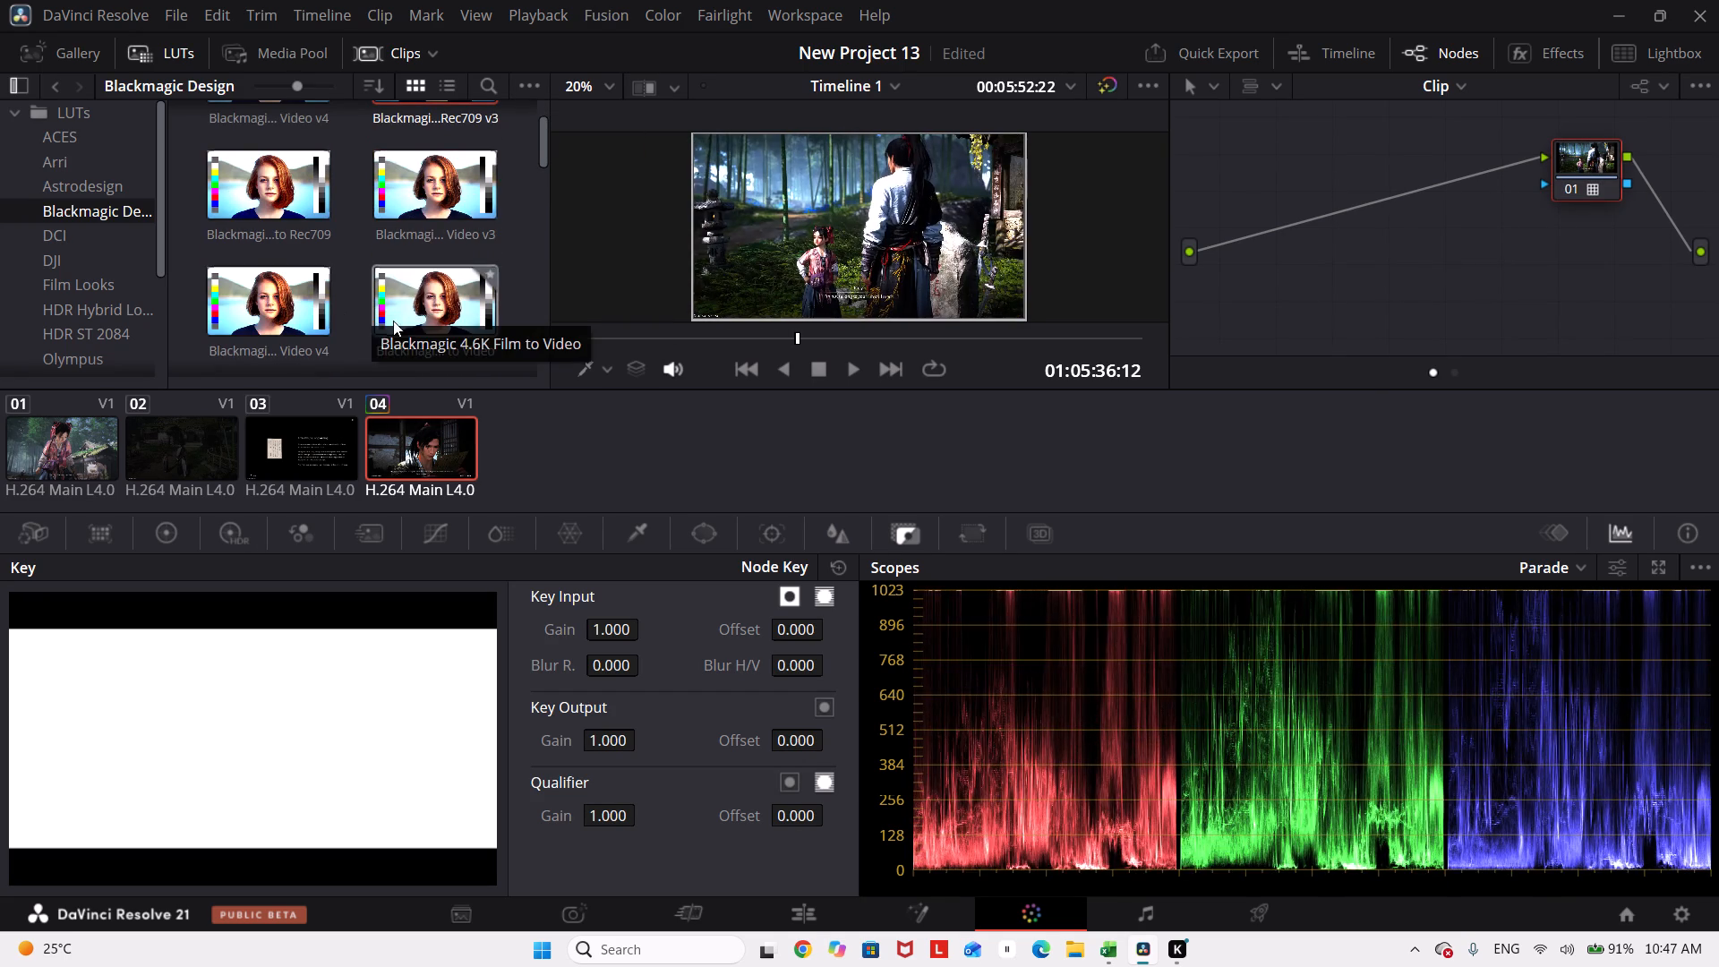
{"action": "left_click", "coordinate": [96, 185]}
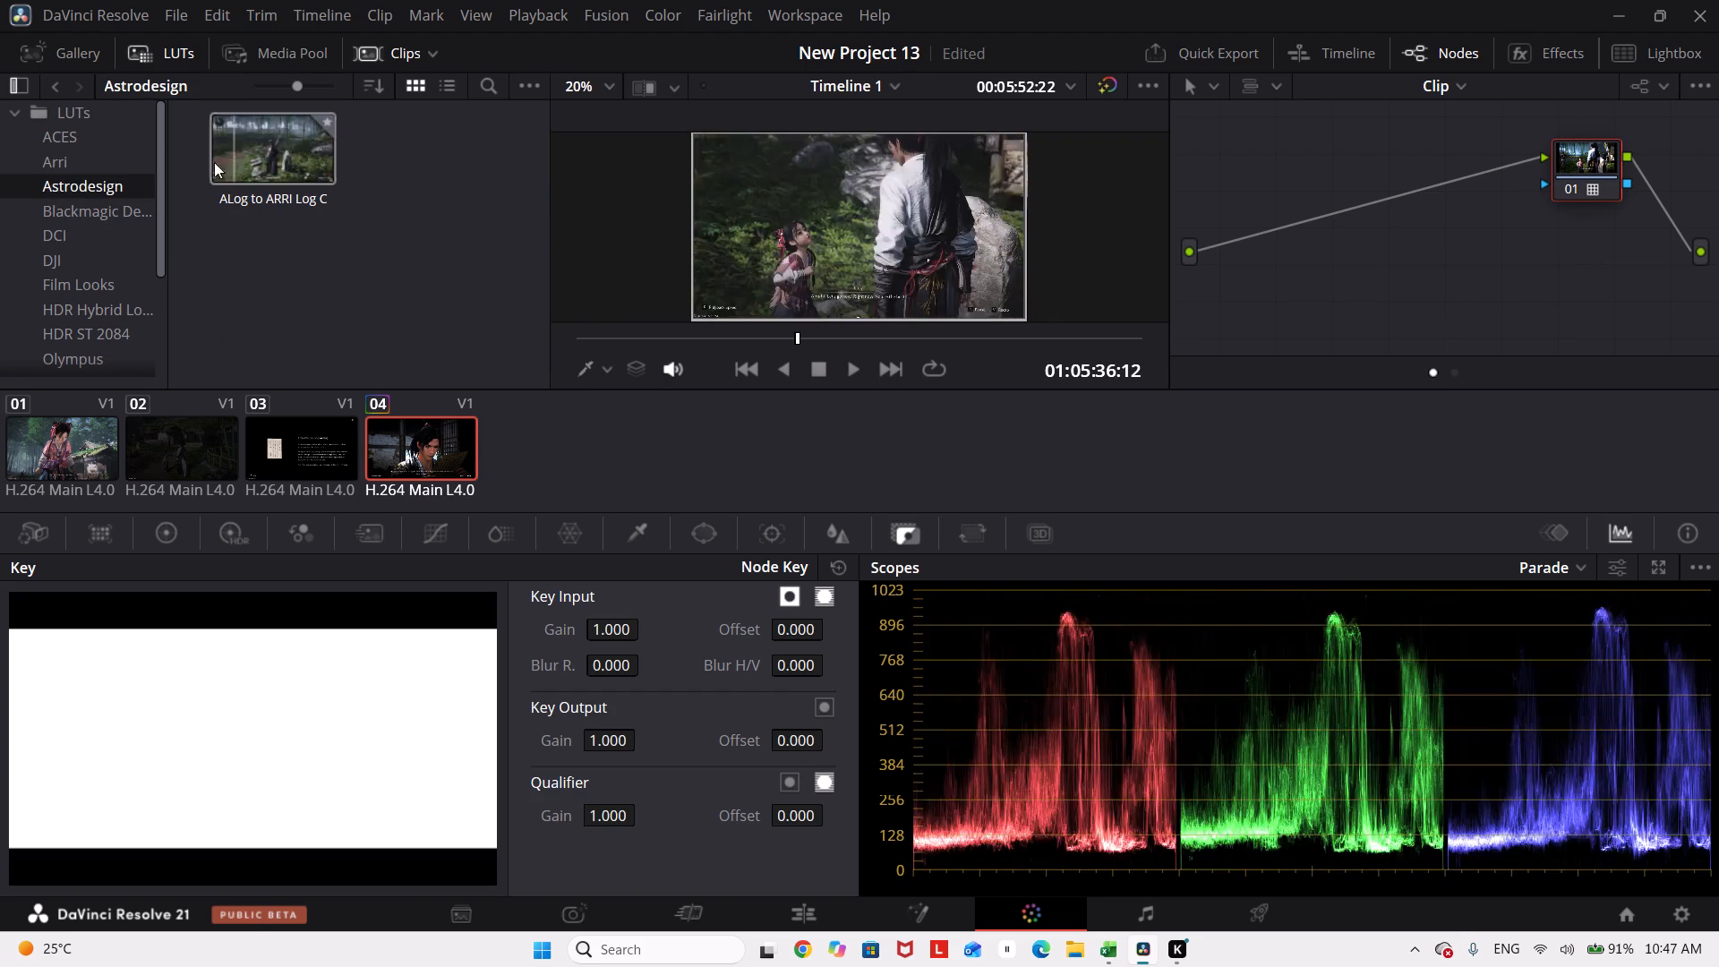
{"action": "left_click", "coordinate": [103, 145]}
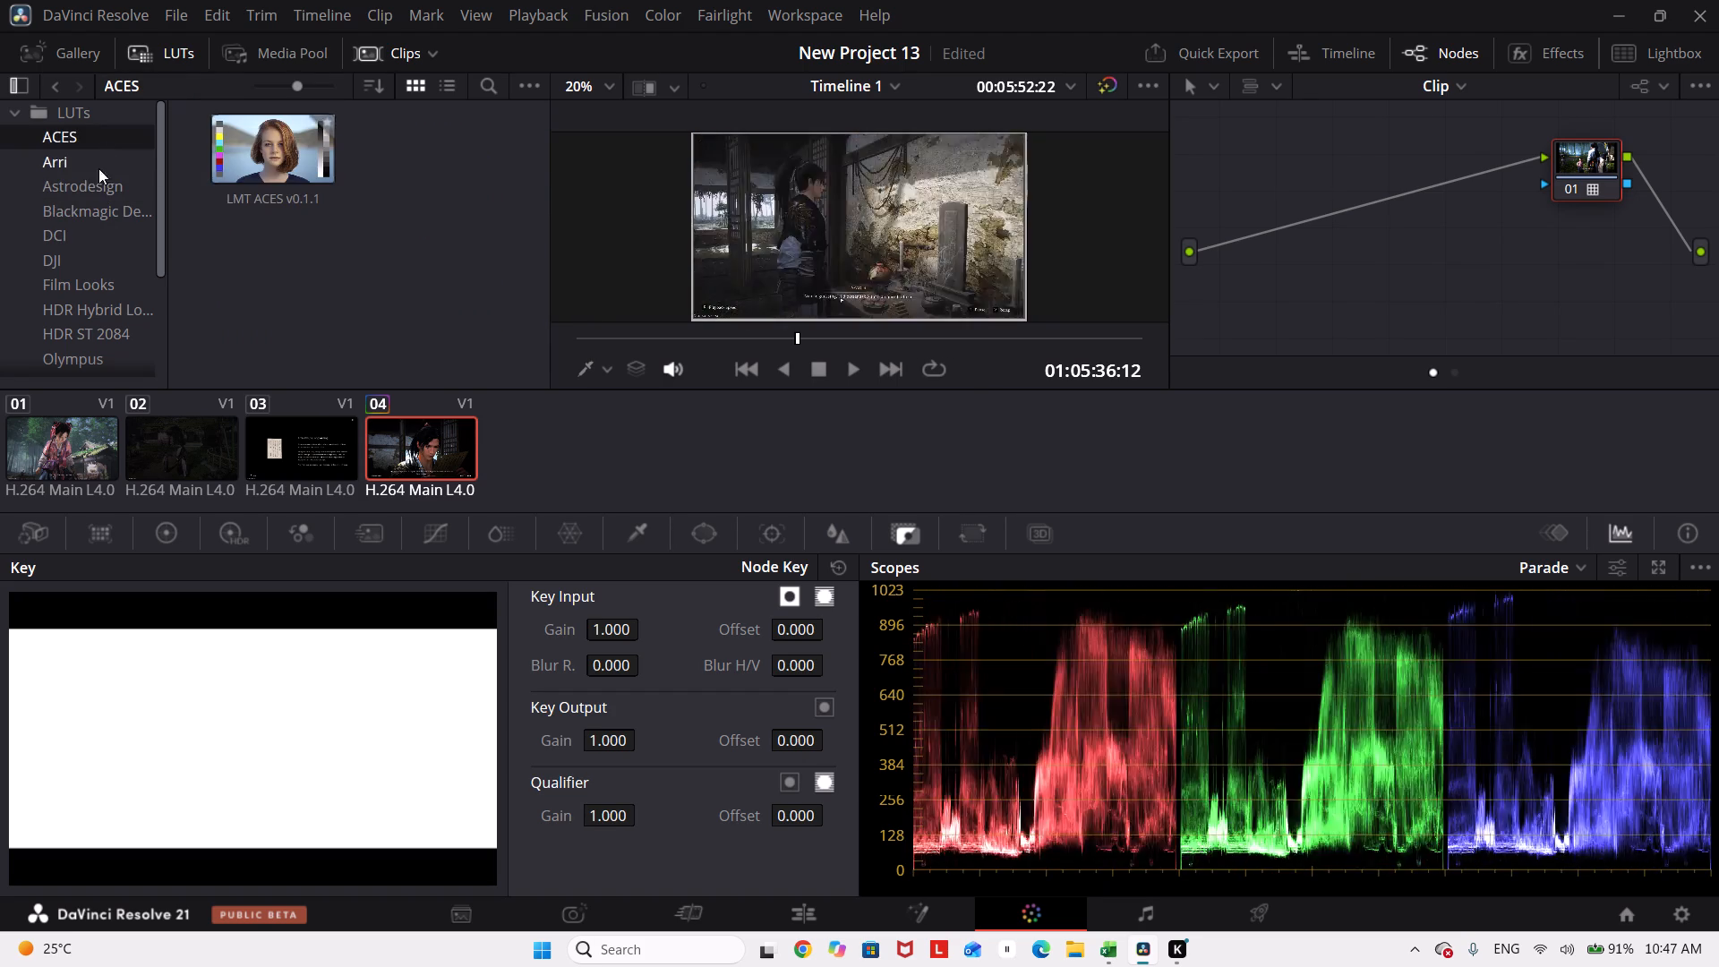
{"action": "left_click", "coordinate": [80, 168]}
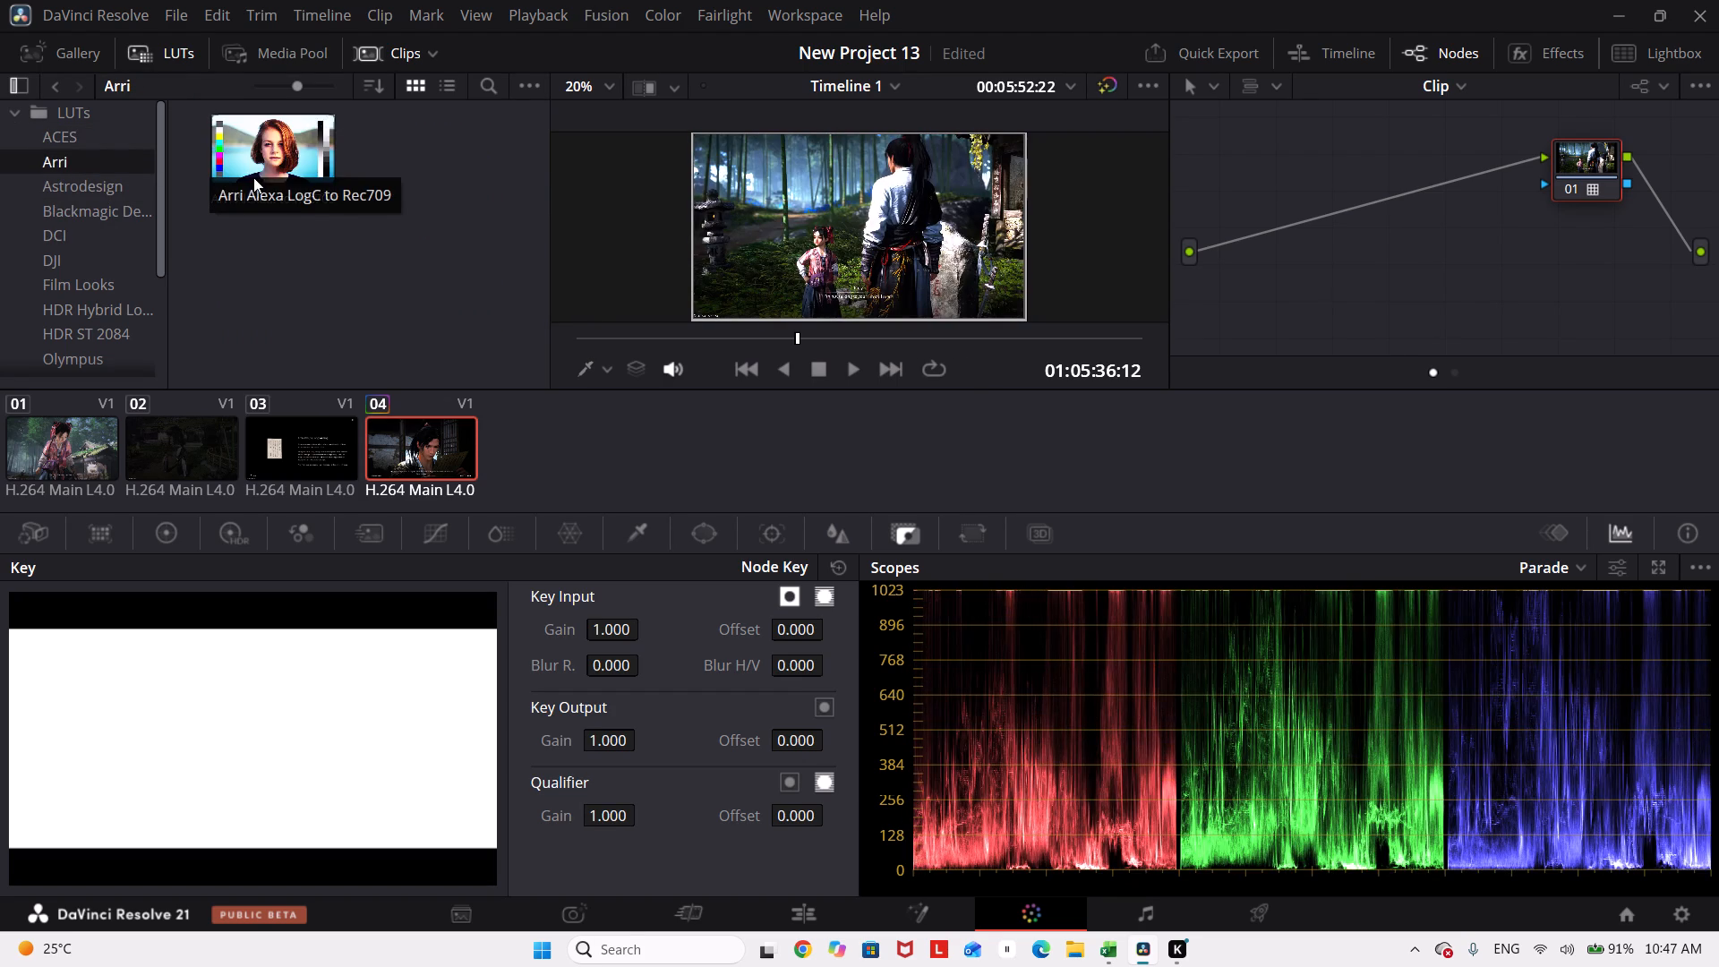
{"action": "left_click", "coordinate": [90, 328]}
{"action": "scroll", "coordinate": [241, 271], "scroll_direction": "down", "scroll_amount": 2}
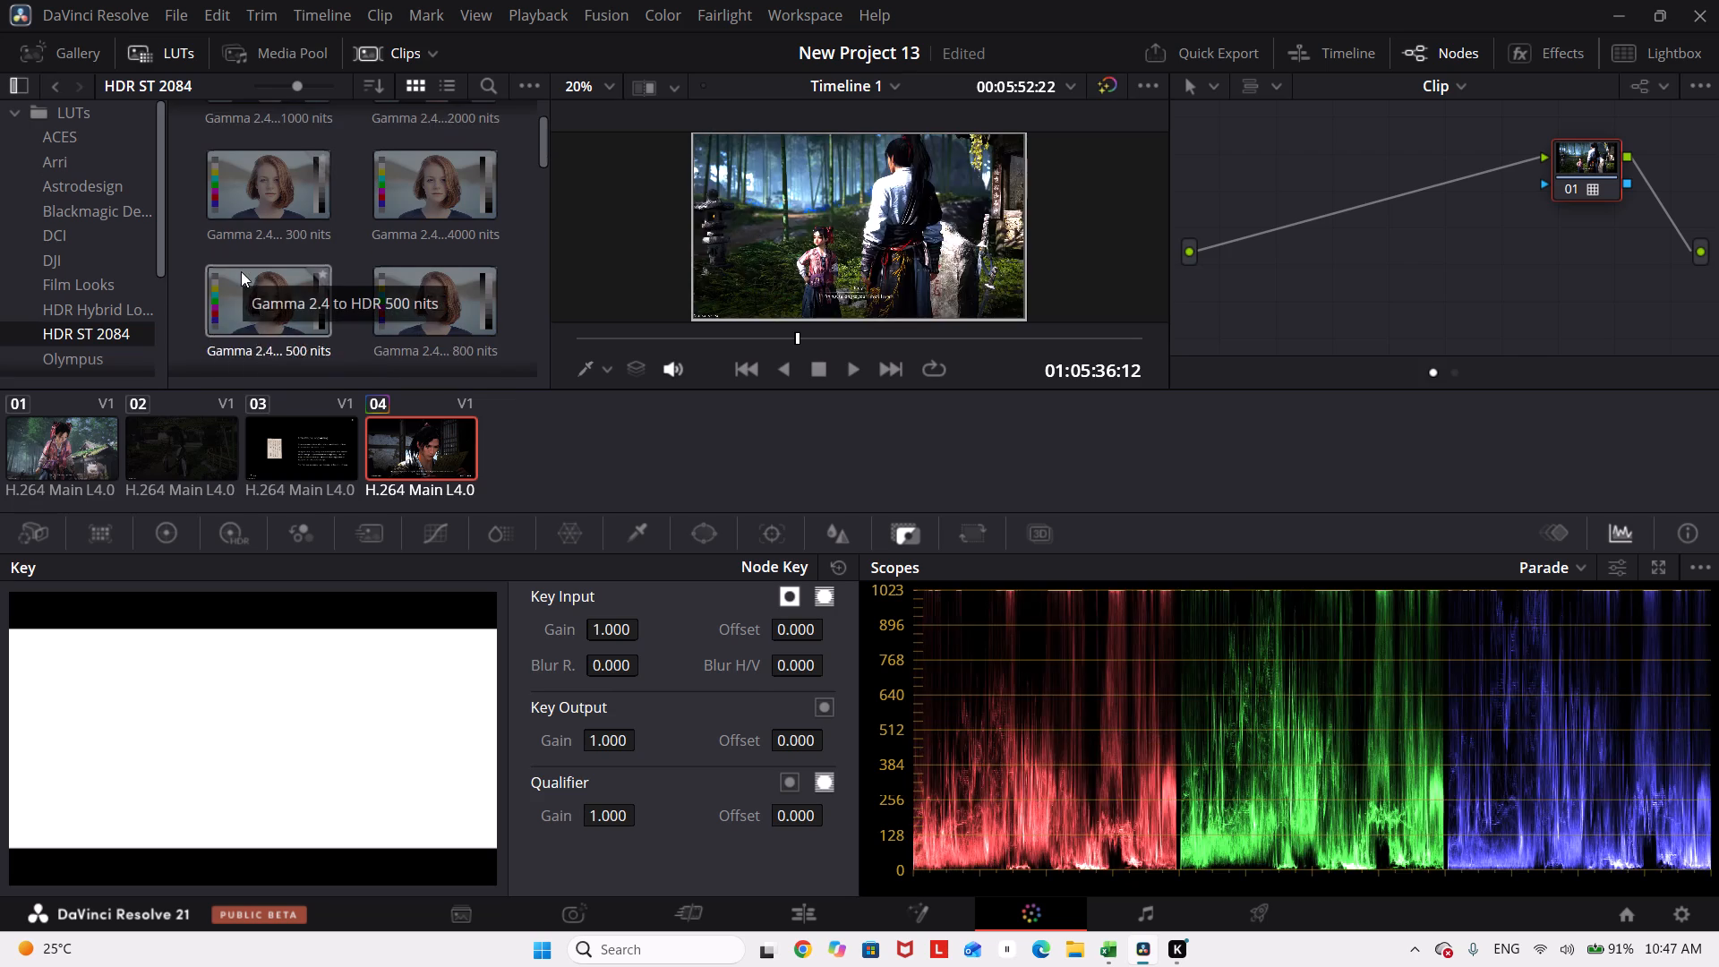
{"action": "left_click", "coordinate": [85, 363]}
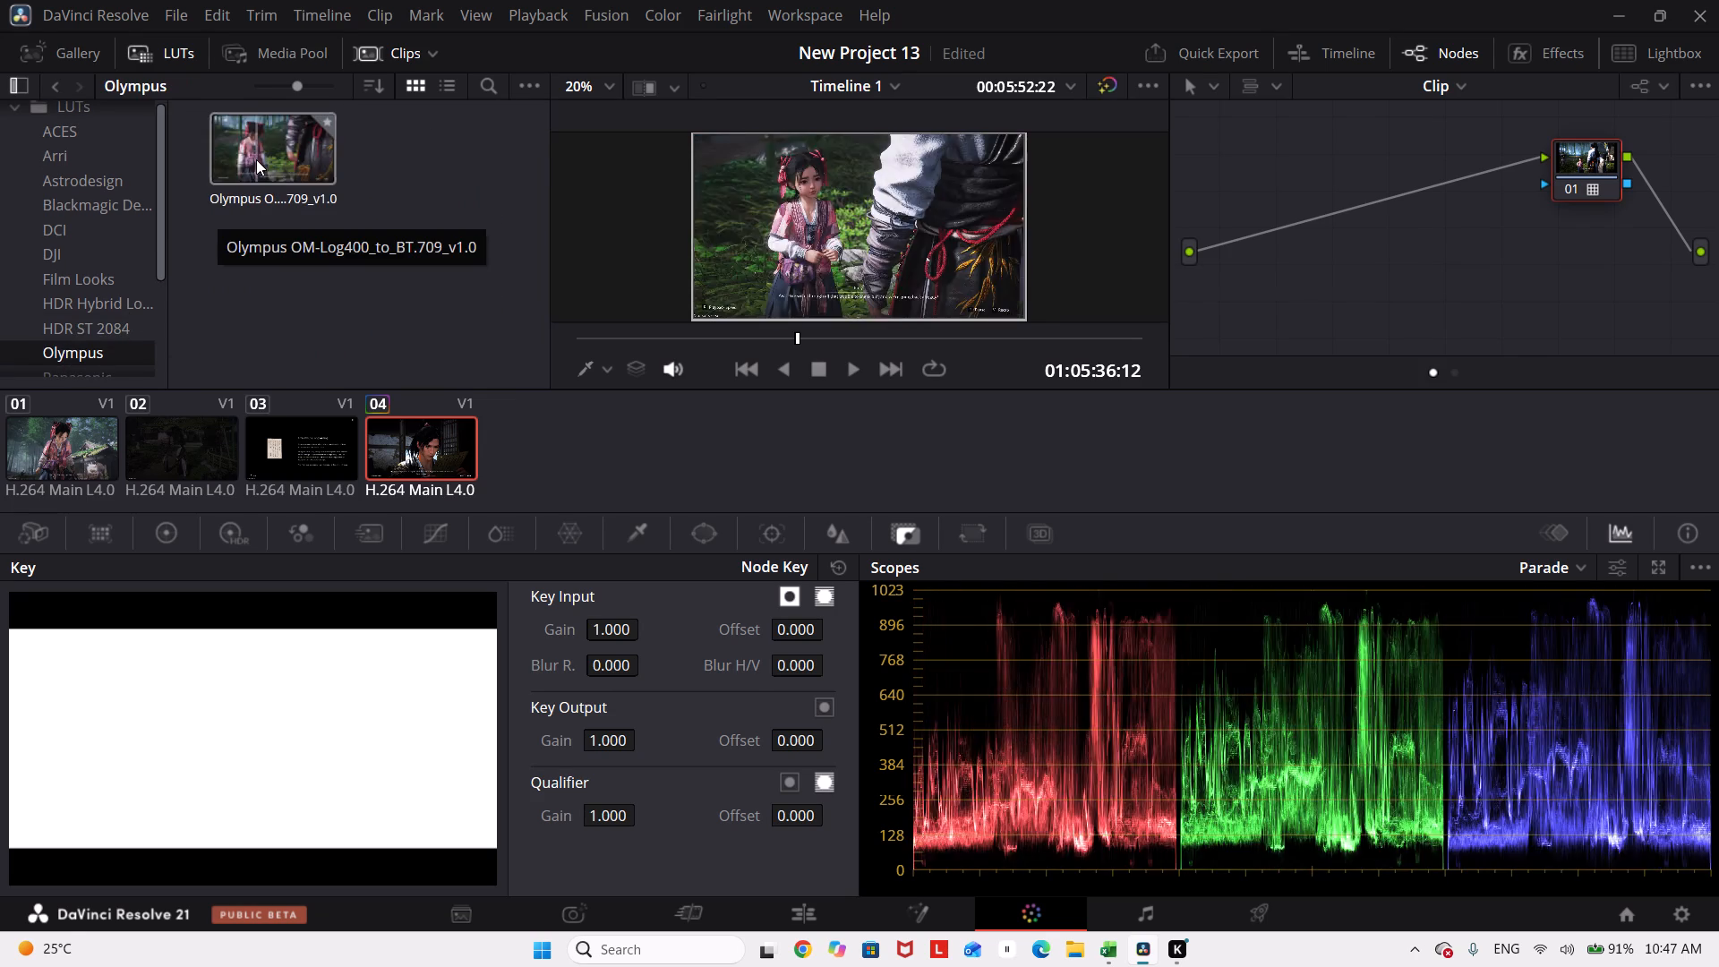
Apply the Samsung Log to Rec709 LUT to the last clip.
{"action": "scroll", "coordinate": [56, 270], "scroll_direction": "down", "scroll_amount": 3}
{"action": "left_click", "coordinate": [75, 305]}
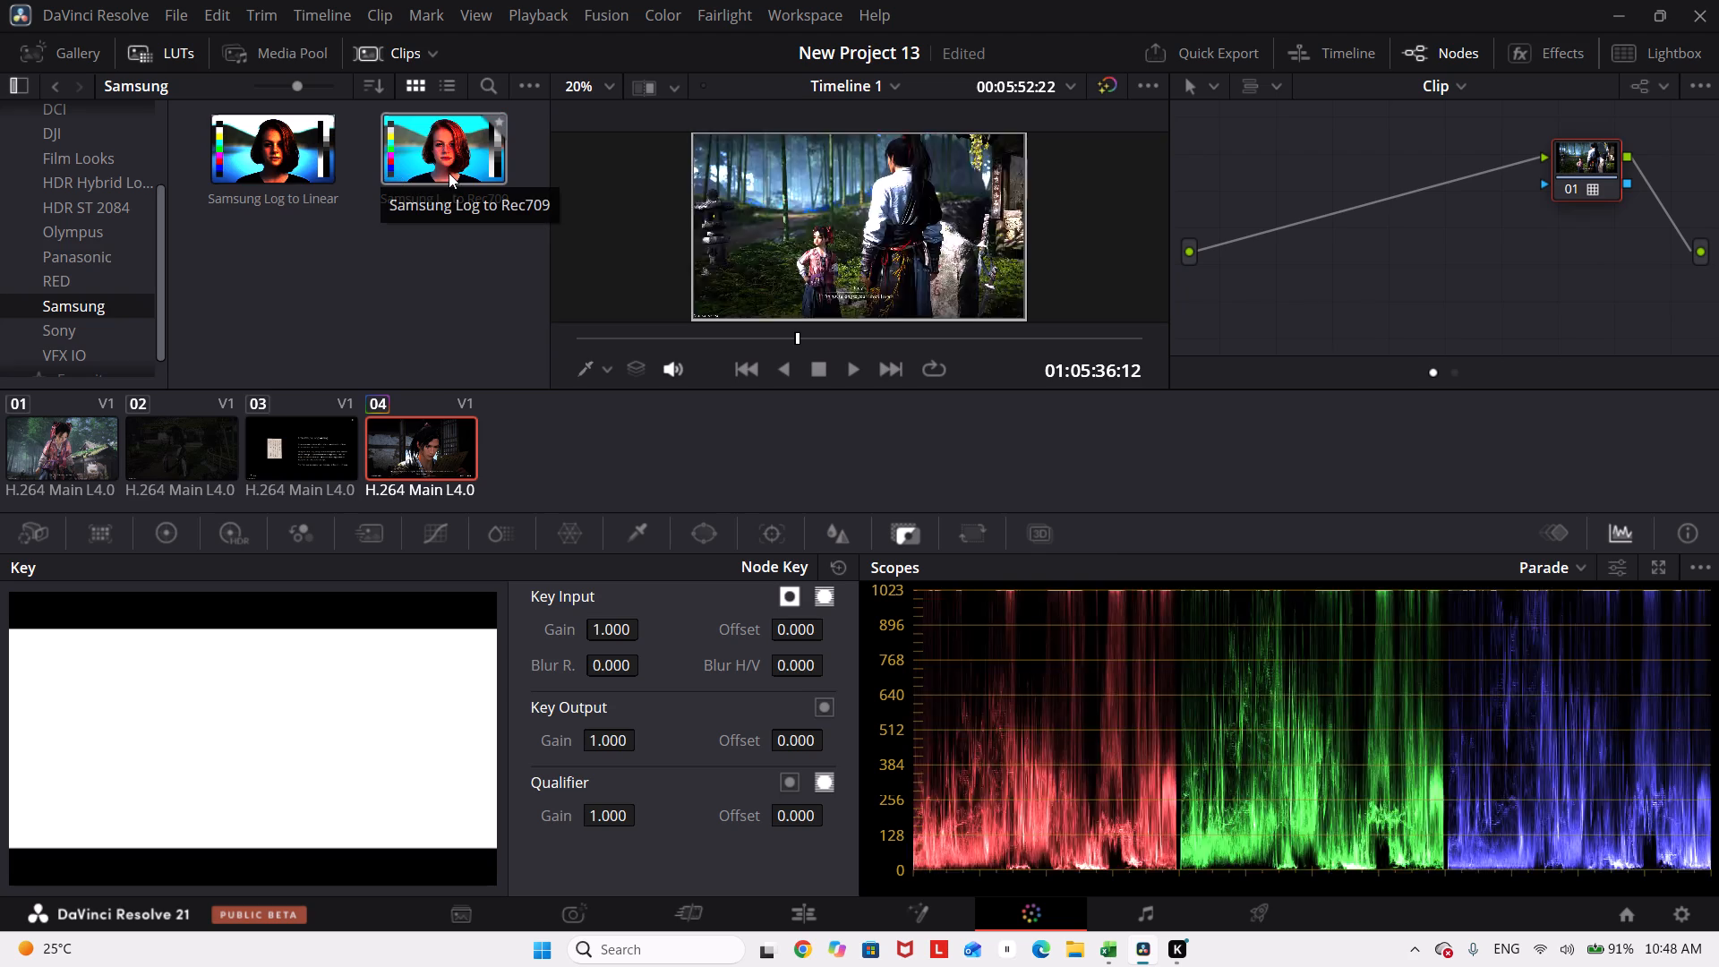
{"action": "scroll", "coordinate": [454, 340], "scroll_direction": "down", "scroll_amount": 2}
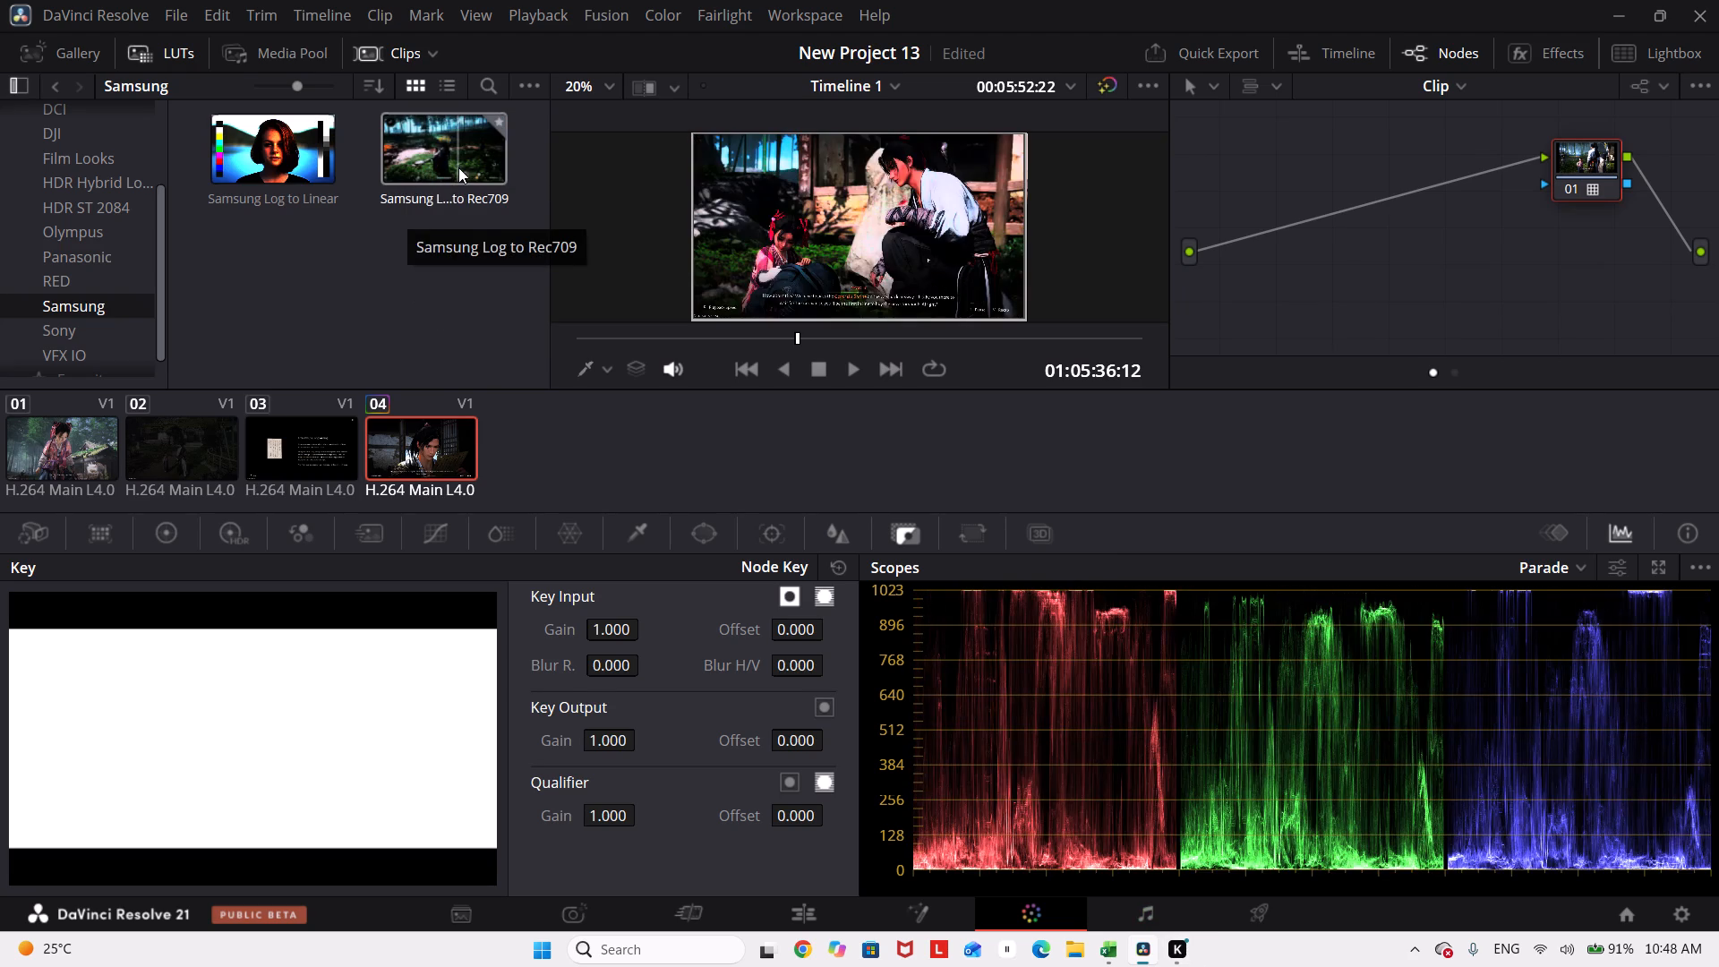
{"action": "left_click_drag", "start_coordinate": [458, 159], "coordinate": [884, 256]}
{"action": "left_click", "coordinate": [880, 249]}
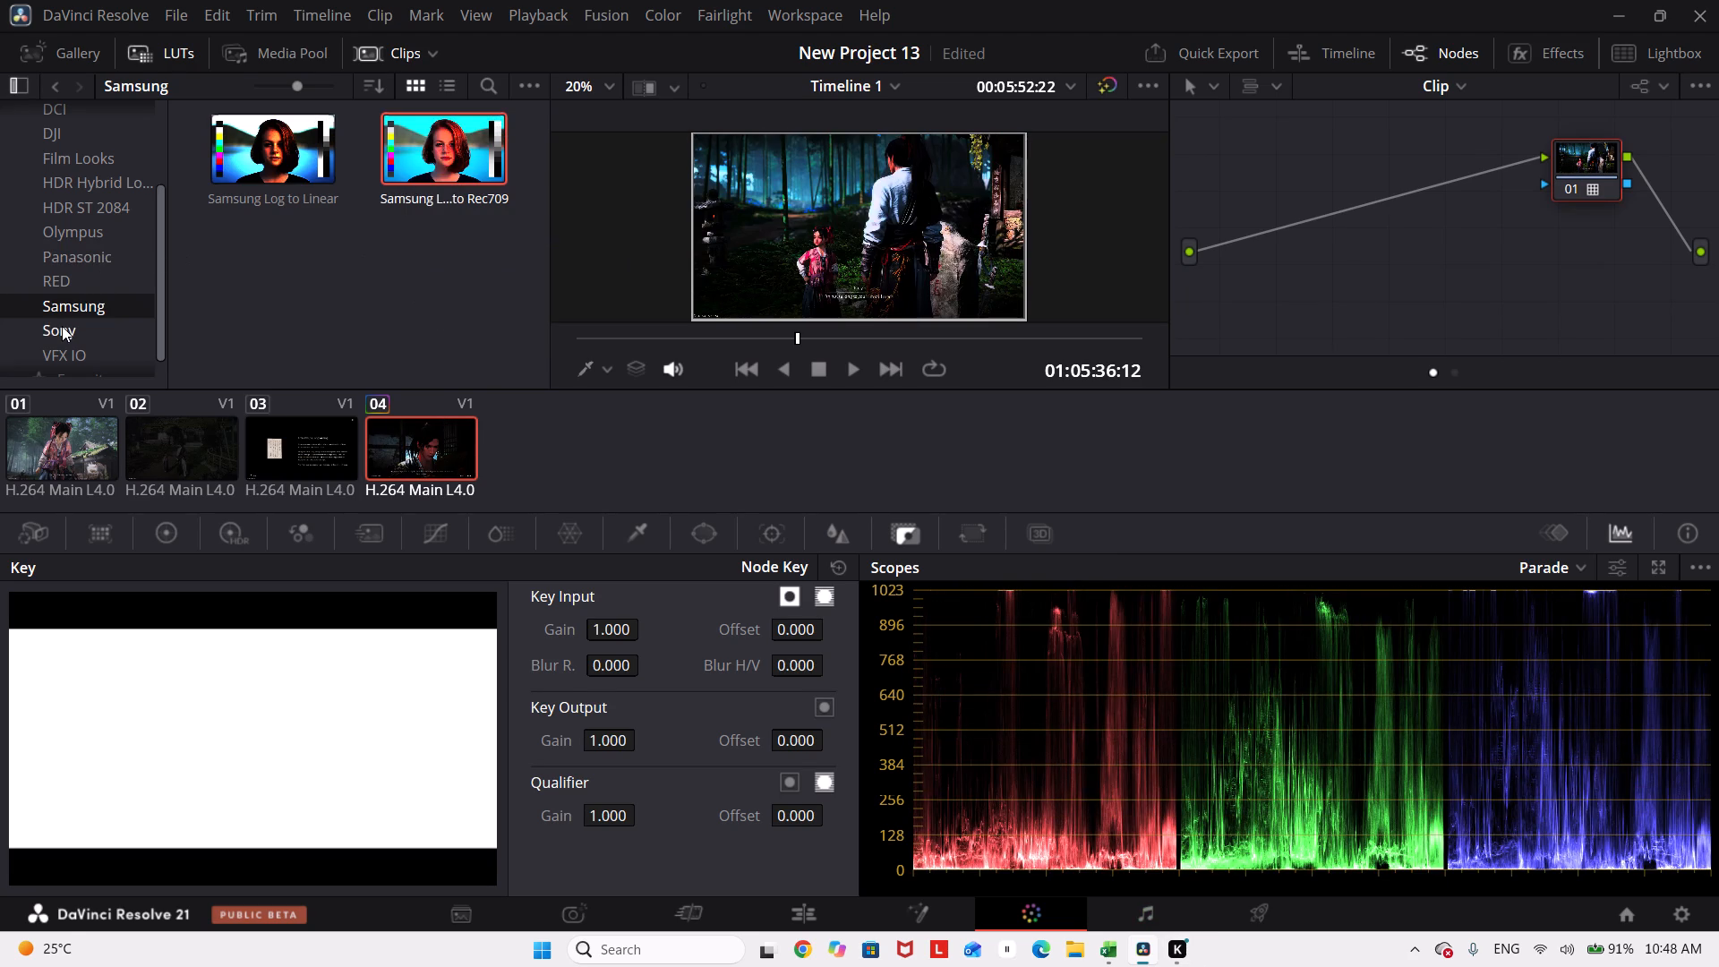
Browse the Sony and VFX IO LUTs and select Cineon Log to Linear in the VFX IO set.
{"action": "left_click", "coordinate": [62, 326]}
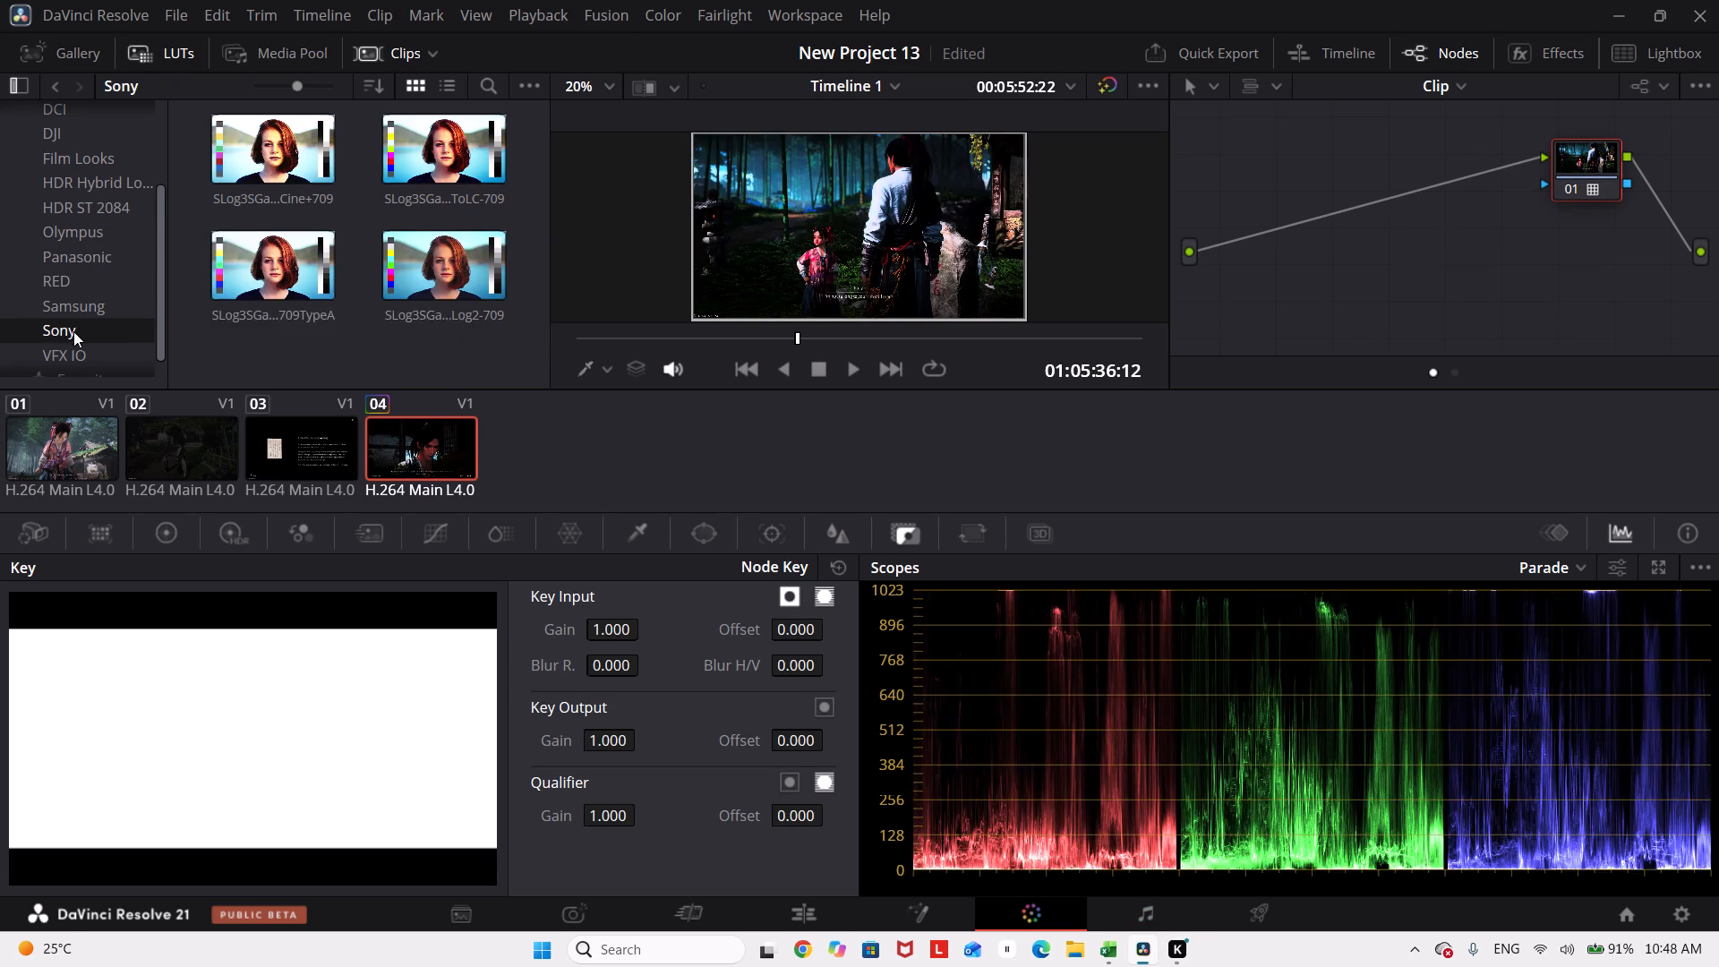
{"action": "scroll", "coordinate": [59, 338], "scroll_direction": "down", "scroll_amount": 3}
{"action": "left_click", "coordinate": [80, 329]}
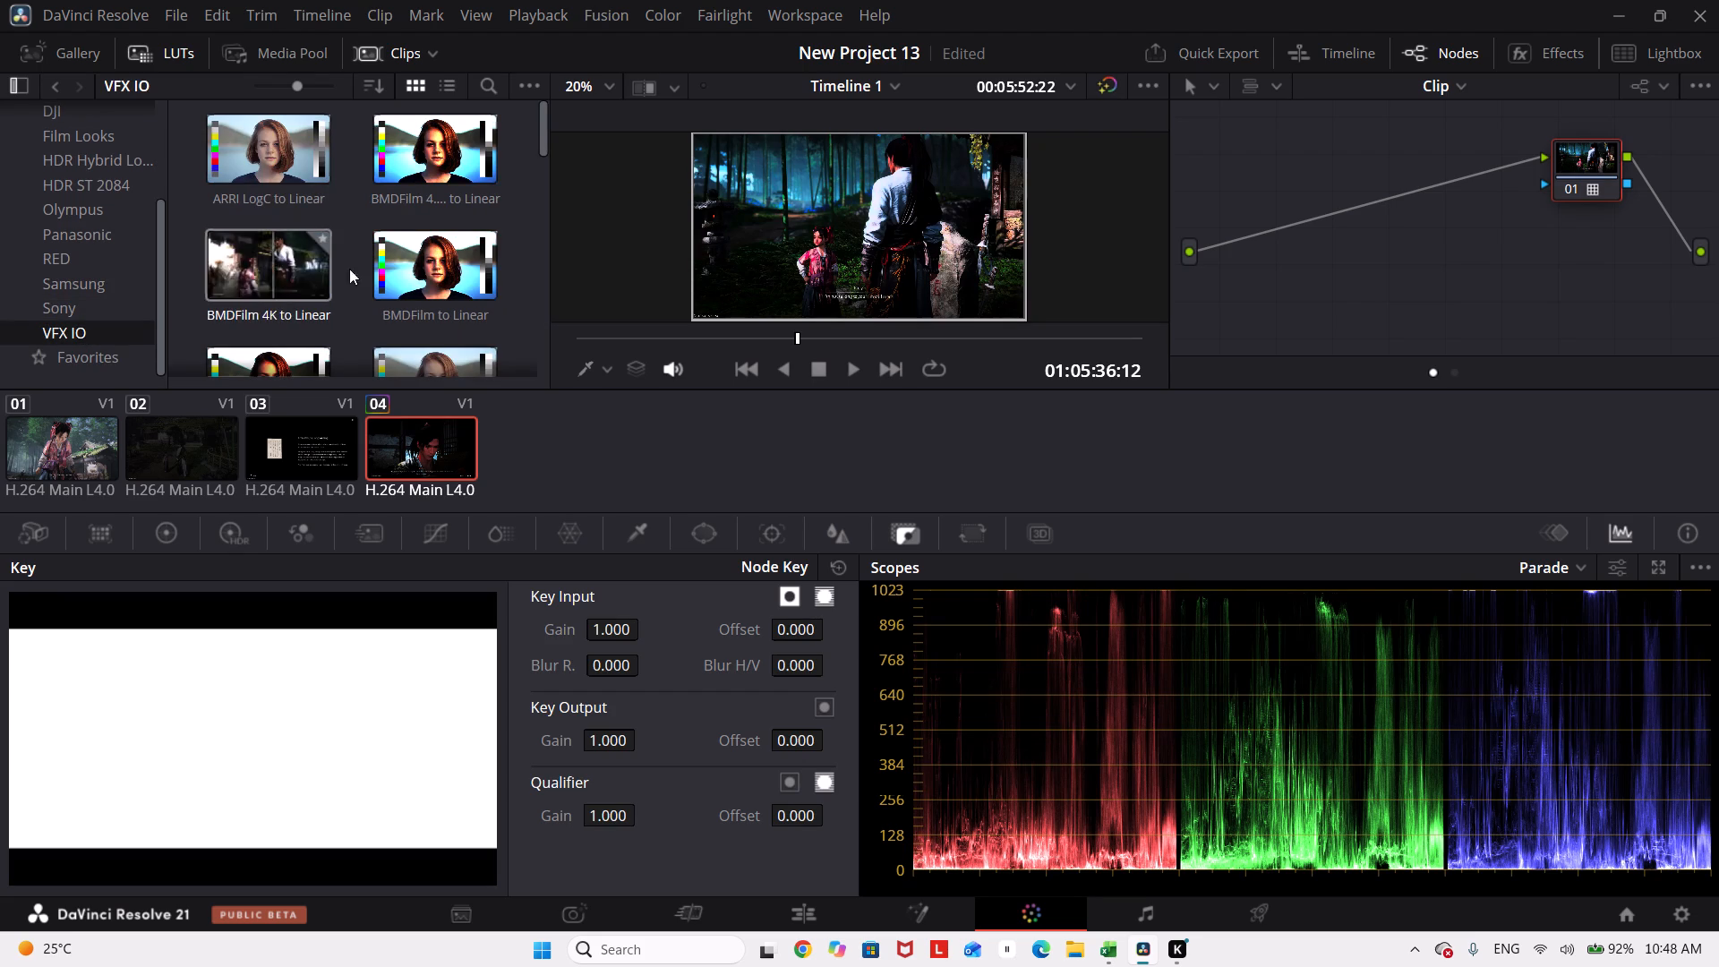
{"action": "scroll", "coordinate": [428, 304], "scroll_direction": "down", "scroll_amount": 2}
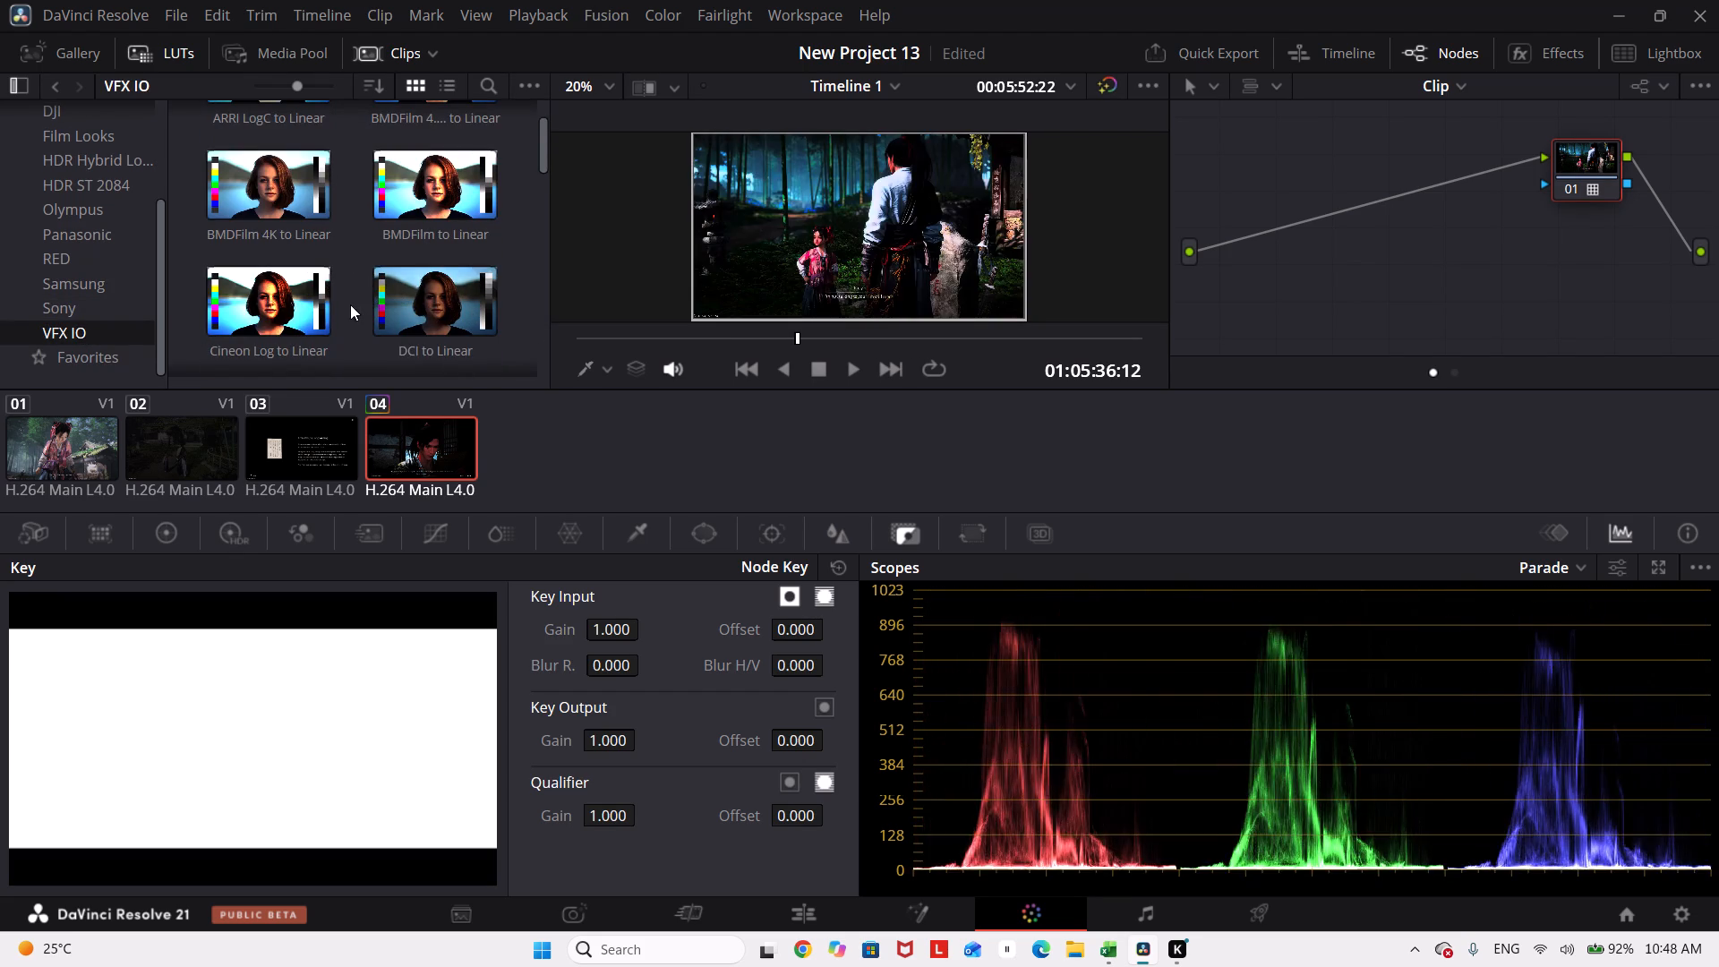
{"action": "left_click", "coordinate": [281, 309]}
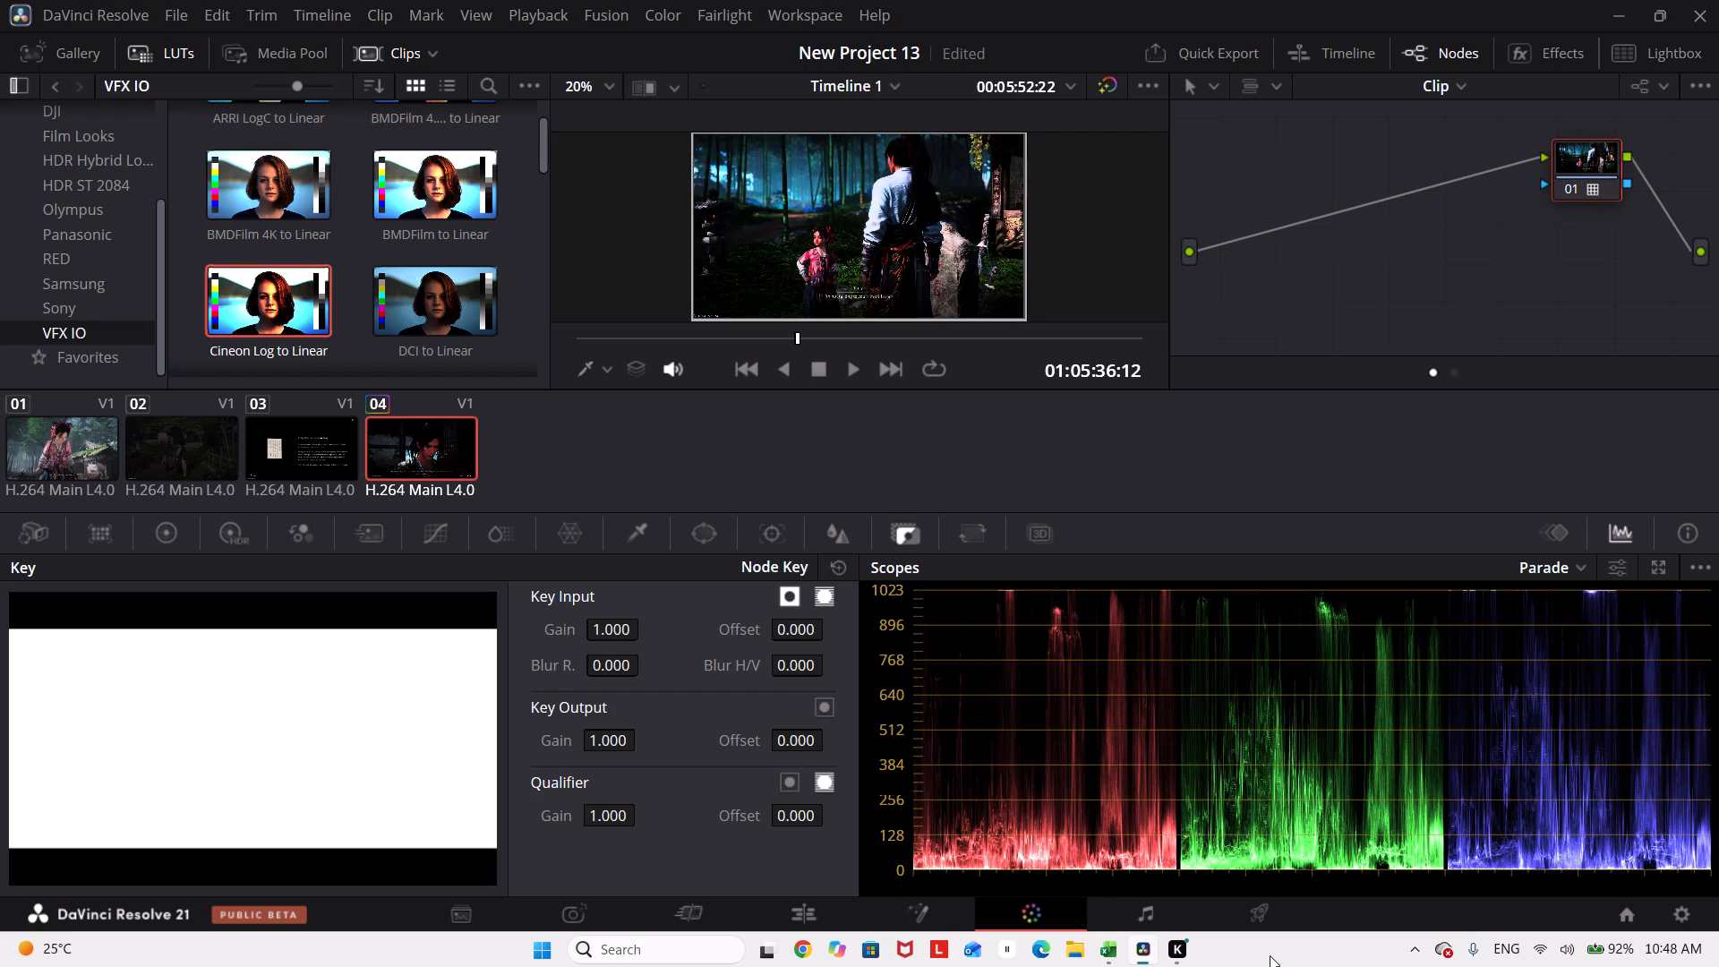